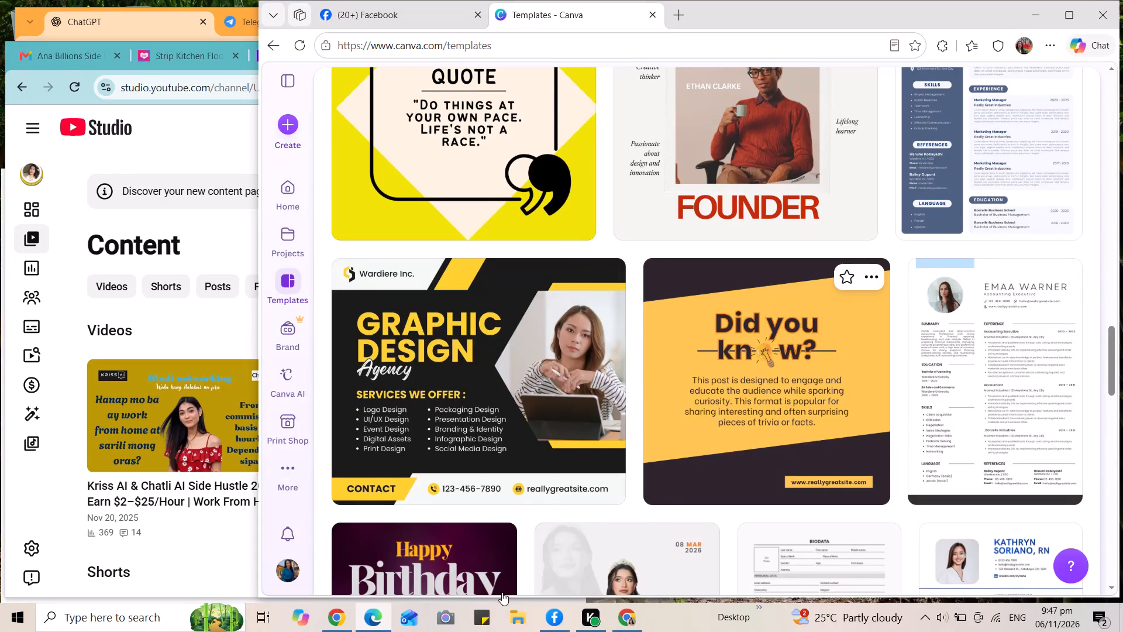
Open the Yellow and Black Modern Graphic Design Agency Facebook Post template for customizing in the editor.
{"action": "left_click", "coordinate": [425, 359]}
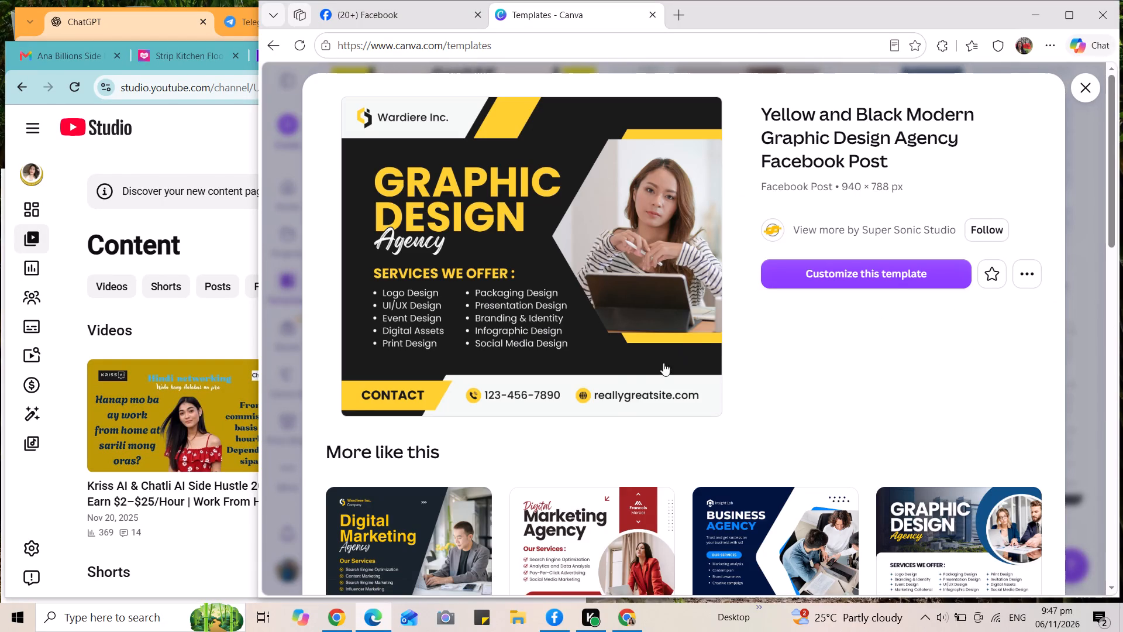
{"action": "scroll", "coordinate": [764, 360], "scroll_direction": "down", "scroll_amount": 3}
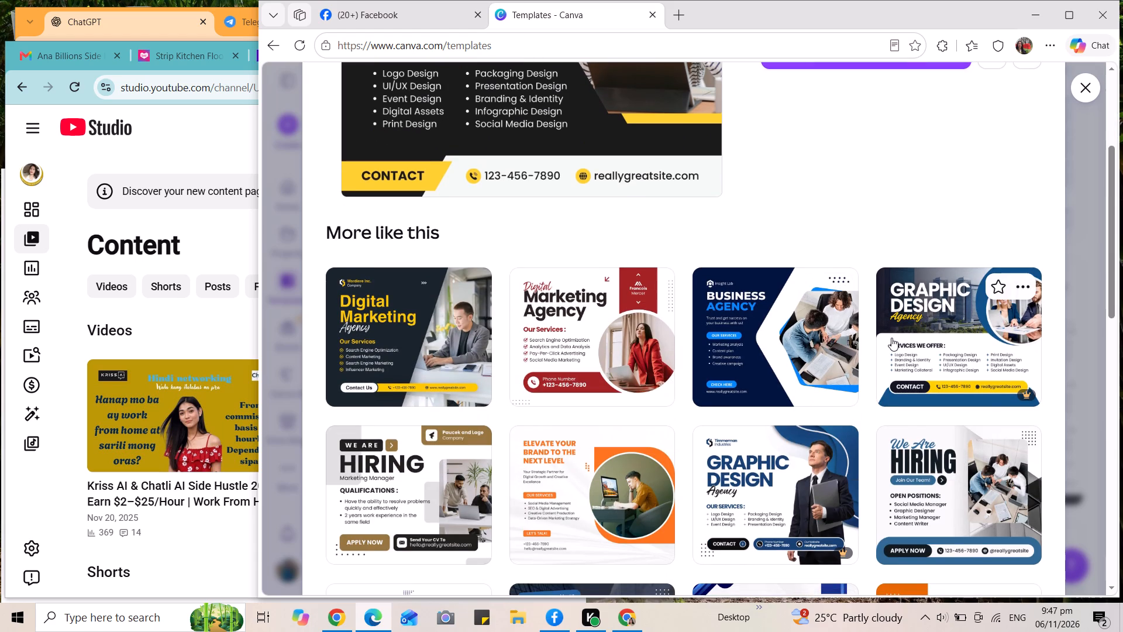
{"action": "scroll", "coordinate": [816, 233], "scroll_direction": "up", "scroll_amount": 3}
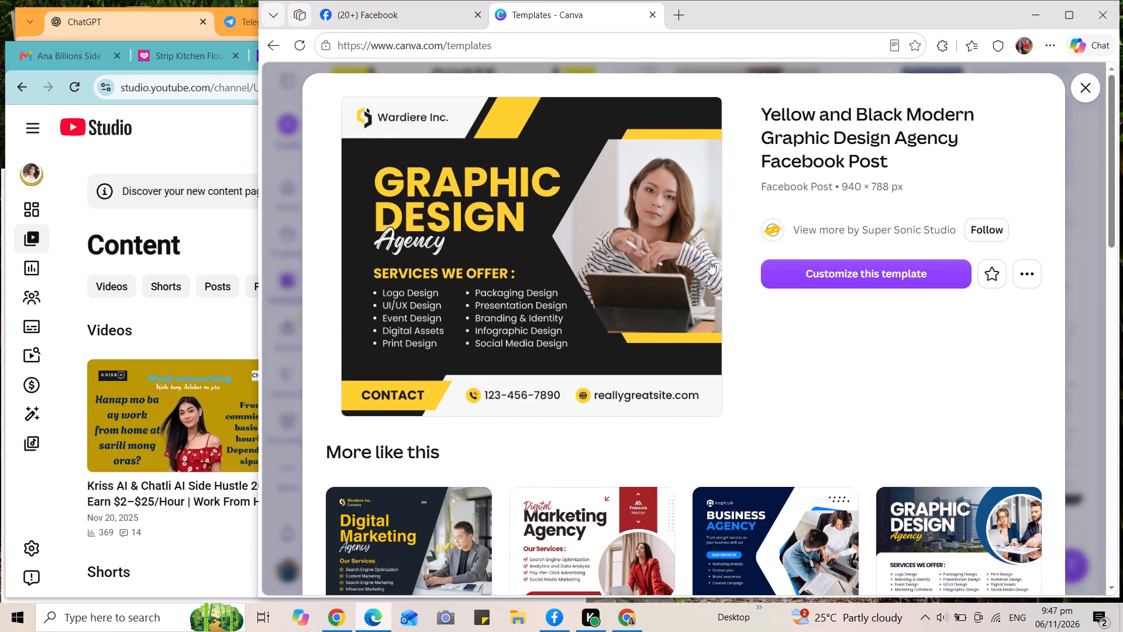
{"action": "left_click", "coordinate": [868, 267]}
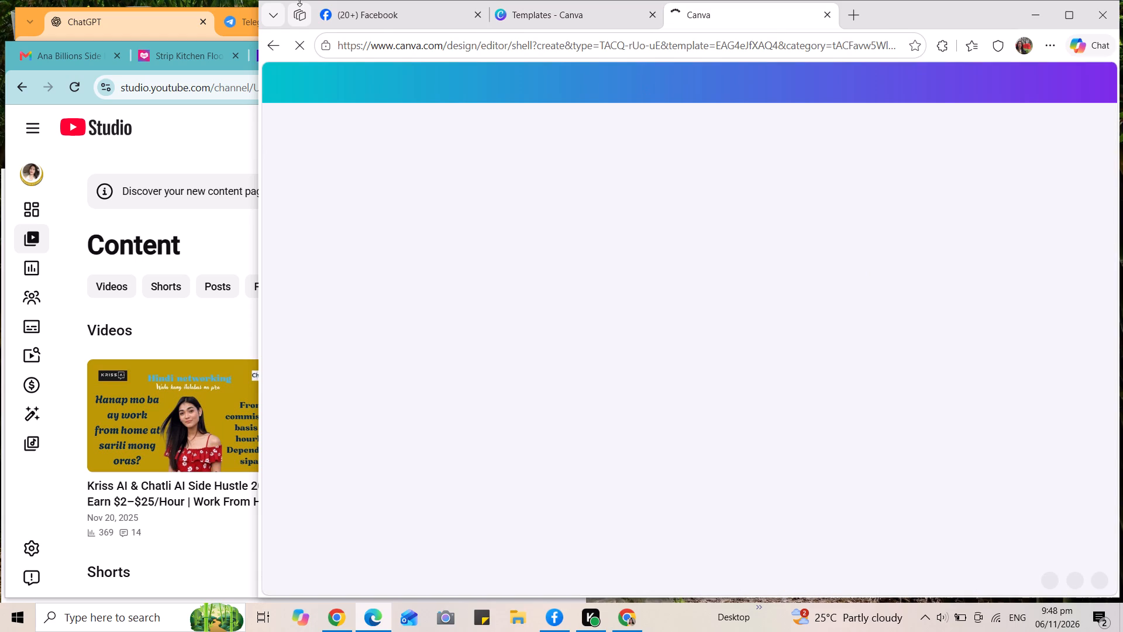
Return to the template preview page and browse the similar agency and hiring post designs under More like this.
{"action": "left_click", "coordinate": [577, 25]}
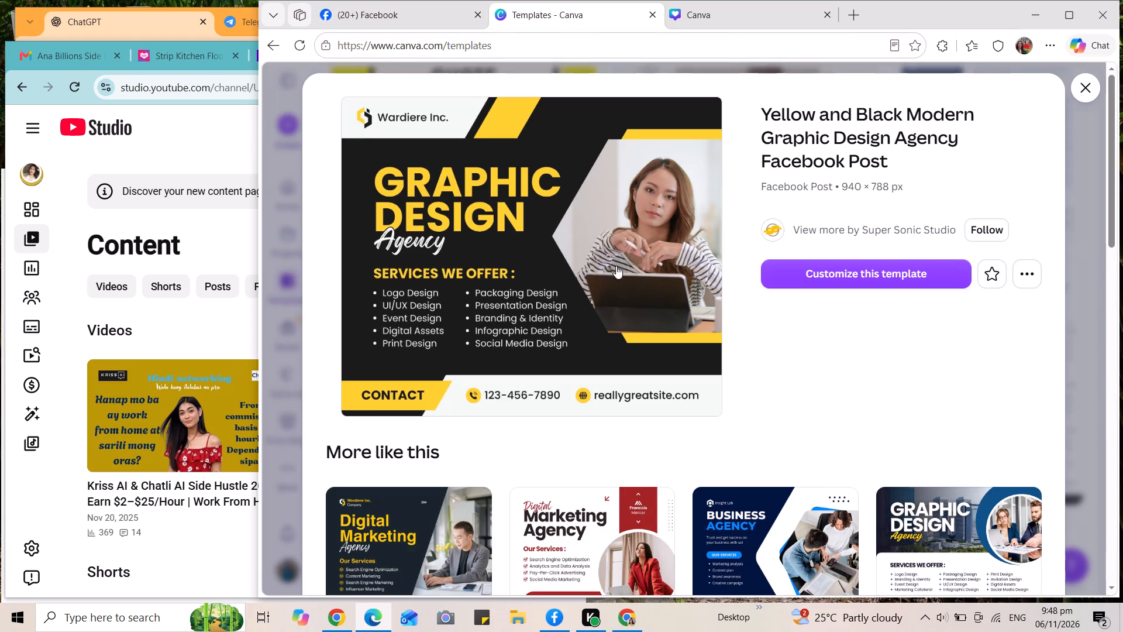
{"action": "scroll", "coordinate": [674, 264], "scroll_direction": "down", "scroll_amount": 4}
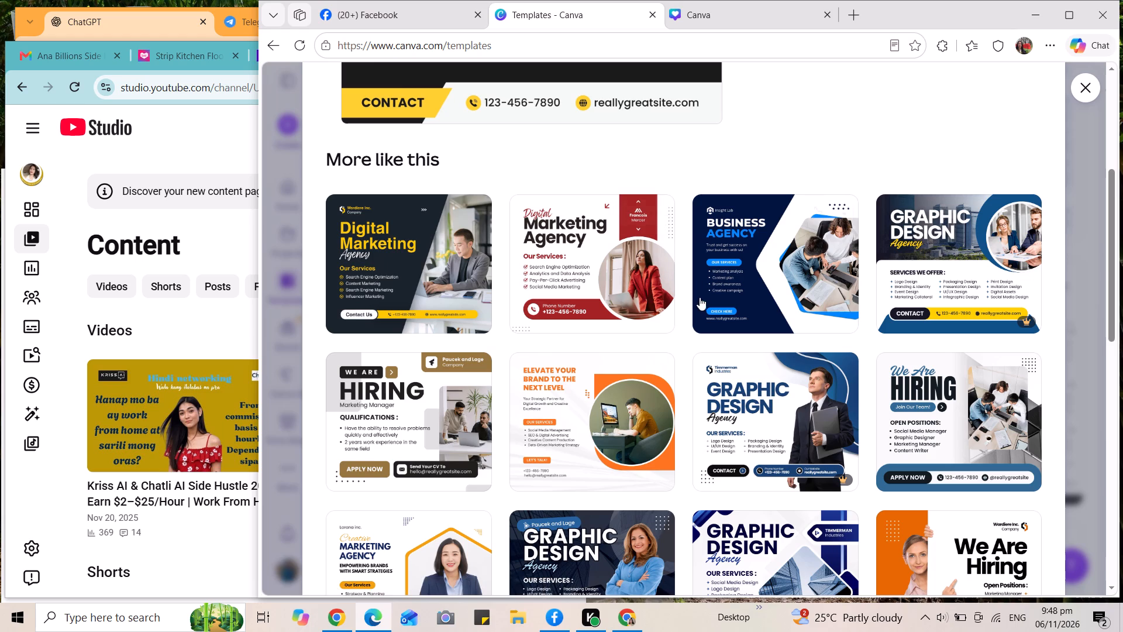
{"action": "scroll", "coordinate": [646, 413], "scroll_direction": "down", "scroll_amount": 2}
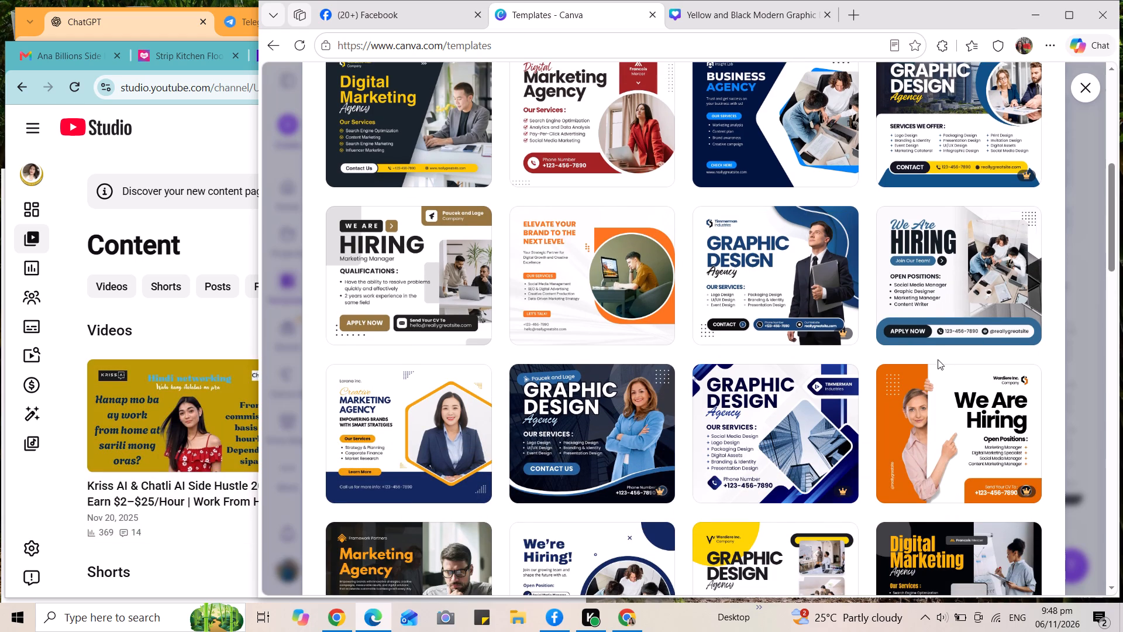
Browse the suggested templates similar to the yellow and black Graphic Design Agency post.
{"action": "scroll", "coordinate": [702, 130], "scroll_direction": "up", "scroll_amount": 3}
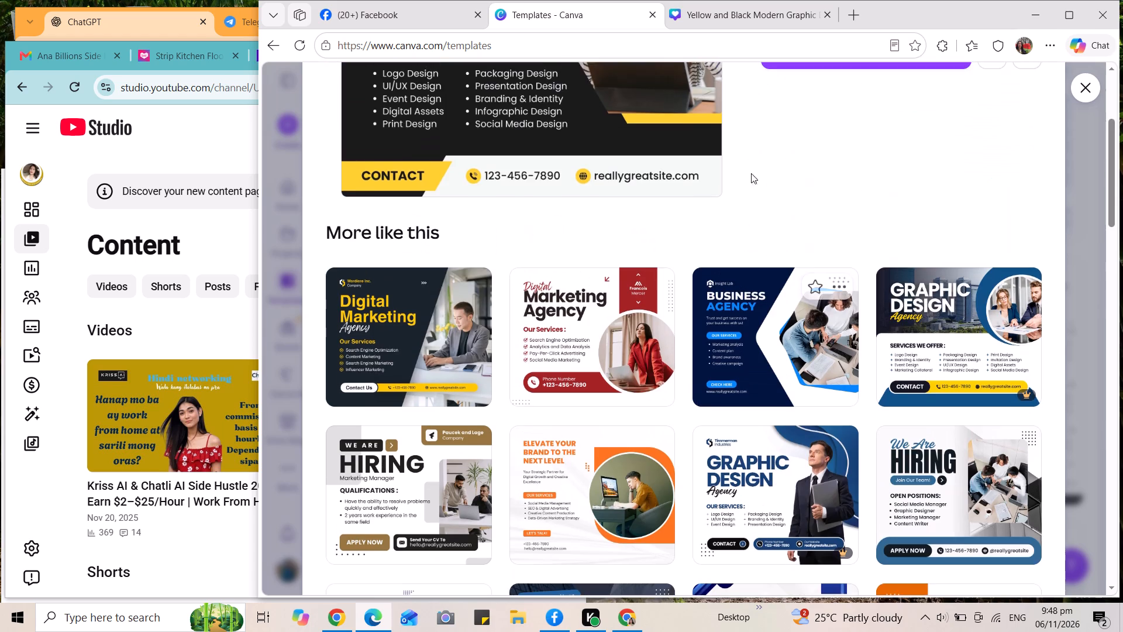
{"action": "scroll", "coordinate": [804, 297], "scroll_direction": "down", "scroll_amount": 8}
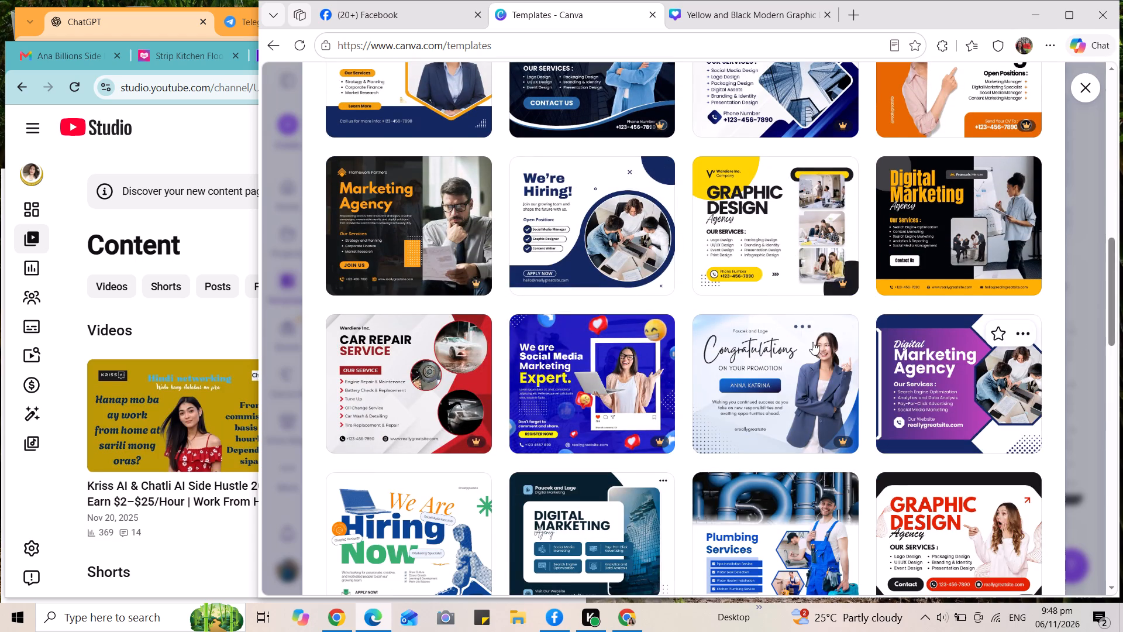
{"action": "scroll", "coordinate": [828, 311], "scroll_direction": "up", "scroll_amount": 3}
{"action": "scroll", "coordinate": [673, 276], "scroll_direction": "up", "scroll_amount": 2}
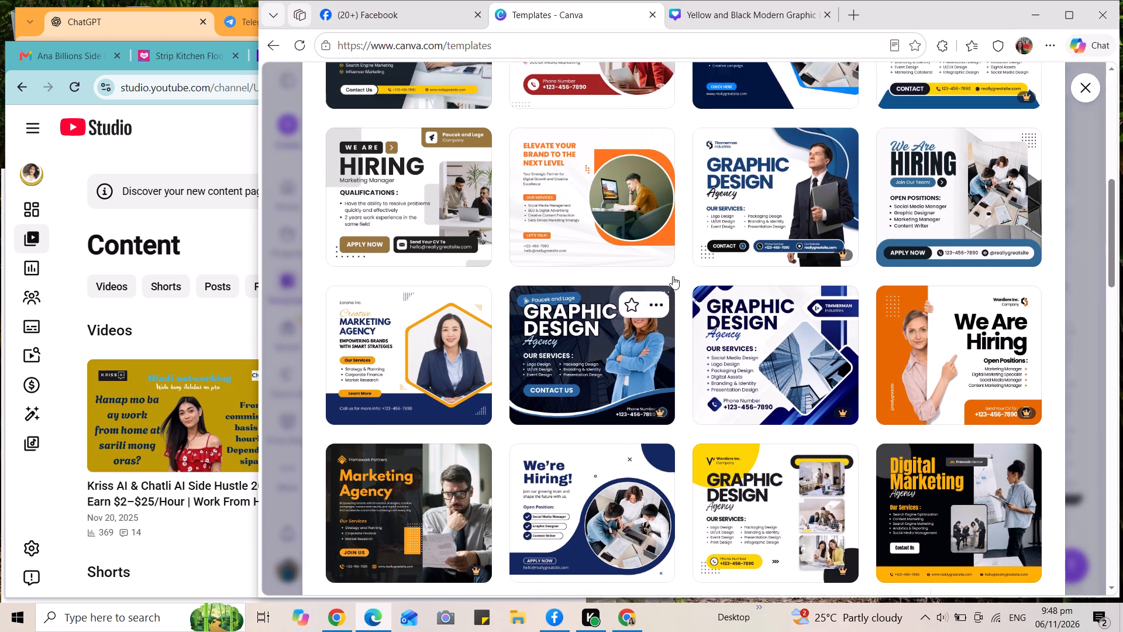
{"action": "scroll", "coordinate": [744, 302], "scroll_direction": "up", "scroll_amount": 3}
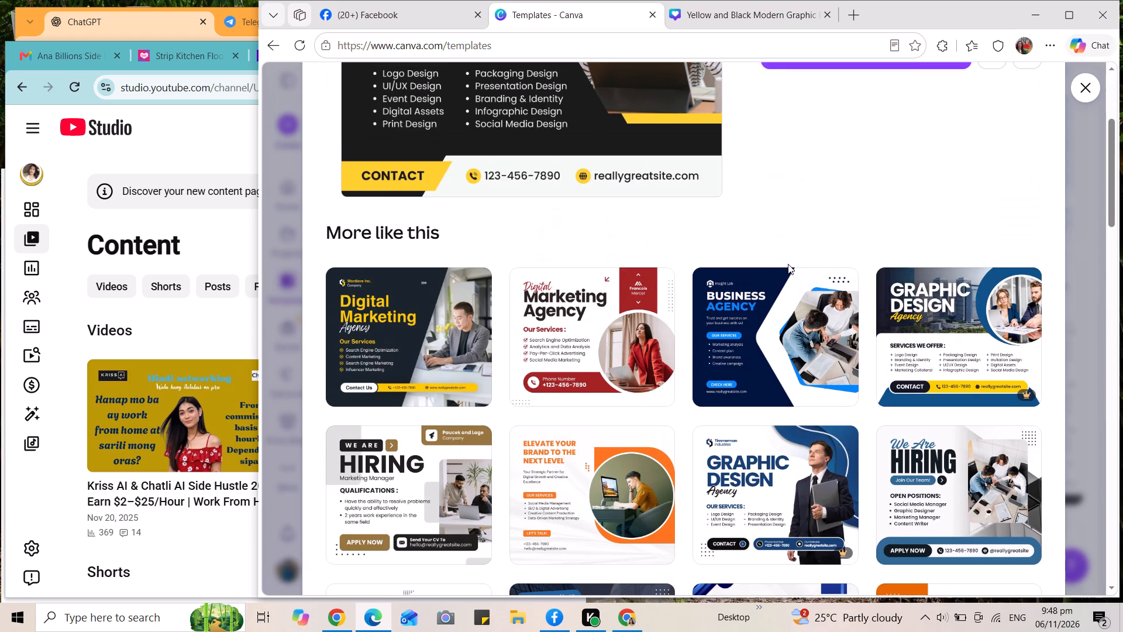
{"action": "scroll", "coordinate": [629, 228], "scroll_direction": "up", "scroll_amount": 3}
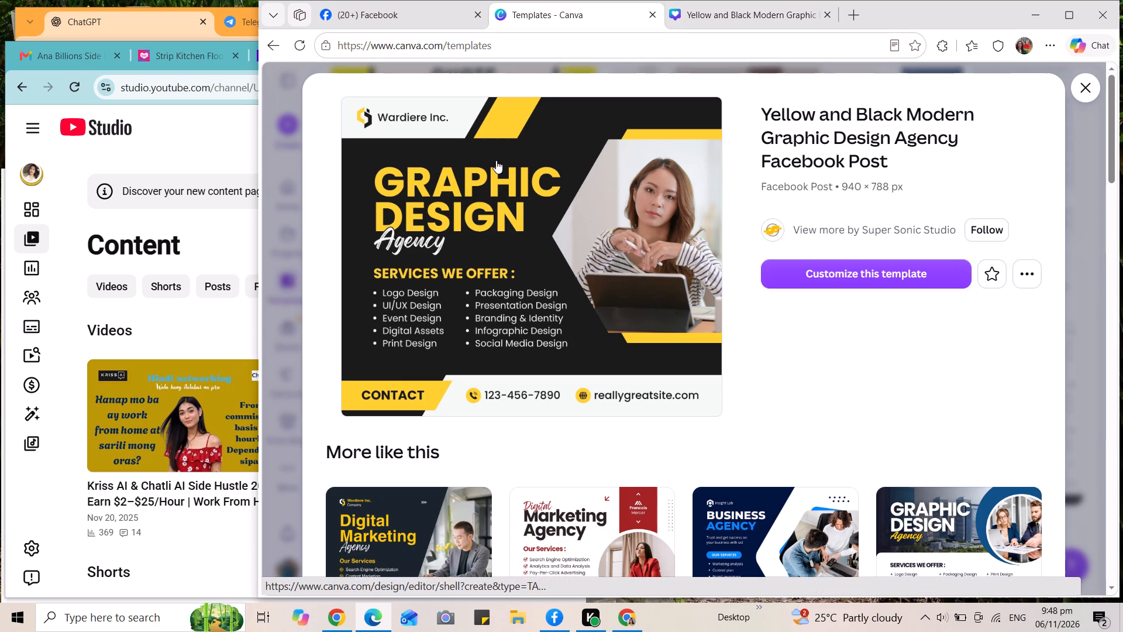
Open the Orange and White Modern Branding Facebook Post template from the similar suggestions for customizing.
{"action": "scroll", "coordinate": [499, 310], "scroll_direction": "down", "scroll_amount": 4}
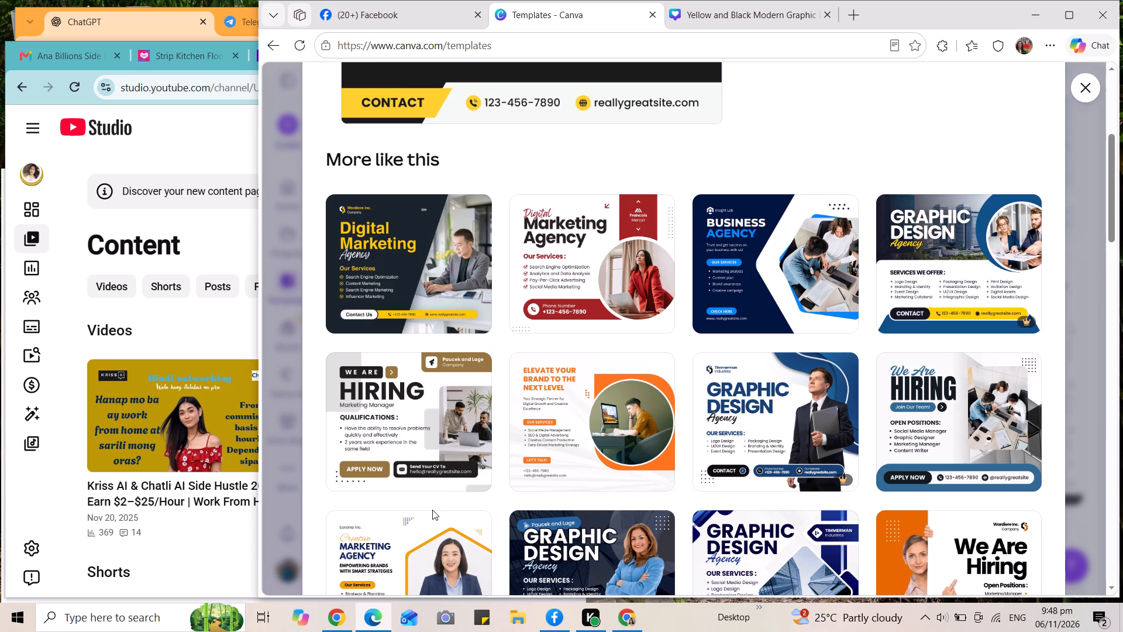
{"action": "left_click", "coordinate": [599, 425]}
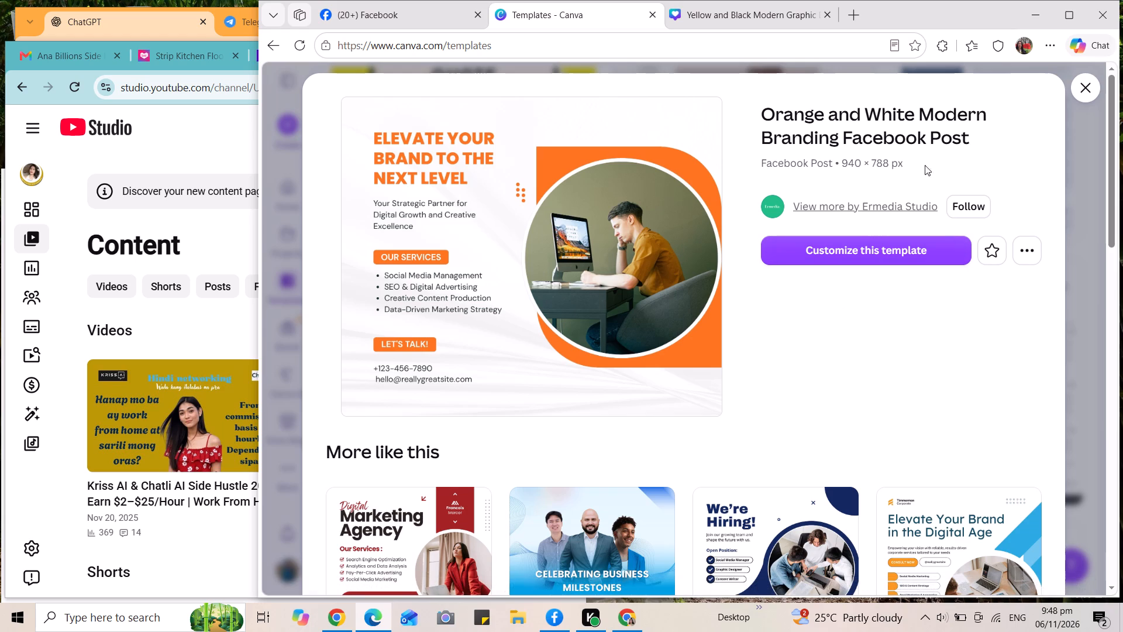
{"action": "left_click", "coordinate": [843, 246]}
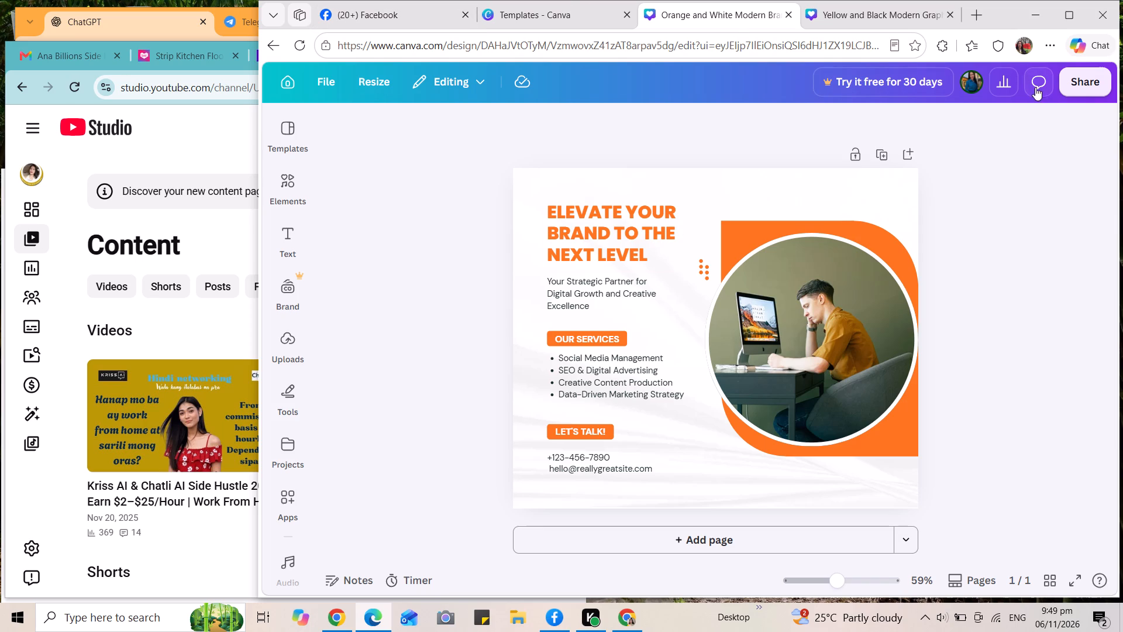
Switch to the already opened Yellow and Black Modern Graphic Design Agency design.
{"action": "left_click", "coordinate": [829, 11]}
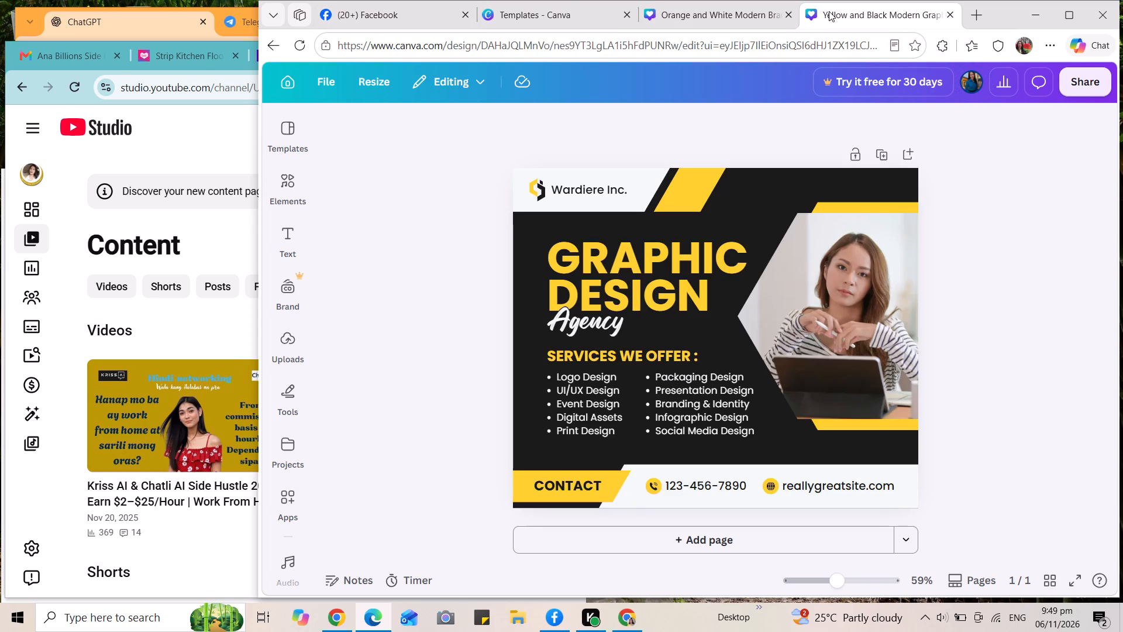
Return to the templates page, close the open template preview, and search the templates for "Logo".
{"action": "left_click", "coordinate": [700, 30]}
{"action": "left_click", "coordinate": [714, 16]}
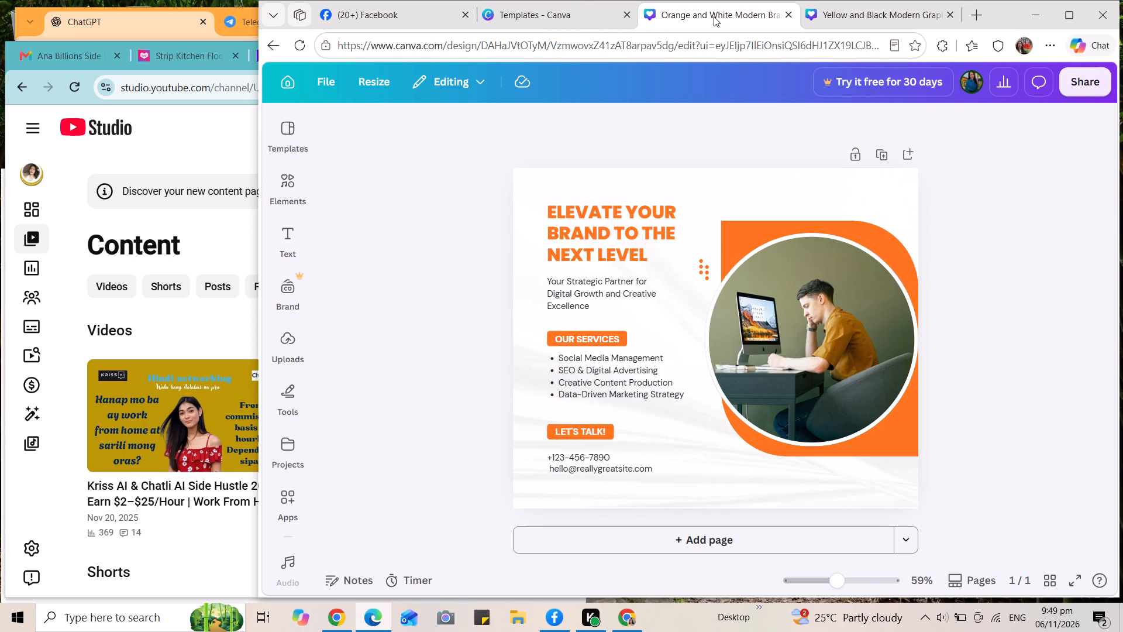
{"action": "left_click", "coordinate": [522, 25]}
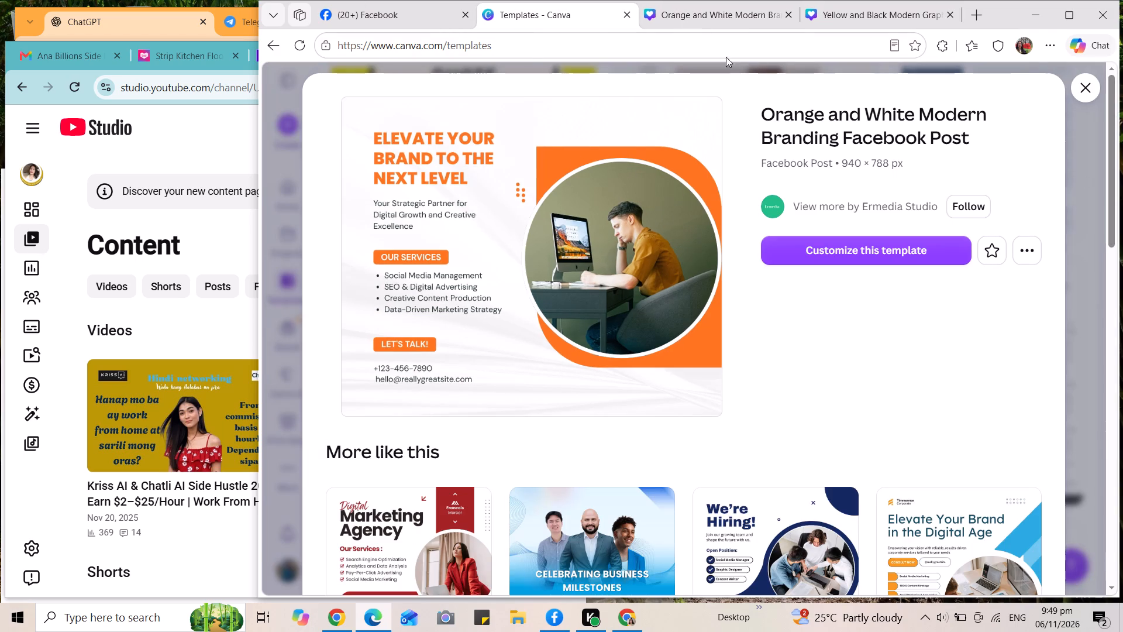
{"action": "left_click", "coordinate": [1084, 85]}
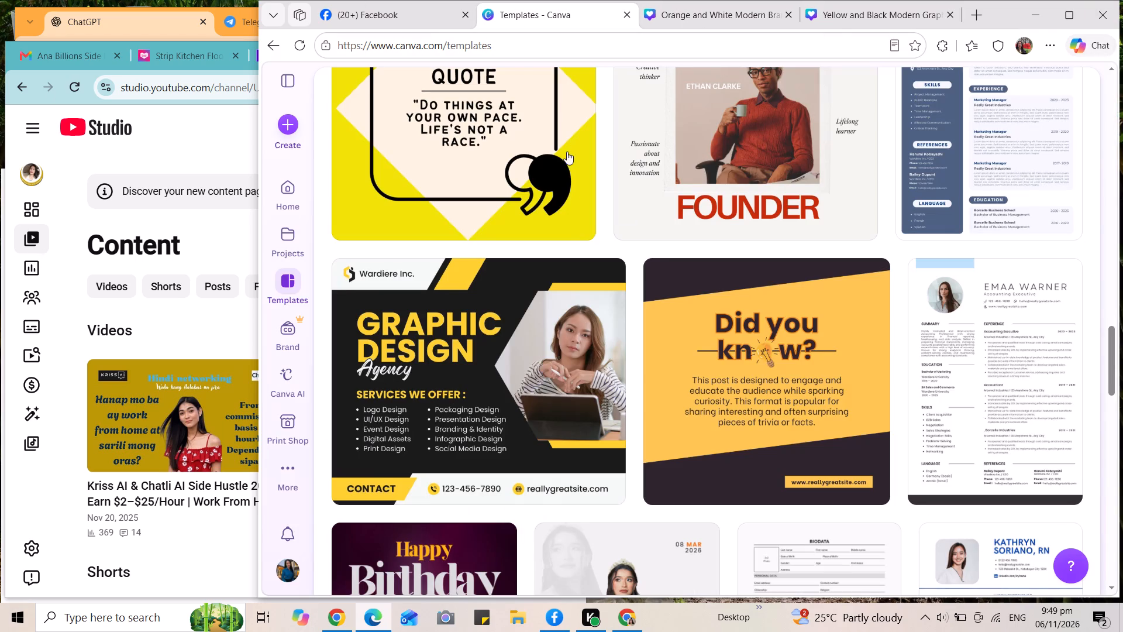
{"action": "scroll", "coordinate": [635, 159], "scroll_direction": "up", "scroll_amount": 6}
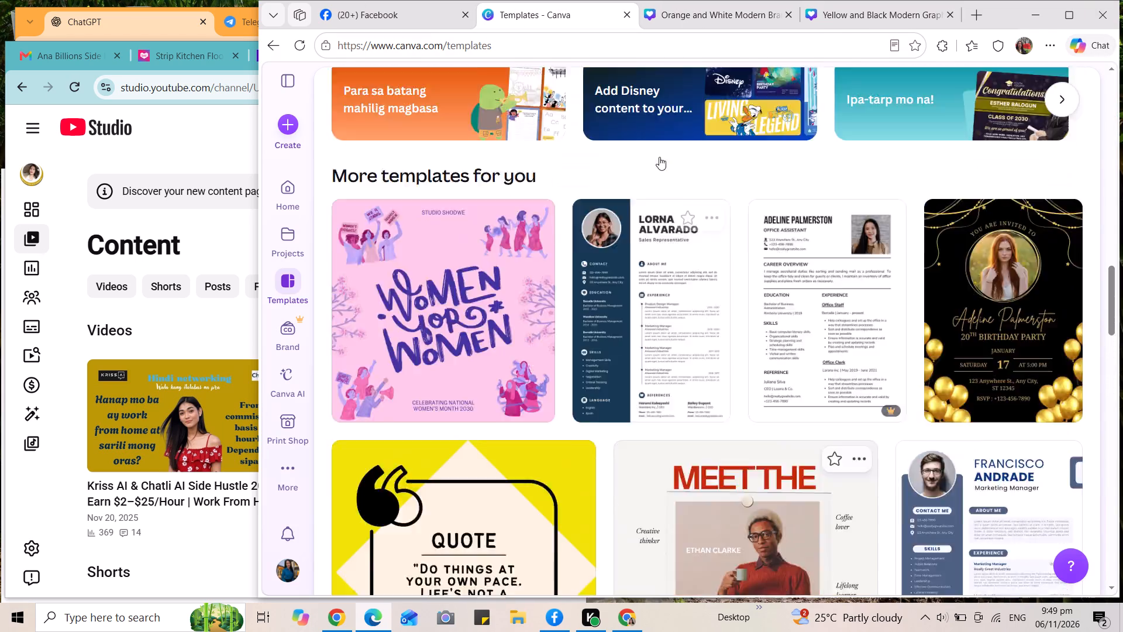
{"action": "scroll", "coordinate": [659, 157], "scroll_direction": "up", "scroll_amount": 14}
{"action": "scroll", "coordinate": [659, 157], "scroll_direction": "up", "scroll_amount": 11}
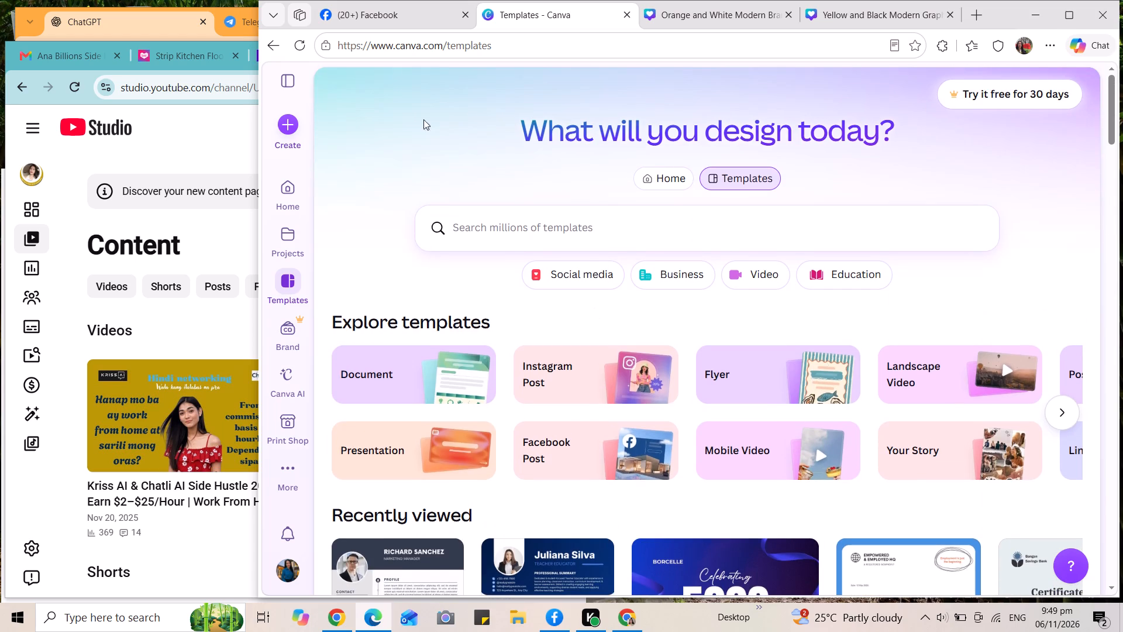
{"action": "left_click", "coordinate": [585, 234]}
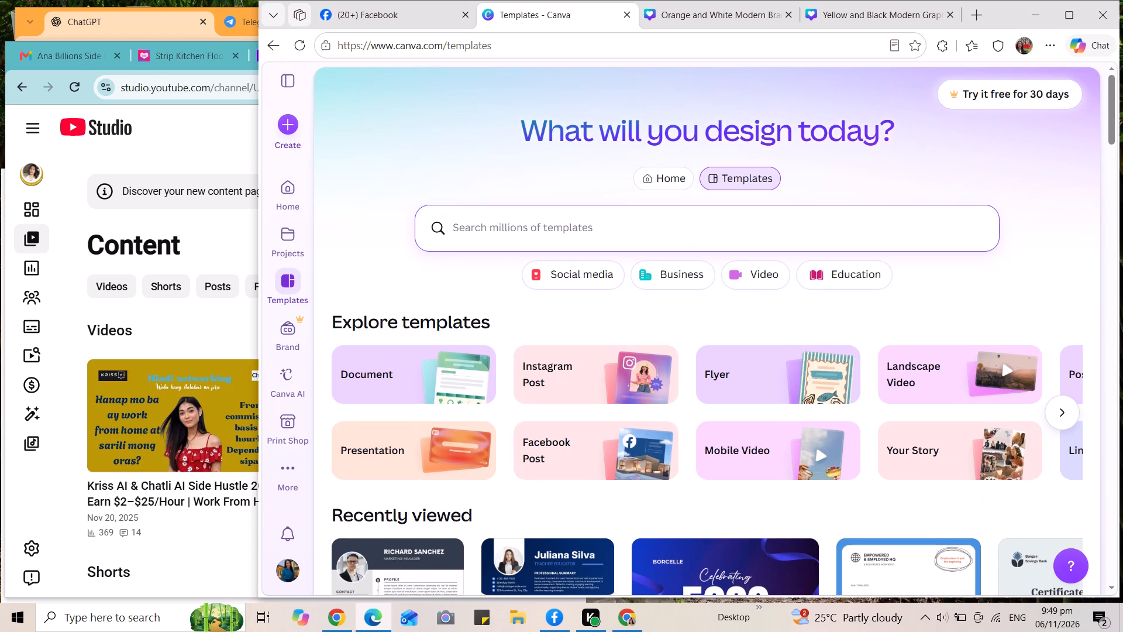
{"action": "type", "text": "Logo"}
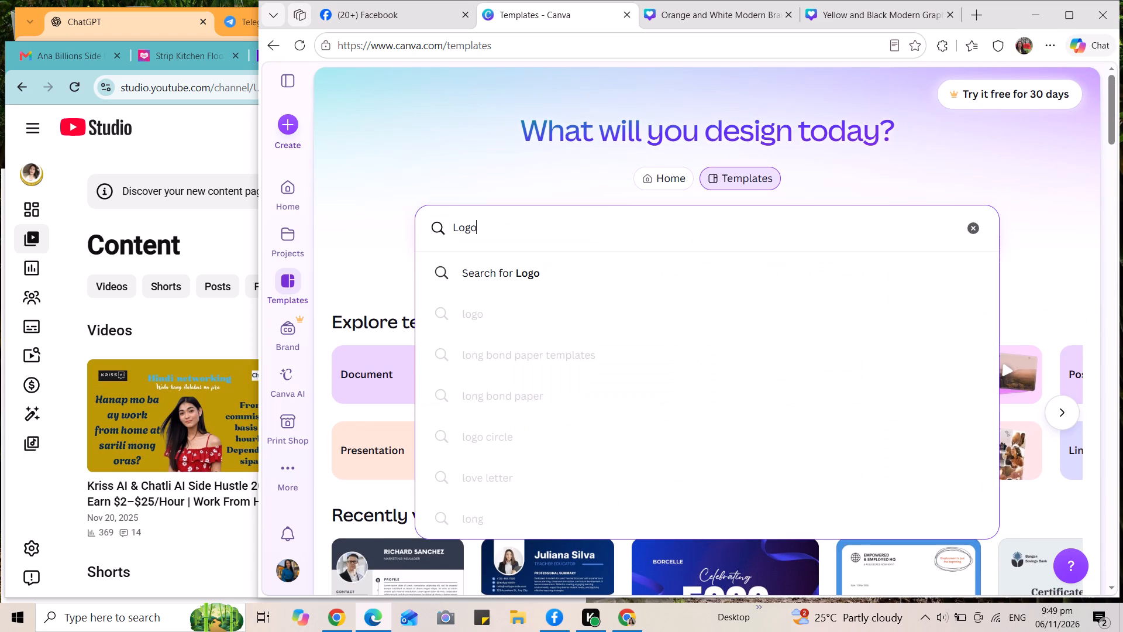
{"action": "key", "text": "Return"}
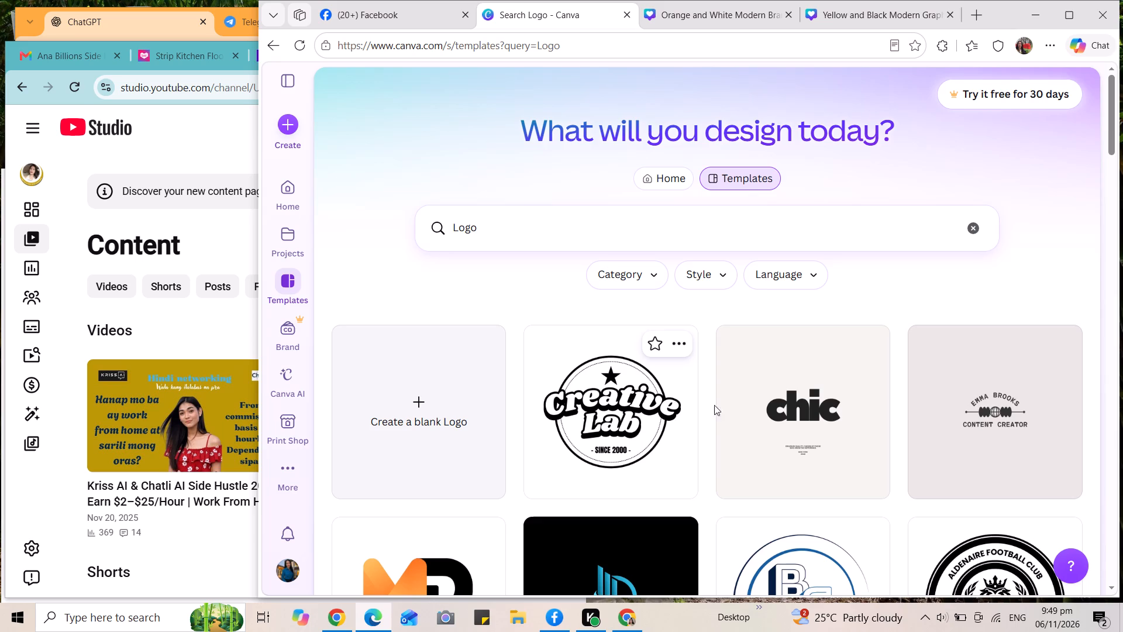
Find the Brown and Beige Illustrated Chef Restaurant Logo among the templates similar to Blue Minimalist Creative Name Logo and start customizing it.
{"action": "scroll", "coordinate": [785, 448], "scroll_direction": "down", "scroll_amount": 3}
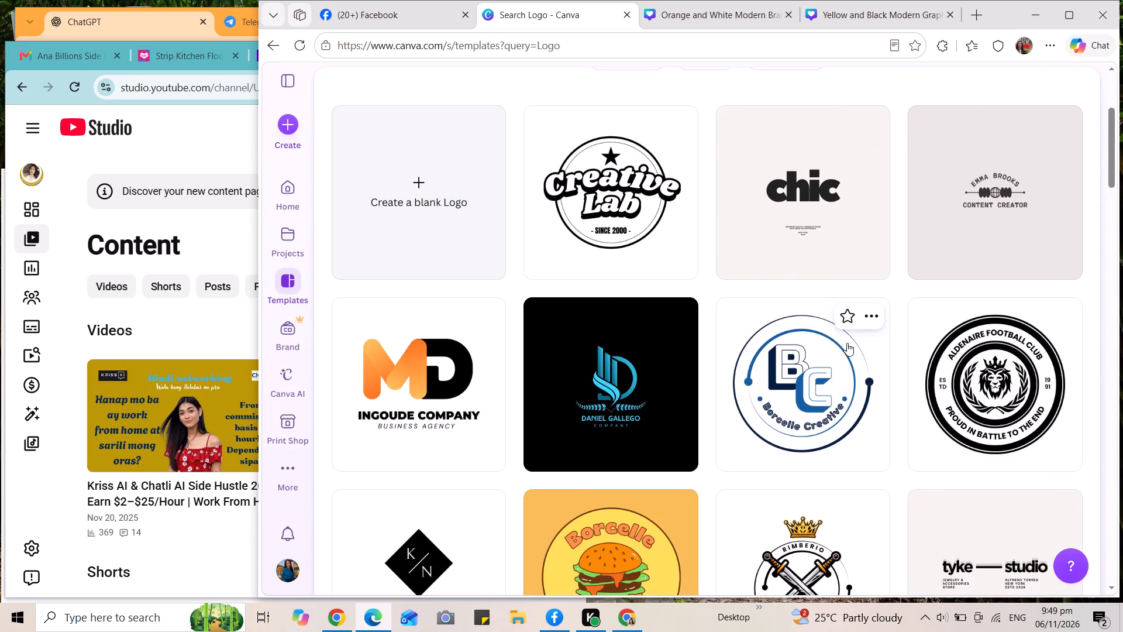
{"action": "scroll", "coordinate": [847, 343], "scroll_direction": "down", "scroll_amount": 4}
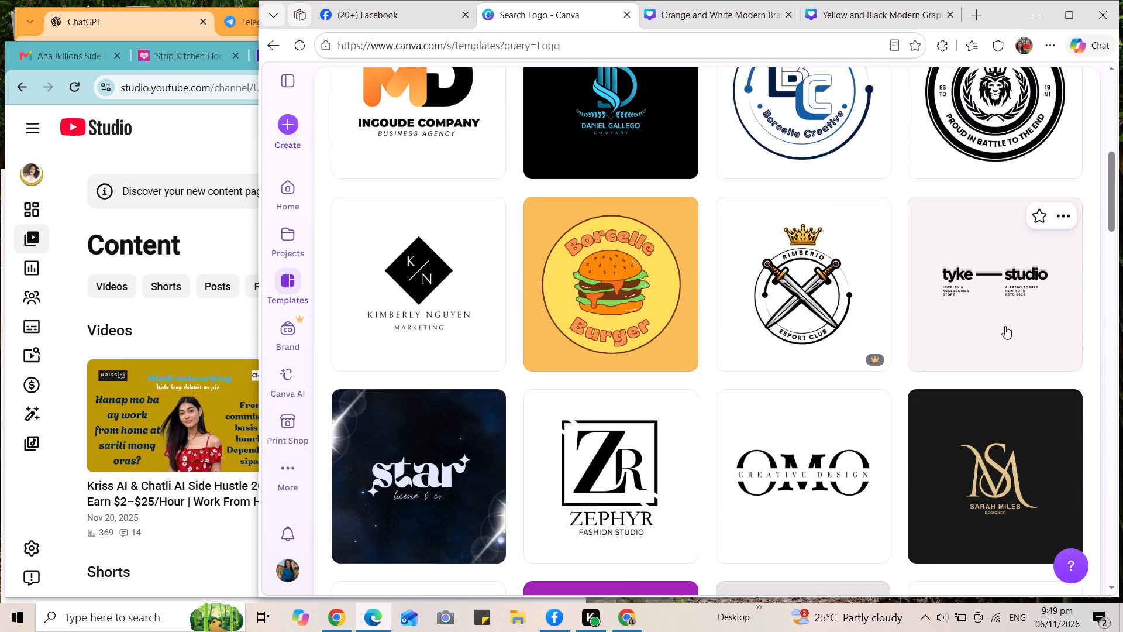
{"action": "scroll", "coordinate": [1076, 129], "scroll_direction": "up", "scroll_amount": 2}
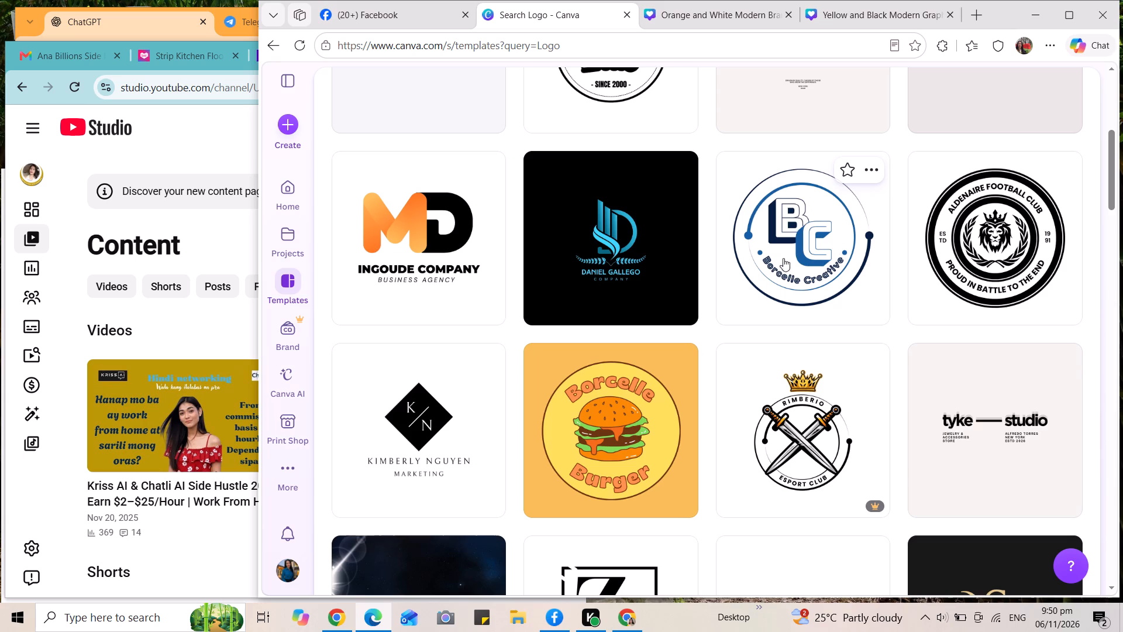
{"action": "left_click", "coordinate": [789, 226]}
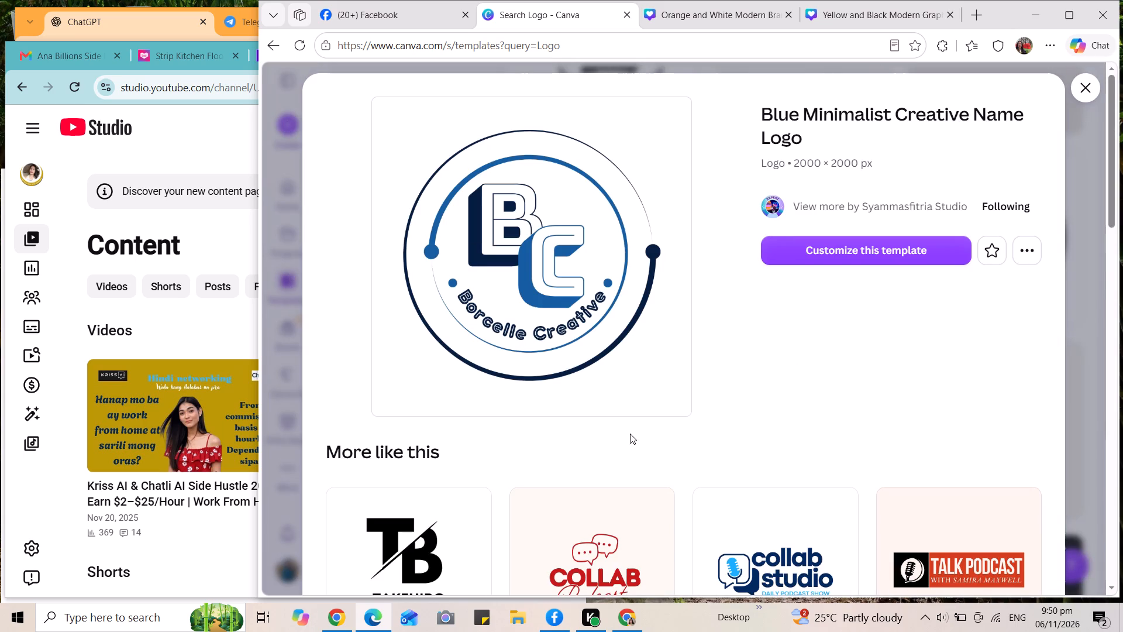
{"action": "scroll", "coordinate": [683, 353], "scroll_direction": "down", "scroll_amount": 3}
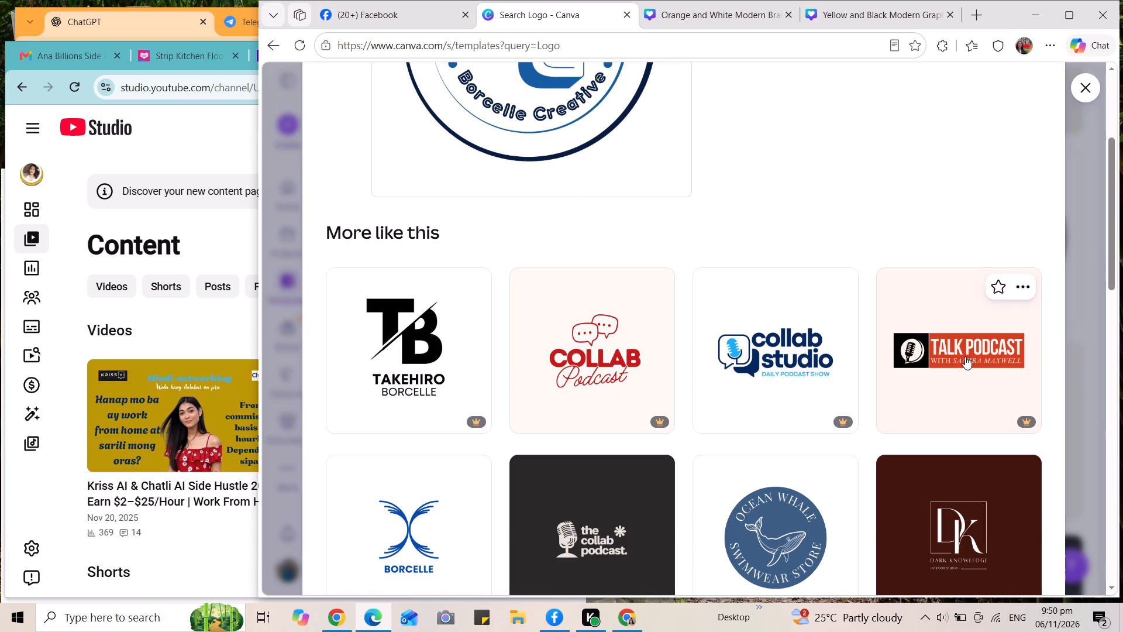
{"action": "scroll", "coordinate": [965, 356], "scroll_direction": "up", "scroll_amount": 2}
{"action": "scroll", "coordinate": [965, 356], "scroll_direction": "down", "scroll_amount": 9}
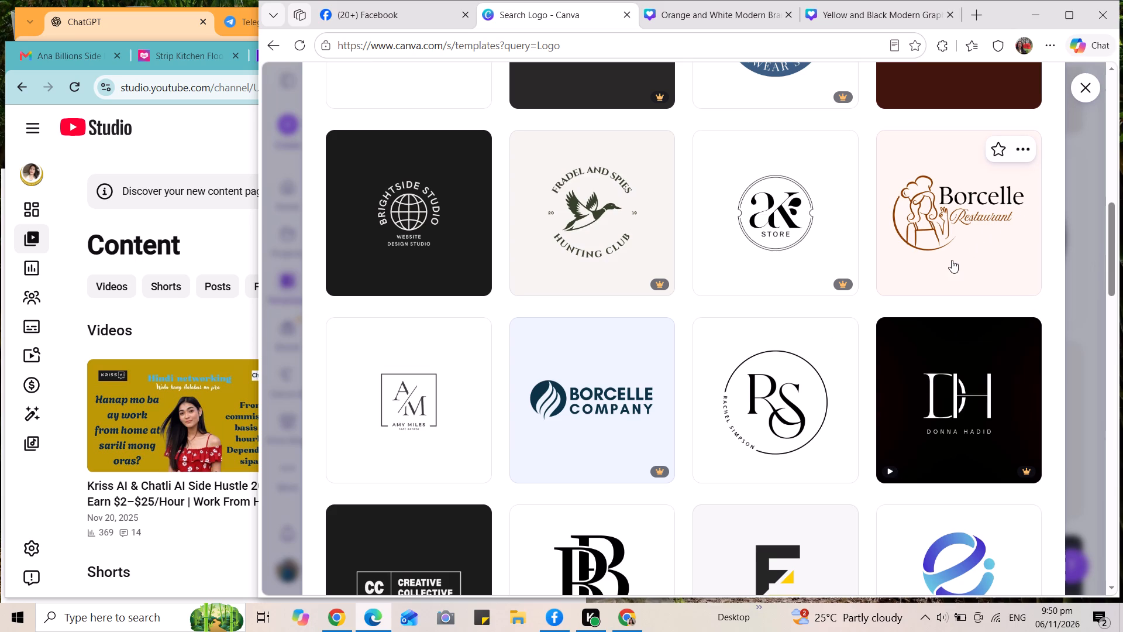
{"action": "left_click", "coordinate": [958, 226]}
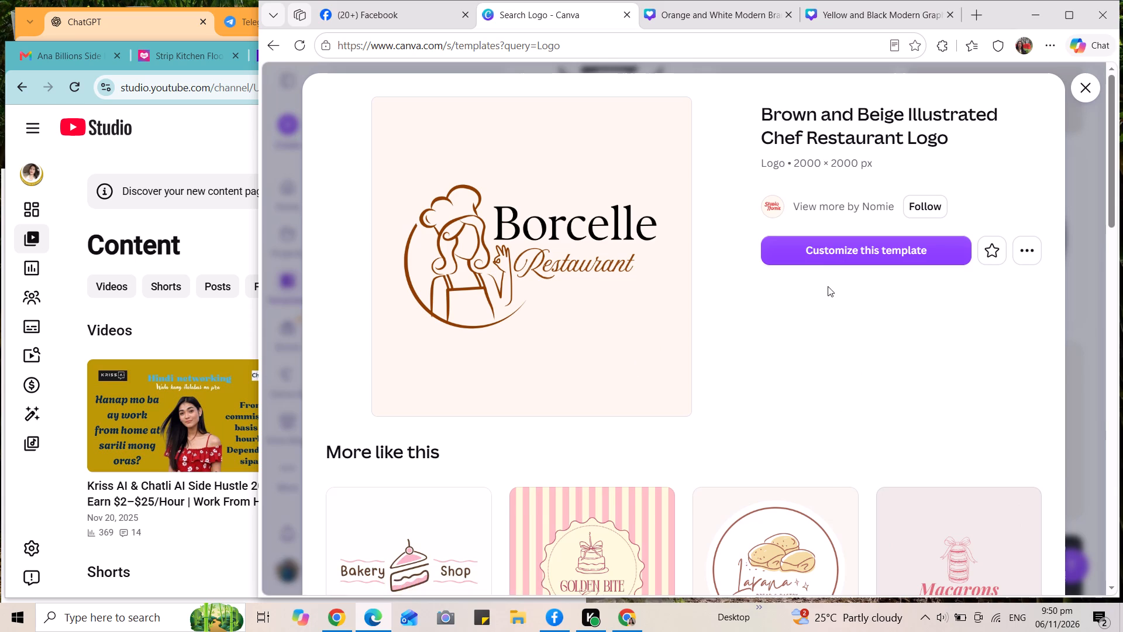
{"action": "left_click", "coordinate": [844, 259]}
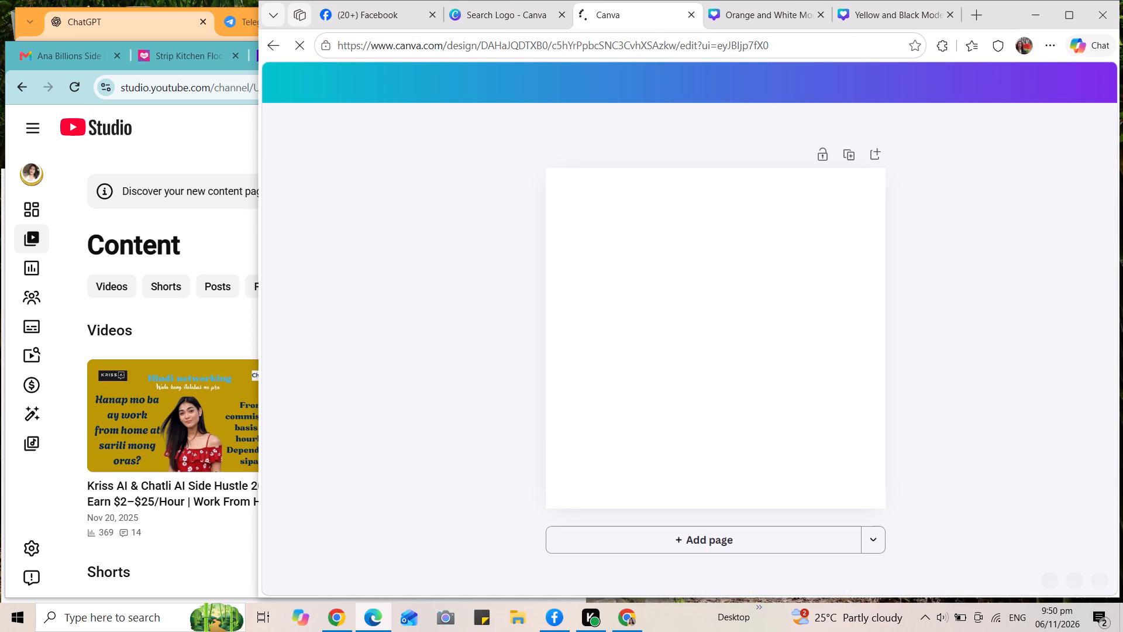
Change the logo's background color to solid white.
{"action": "left_click", "coordinate": [779, 228]}
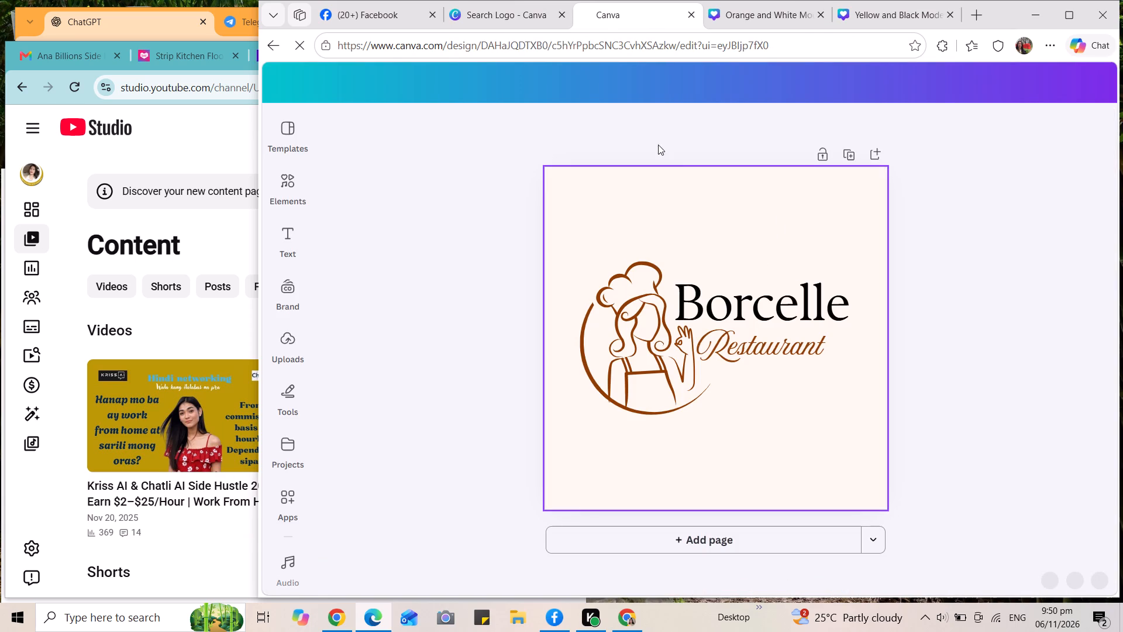
{"action": "left_click", "coordinate": [724, 210]}
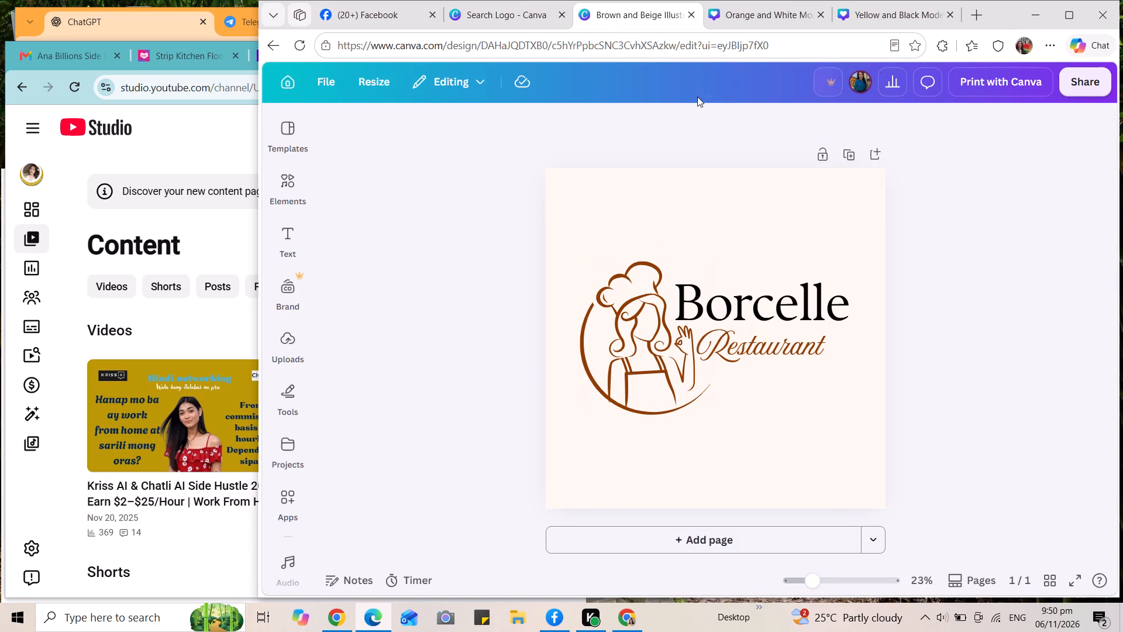
{"action": "left_click", "coordinate": [724, 235]}
{"action": "left_click", "coordinate": [674, 128]}
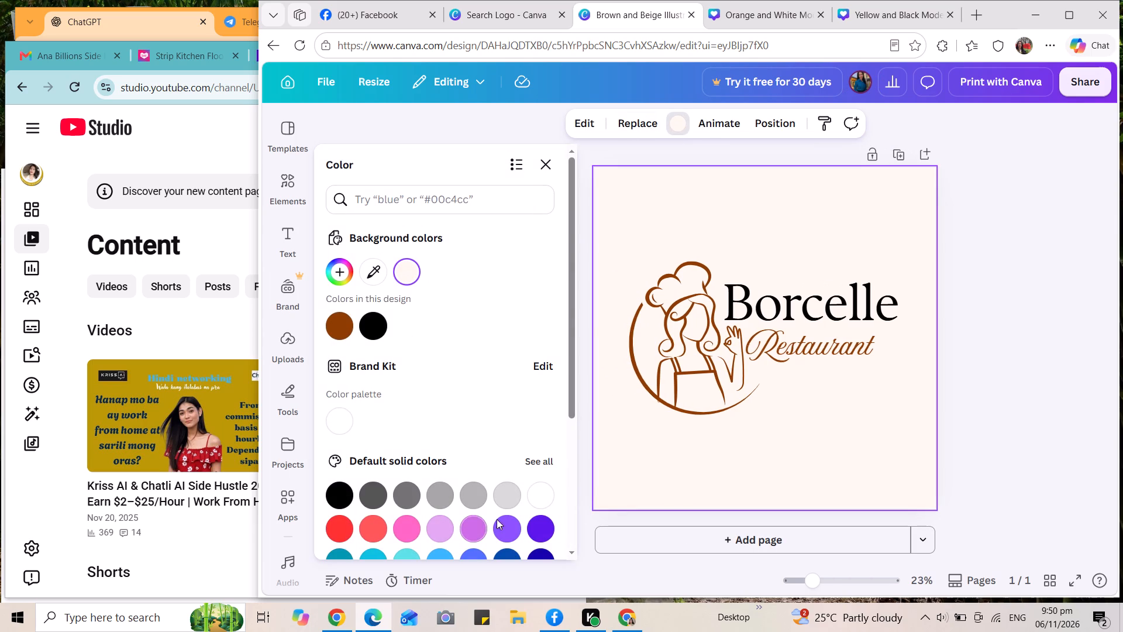
{"action": "left_click", "coordinate": [545, 496]}
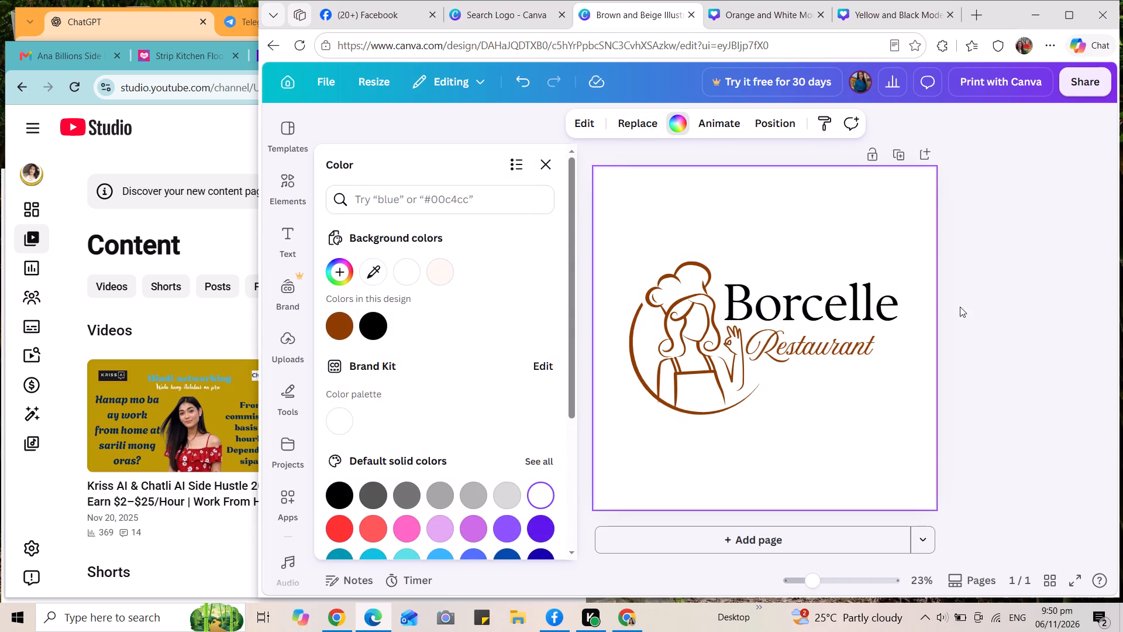
Replace the "Borcelle" heading text with "Ana".
{"action": "left_click", "coordinate": [702, 370]}
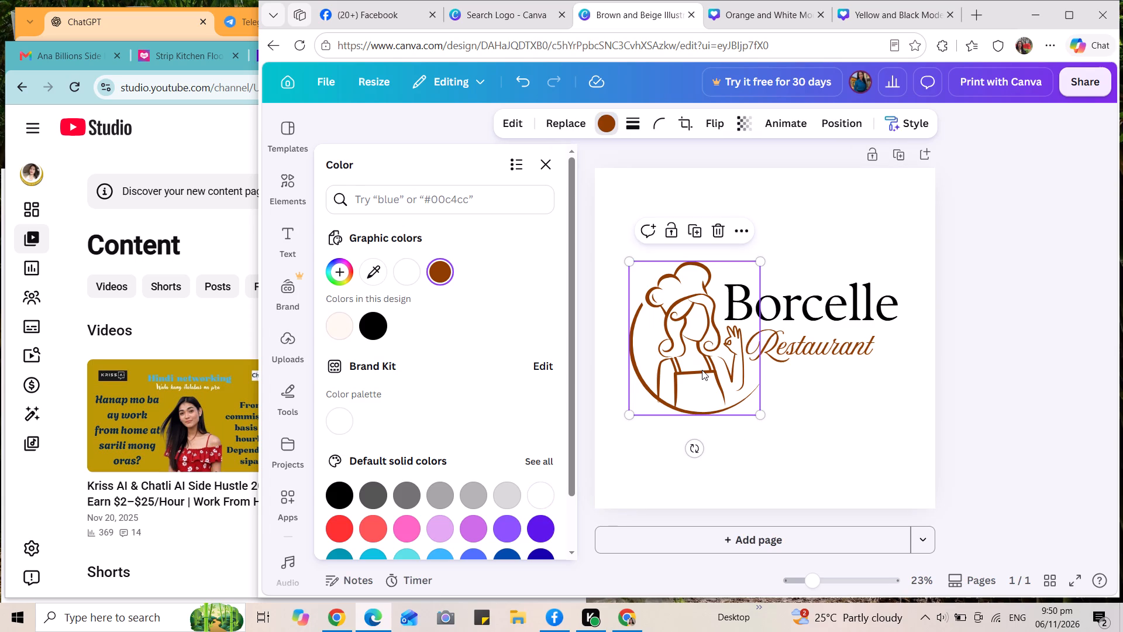
{"action": "left_click", "coordinate": [838, 305]}
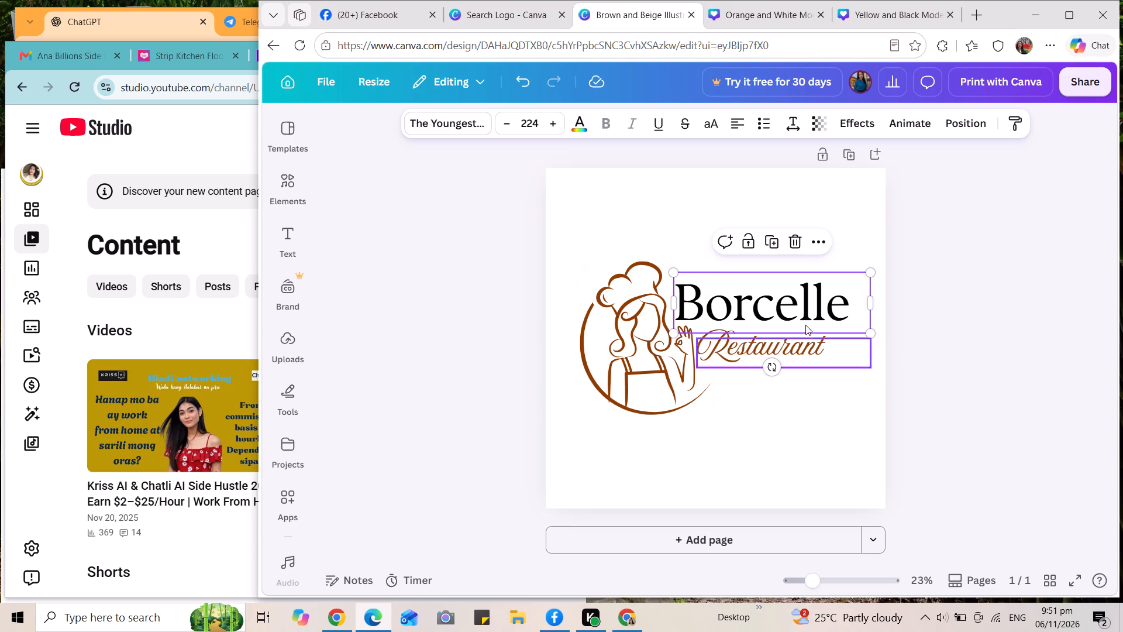
{"action": "double_click", "coordinate": [755, 300]}
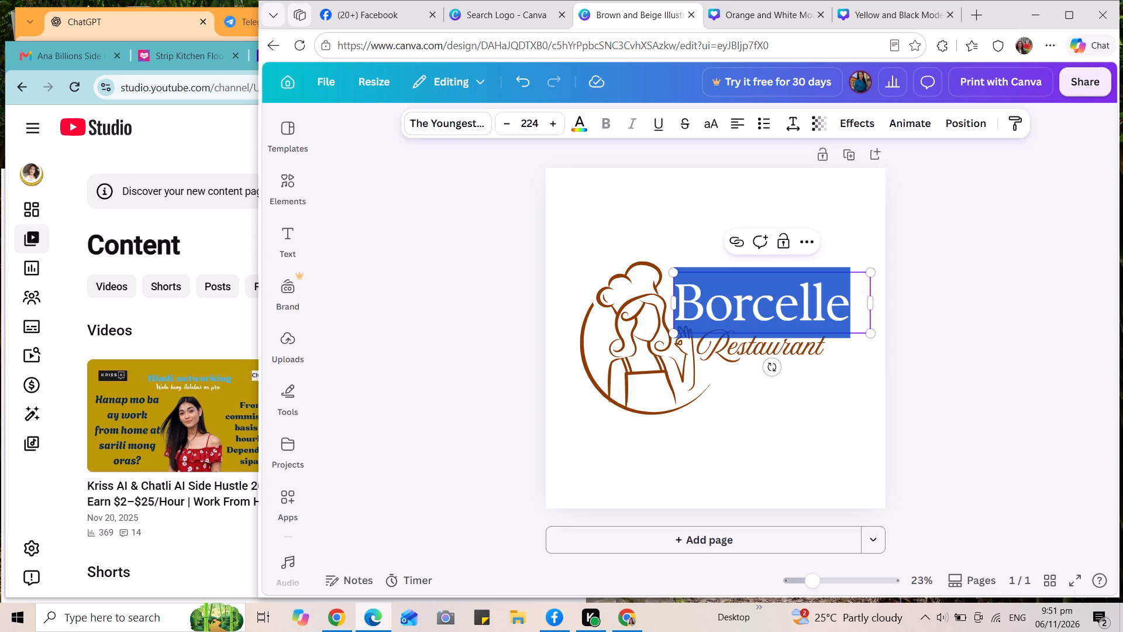
{"action": "type", "text": "Ana"}
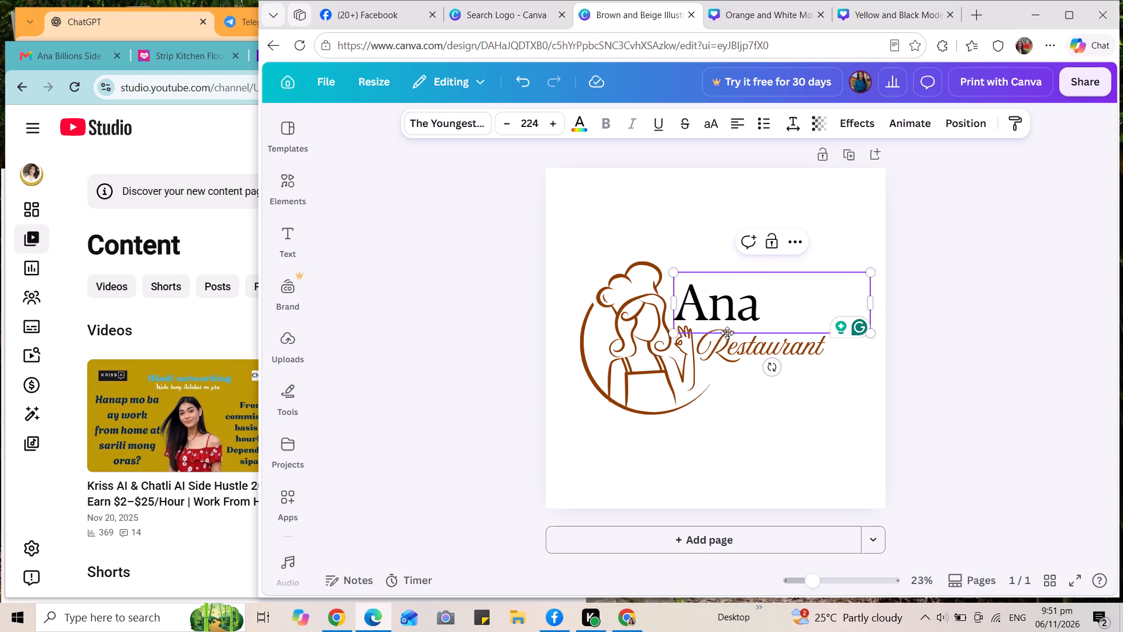
Replace the script text "Restaurant" below the heading with "Billions".
{"action": "left_click", "coordinate": [764, 340]}
{"action": "left_click", "coordinate": [764, 340]}
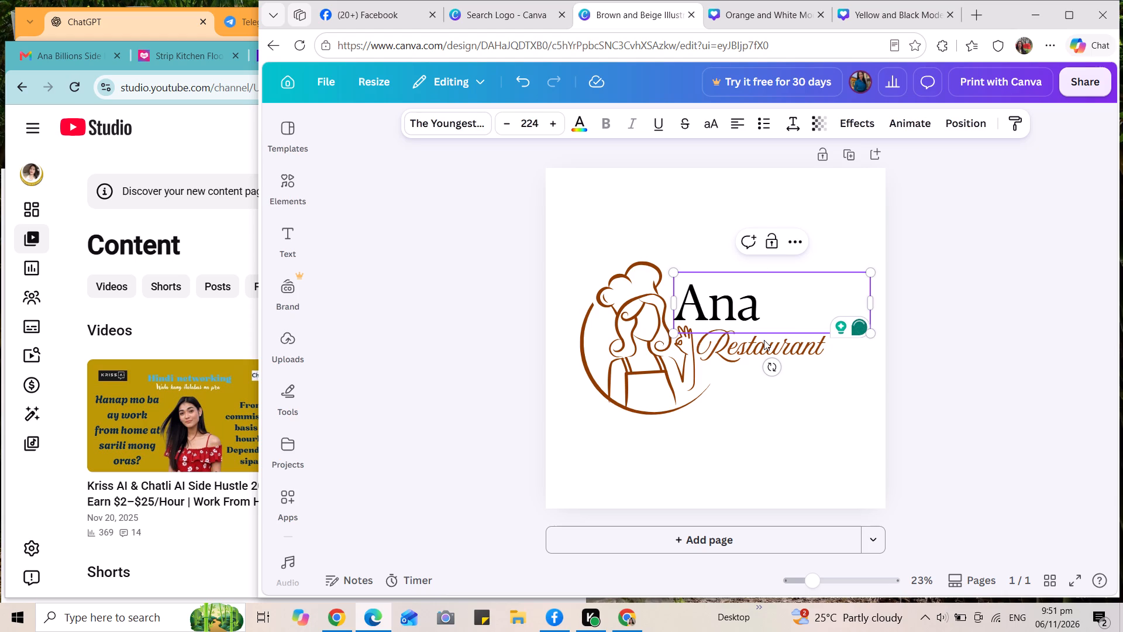
{"action": "triple_click", "coordinate": [764, 340]}
{"action": "double_click", "coordinate": [753, 347]}
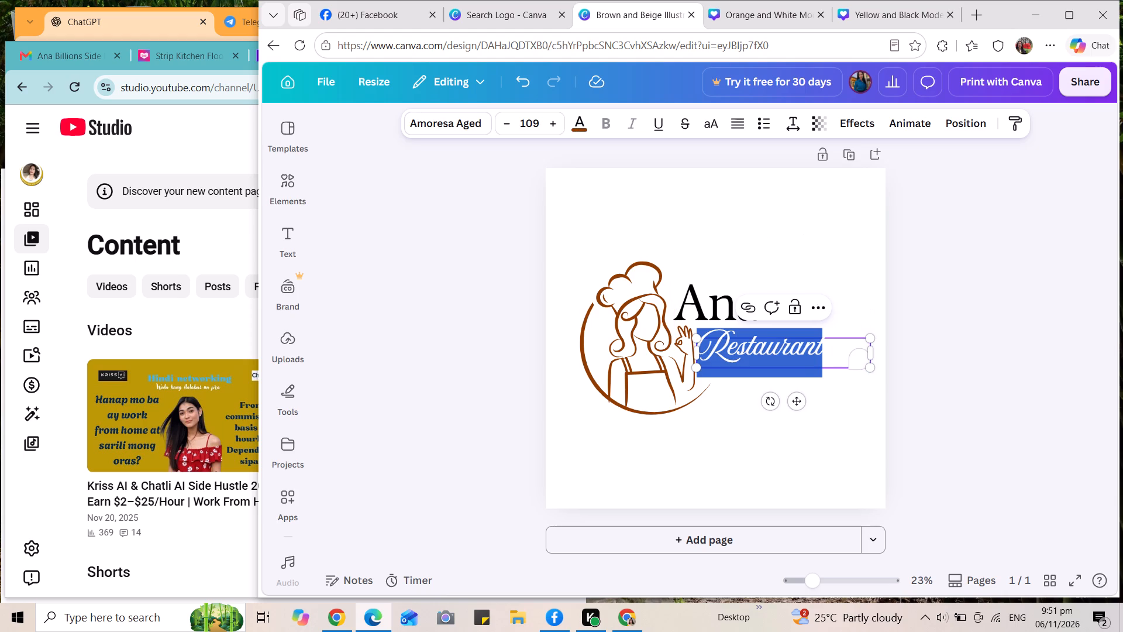
{"action": "left_click", "coordinate": [753, 347]}
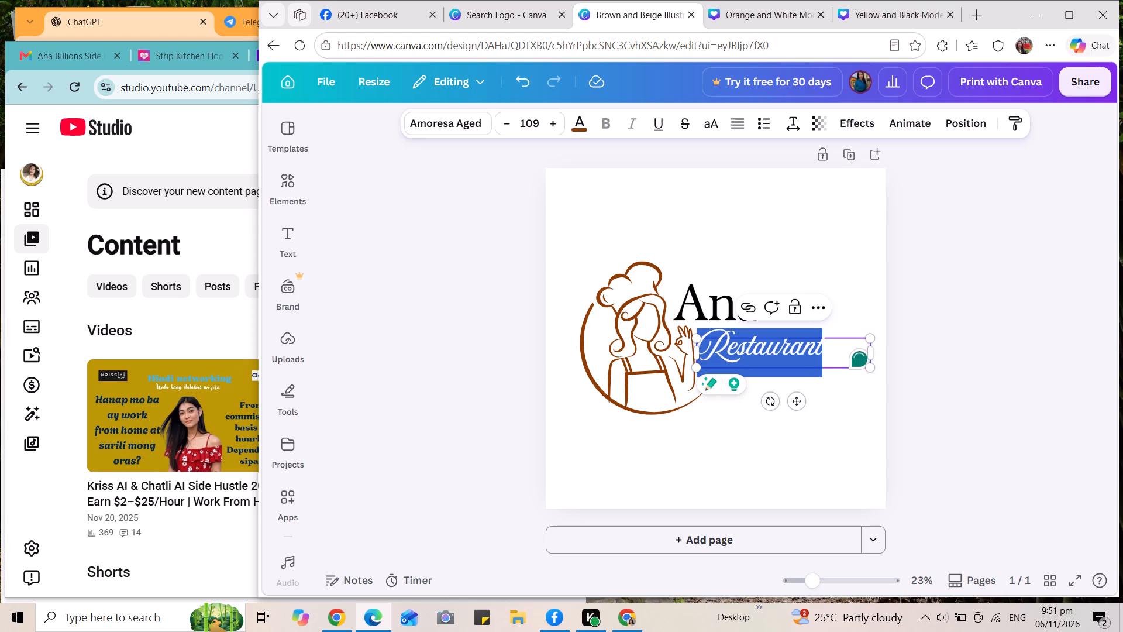
{"action": "type", "text": "Billions"}
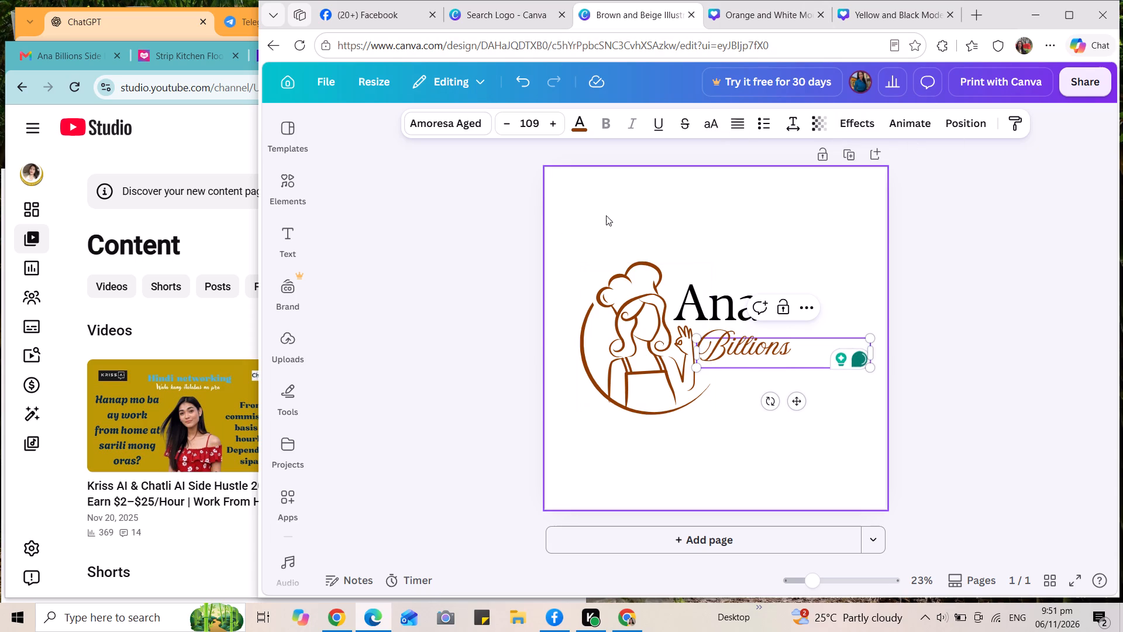
Change the "Ana" heading's text color to default yellow #FFDE59 and adjust it to the custom golden yellow #FFCE0A.
{"action": "left_click", "coordinate": [733, 310]}
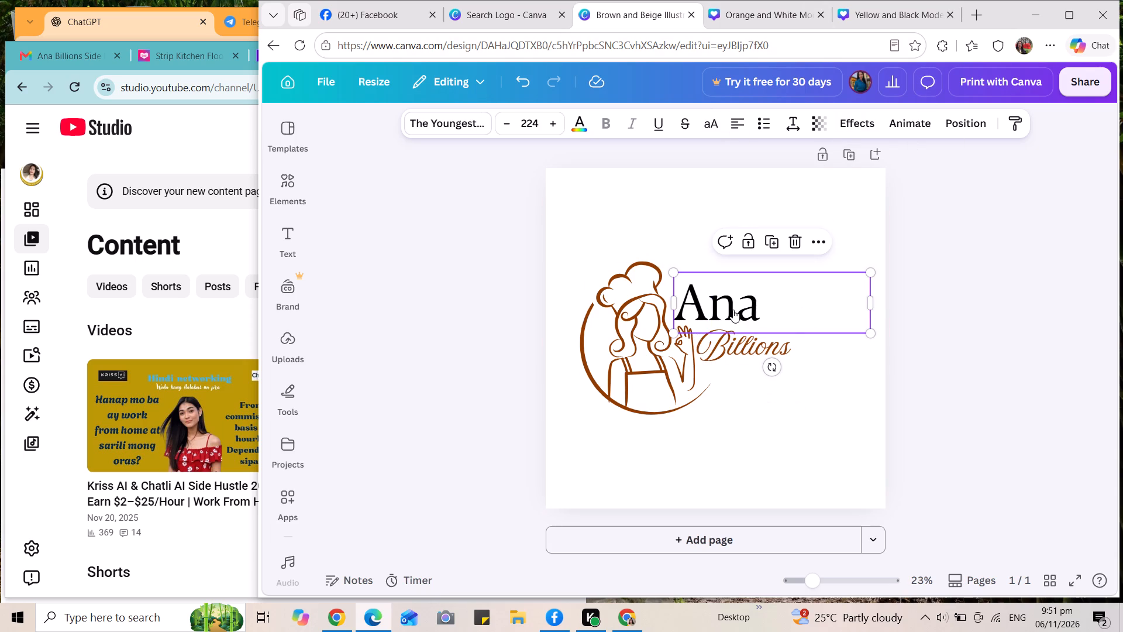
{"action": "left_click", "coordinate": [733, 306]}
{"action": "double_click", "coordinate": [733, 306]}
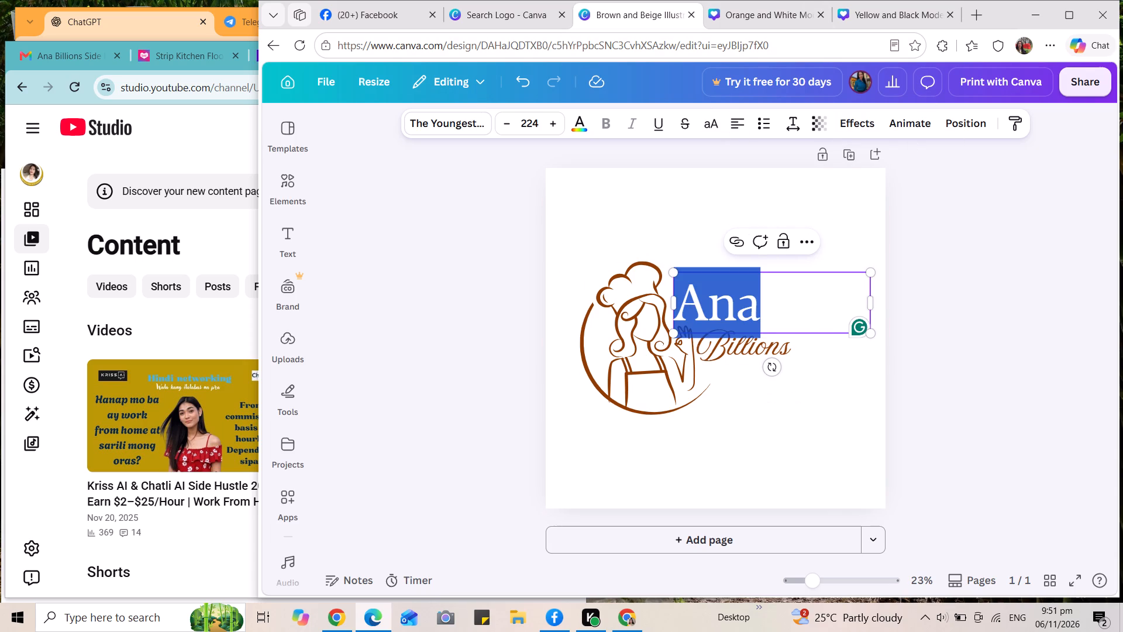
{"action": "left_click", "coordinate": [579, 126]}
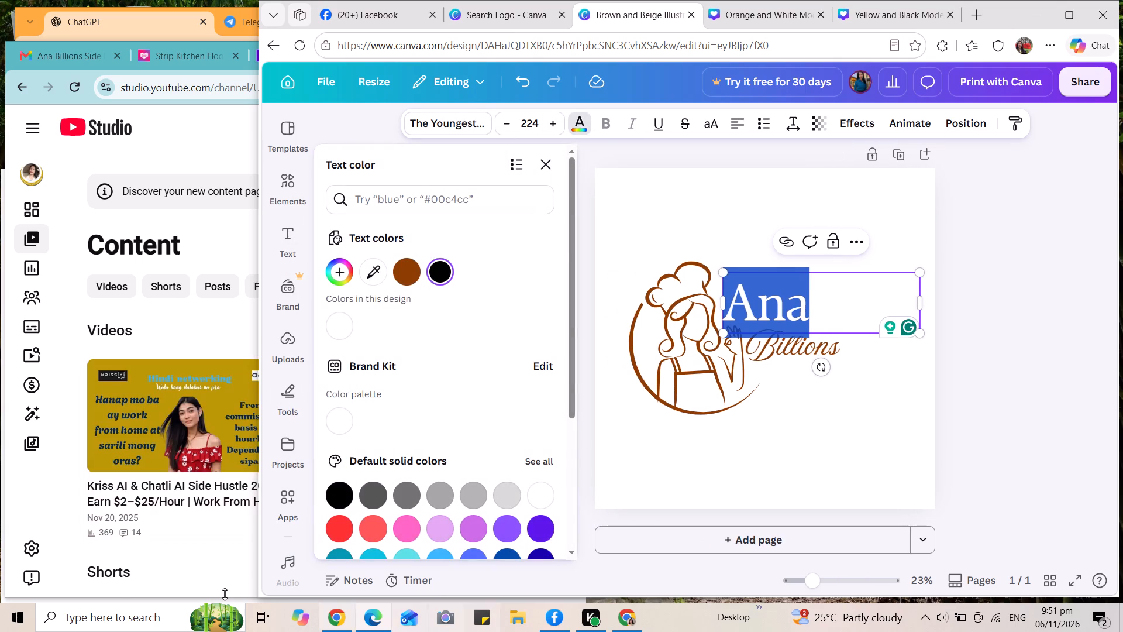
{"action": "scroll", "coordinate": [457, 399], "scroll_direction": "down", "scroll_amount": 2}
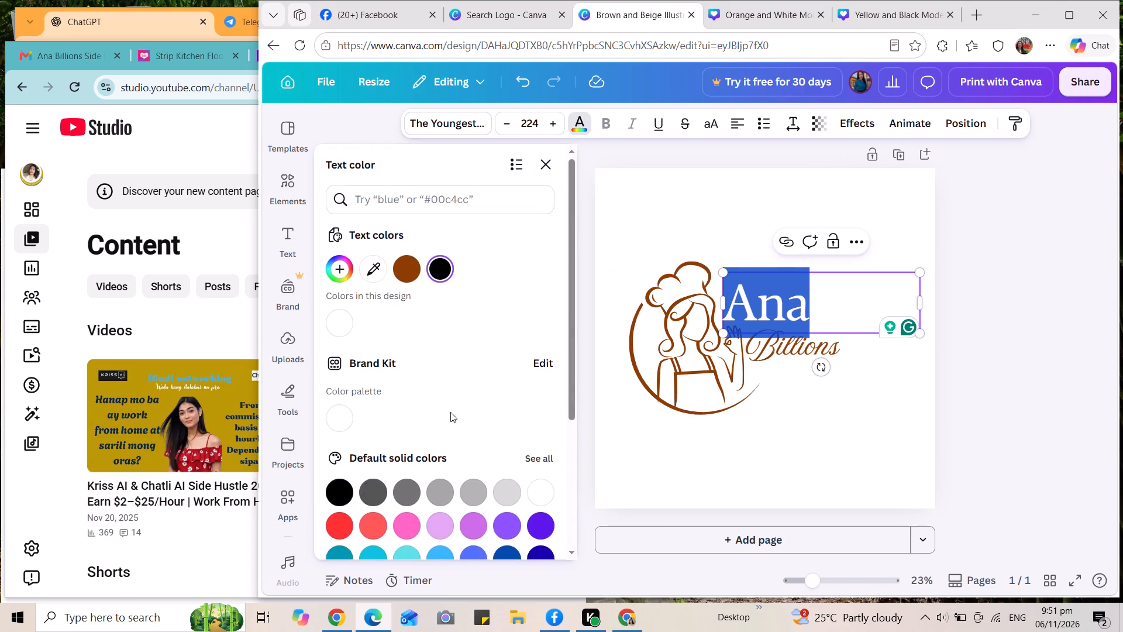
{"action": "scroll", "coordinate": [450, 412], "scroll_direction": "down", "scroll_amount": 2}
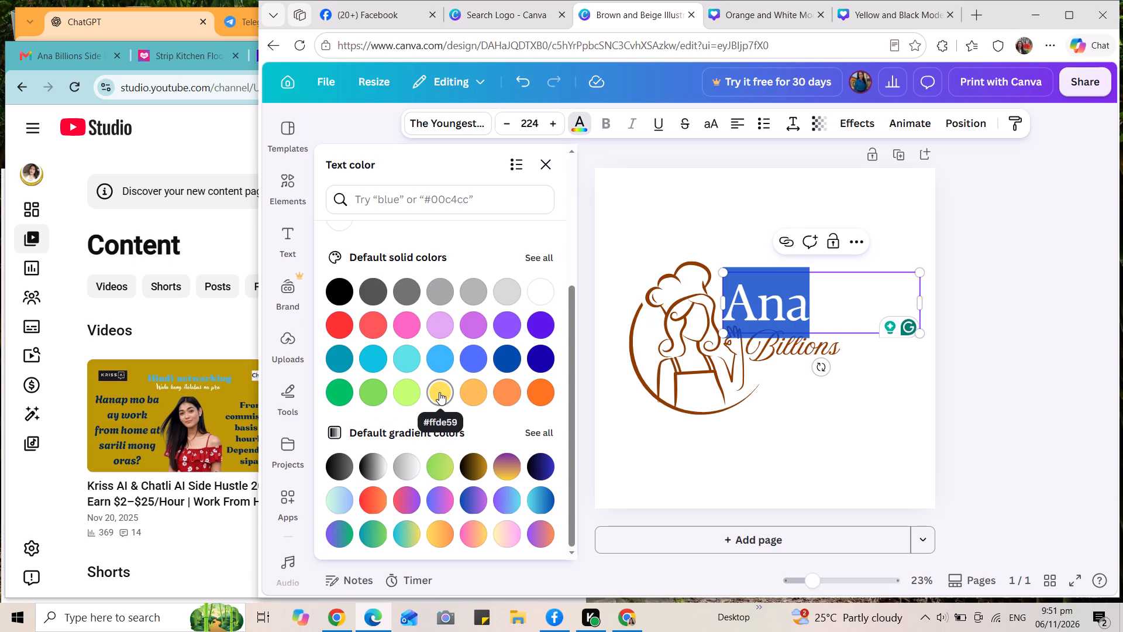
{"action": "left_click", "coordinate": [439, 392]}
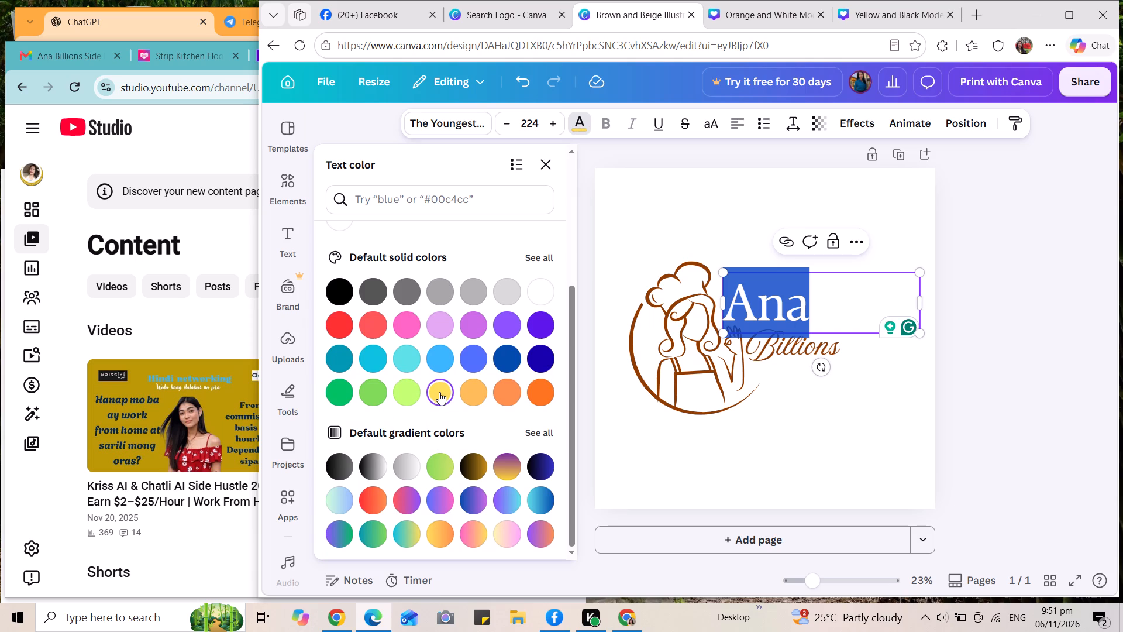
{"action": "scroll", "coordinate": [380, 332], "scroll_direction": "up", "scroll_amount": 2}
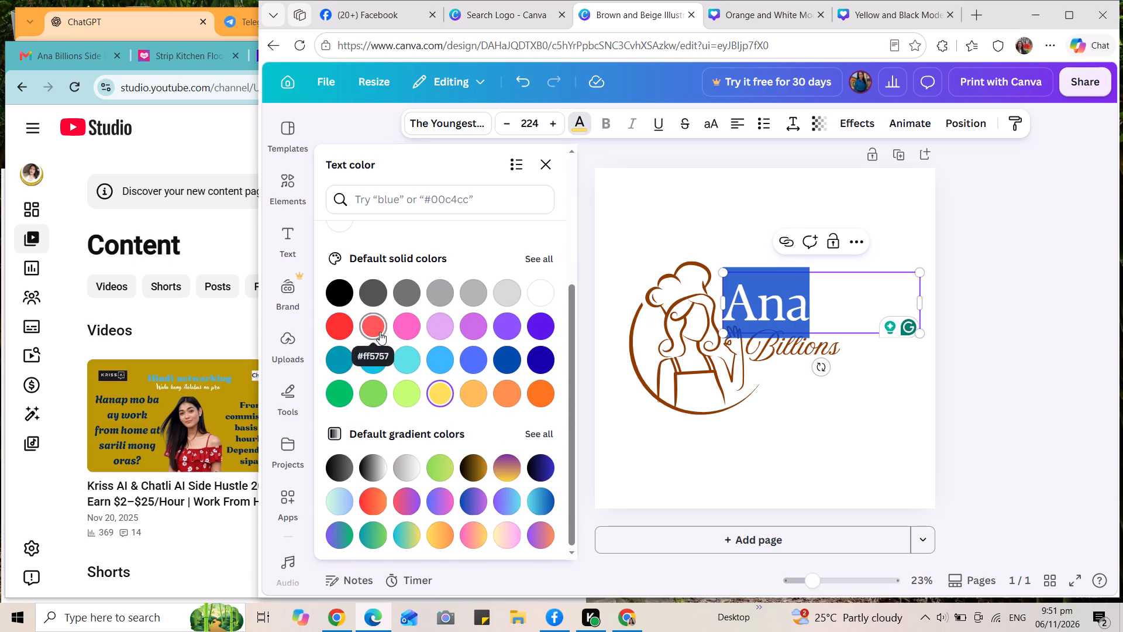
{"action": "scroll", "coordinate": [380, 332], "scroll_direction": "up", "scroll_amount": 2}
{"action": "double_click", "coordinate": [339, 274]}
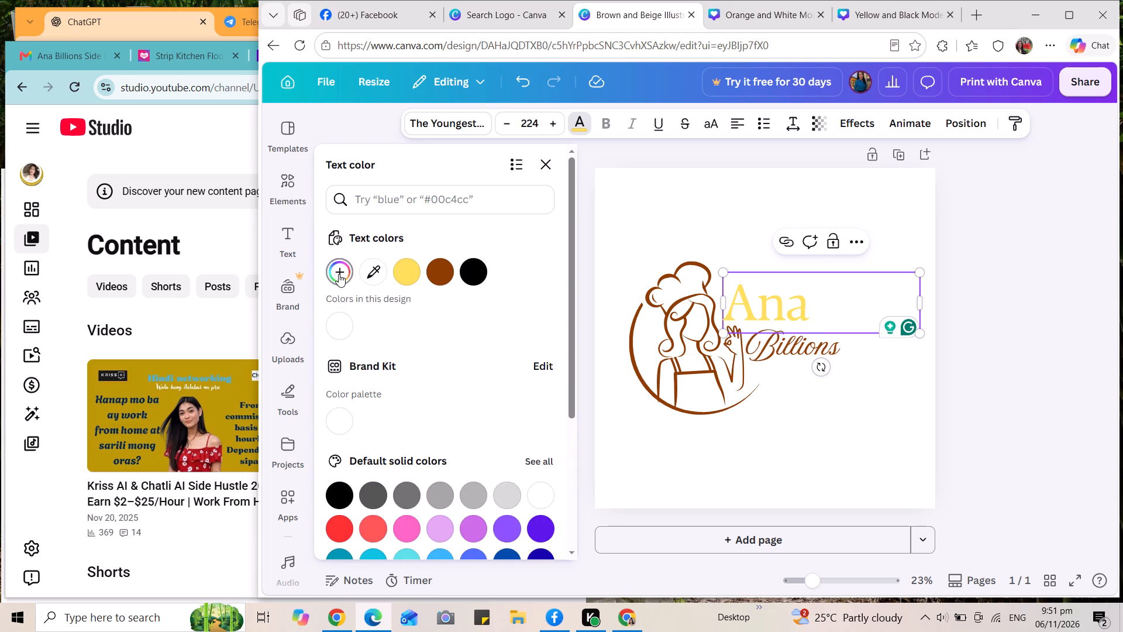
{"action": "double_click", "coordinate": [779, 316]}
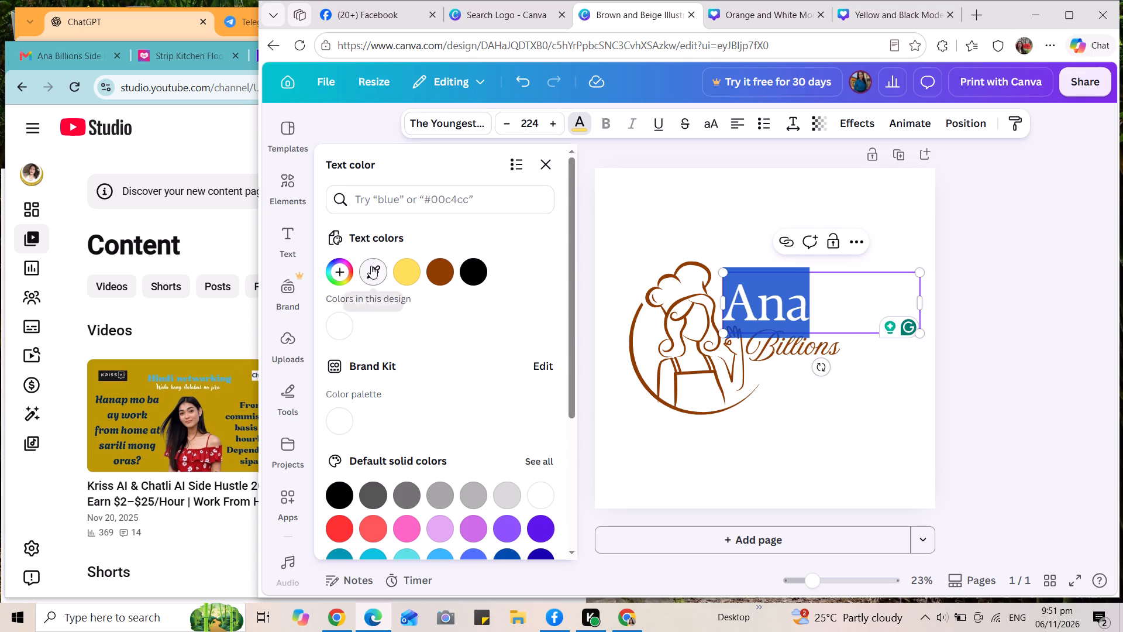
{"action": "left_click", "coordinate": [345, 271]}
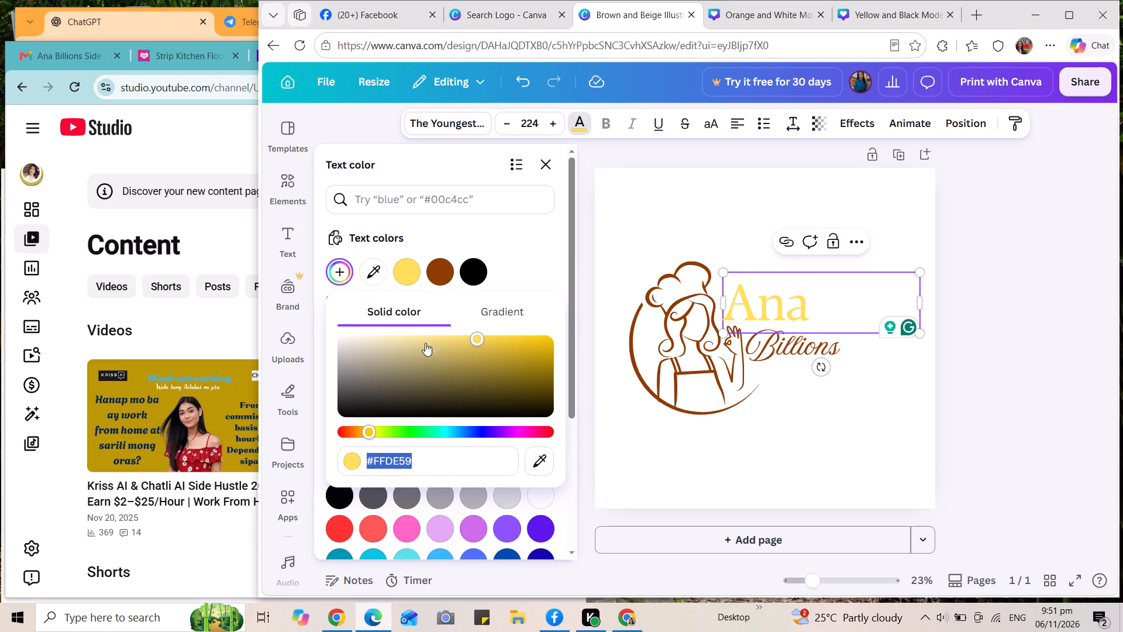
{"action": "left_click_drag", "start_coordinate": [476, 340], "coordinate": [540, 349]}
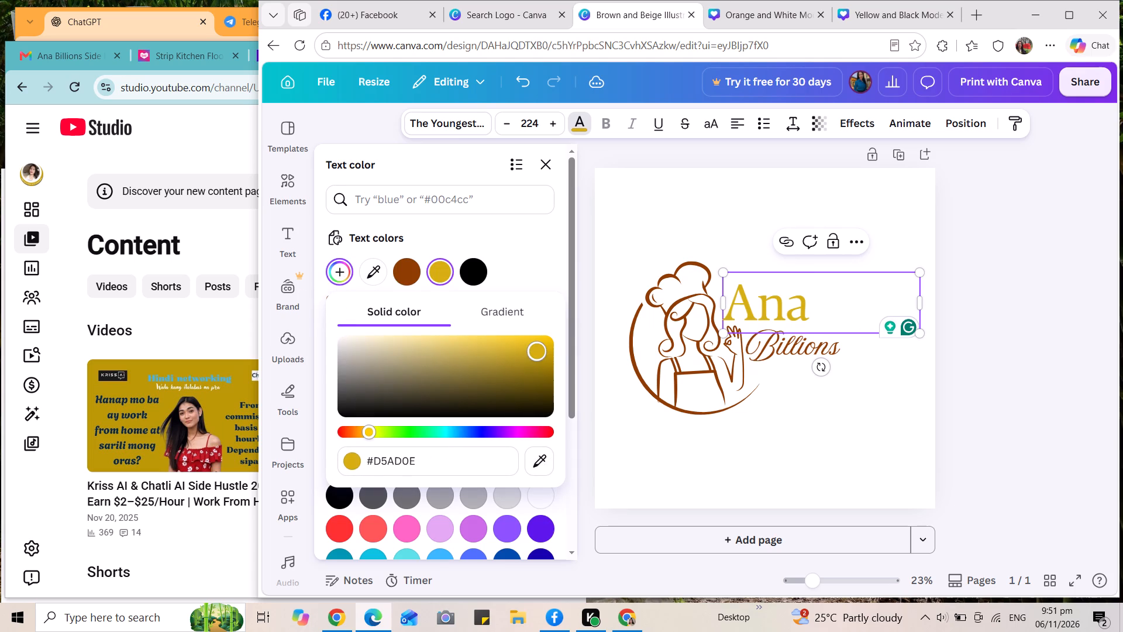
{"action": "left_click_drag", "start_coordinate": [540, 349], "coordinate": [554, 355]}
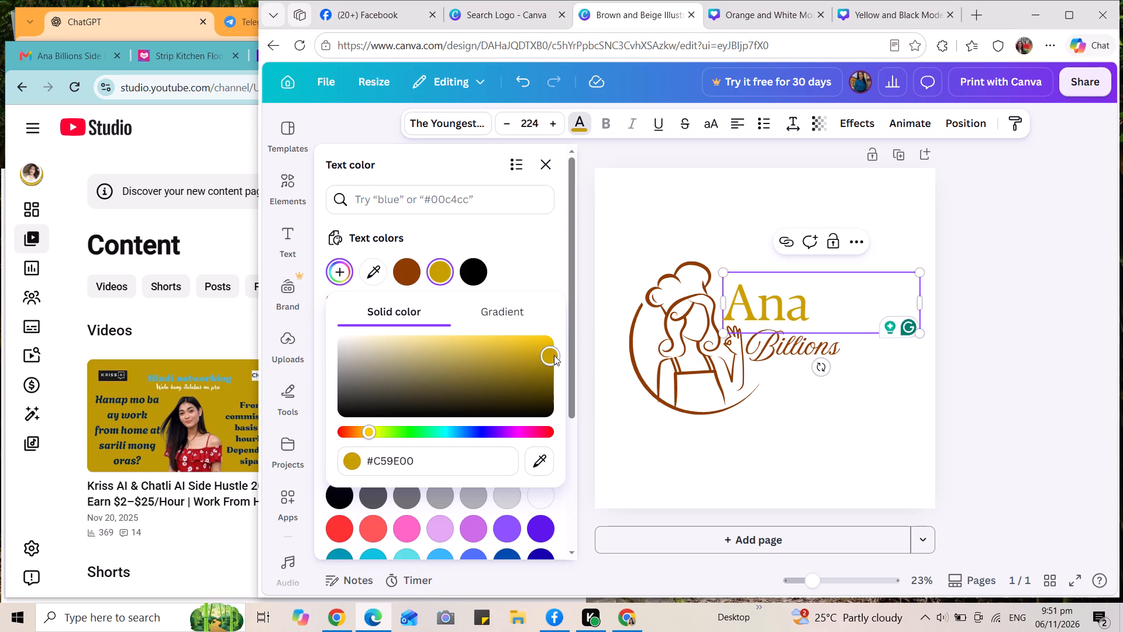
{"action": "left_click_drag", "start_coordinate": [554, 355], "coordinate": [561, 350]}
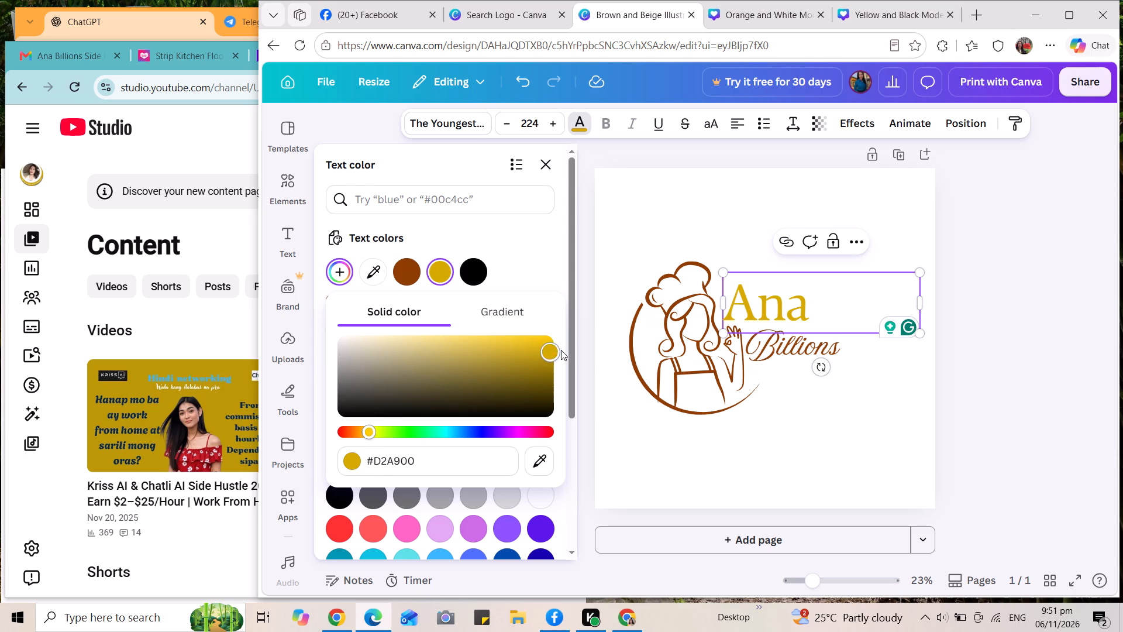
{"action": "left_click_drag", "start_coordinate": [561, 350], "coordinate": [545, 333]}
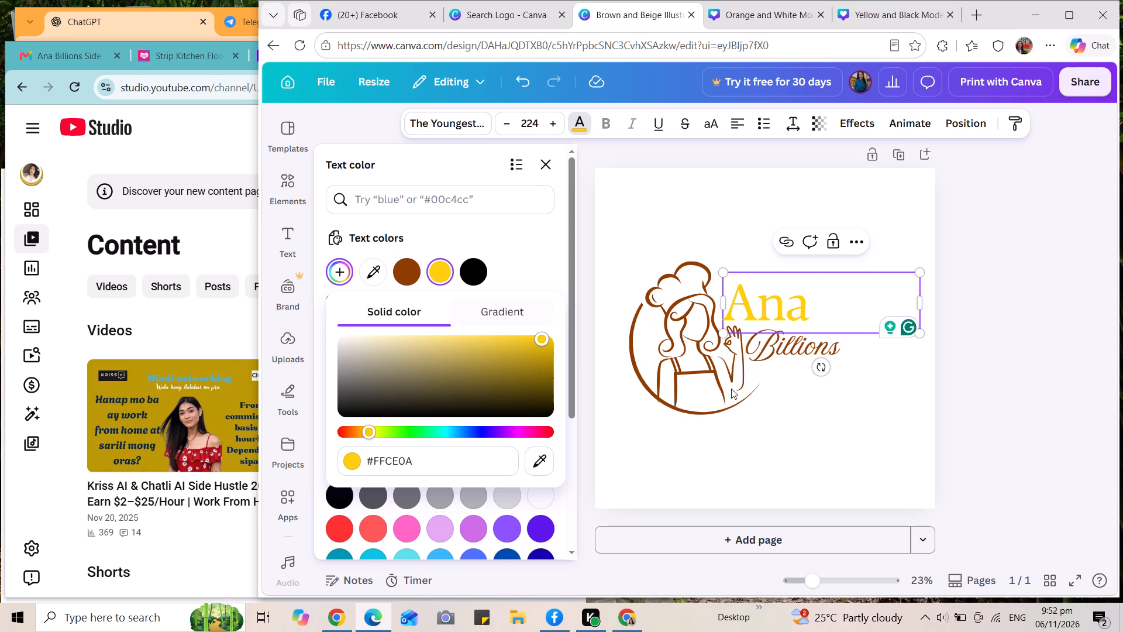
Check the font of "Billions" and look through the font list for one that suits the "Ana" heading.
{"action": "left_click", "coordinate": [824, 348]}
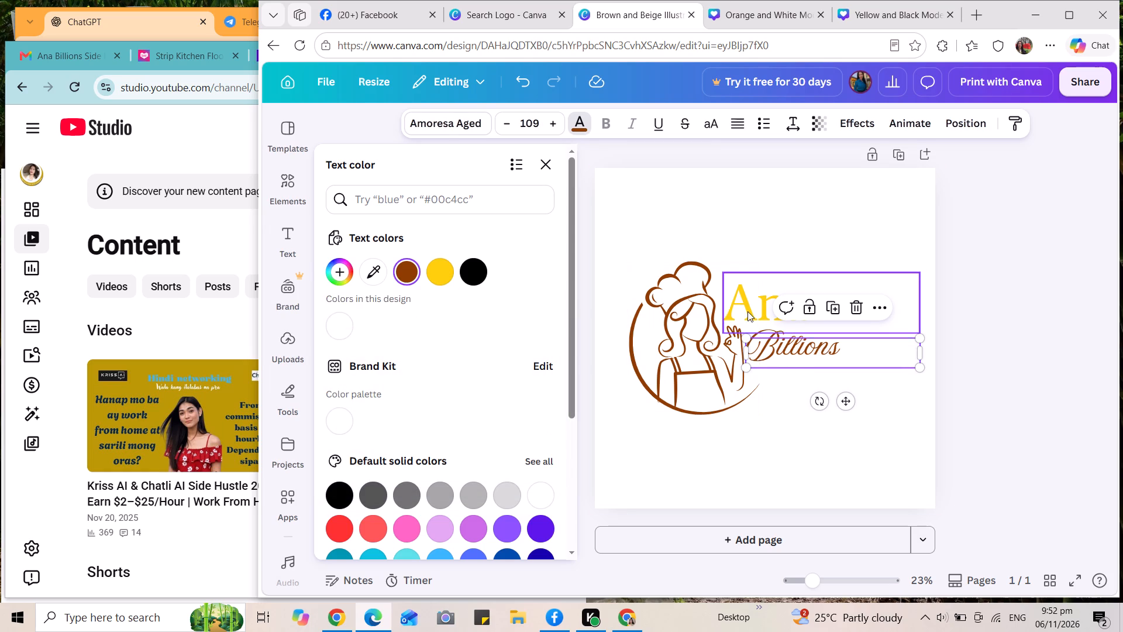
{"action": "left_click", "coordinate": [777, 304]}
{"action": "left_click", "coordinate": [769, 240]}
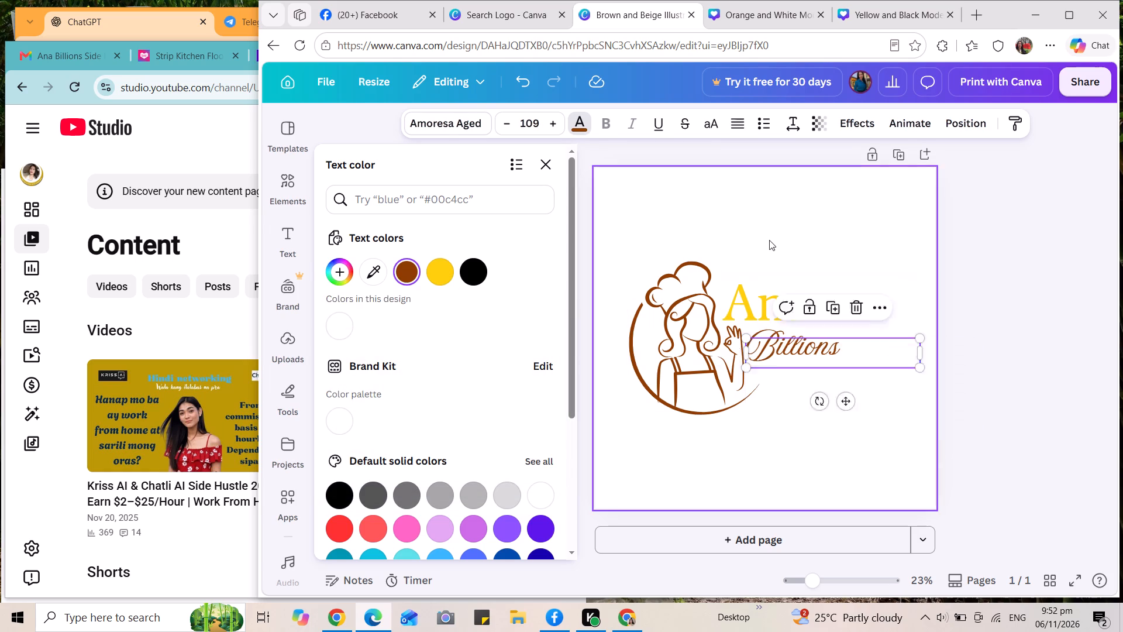
{"action": "left_click", "coordinate": [722, 311]}
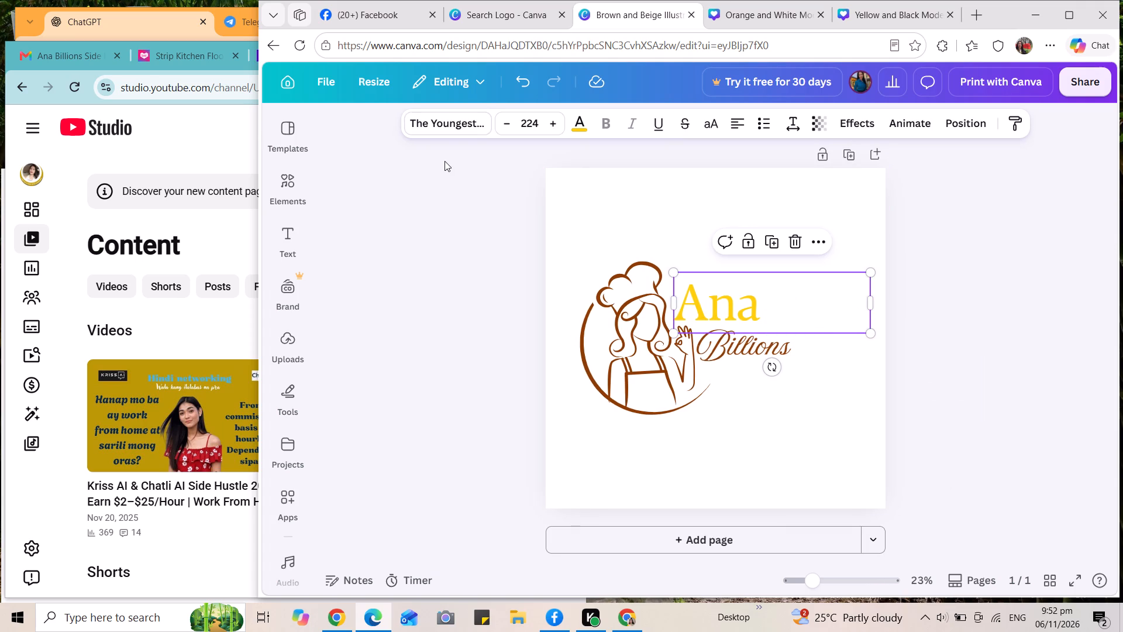
{"action": "left_click", "coordinate": [464, 128]}
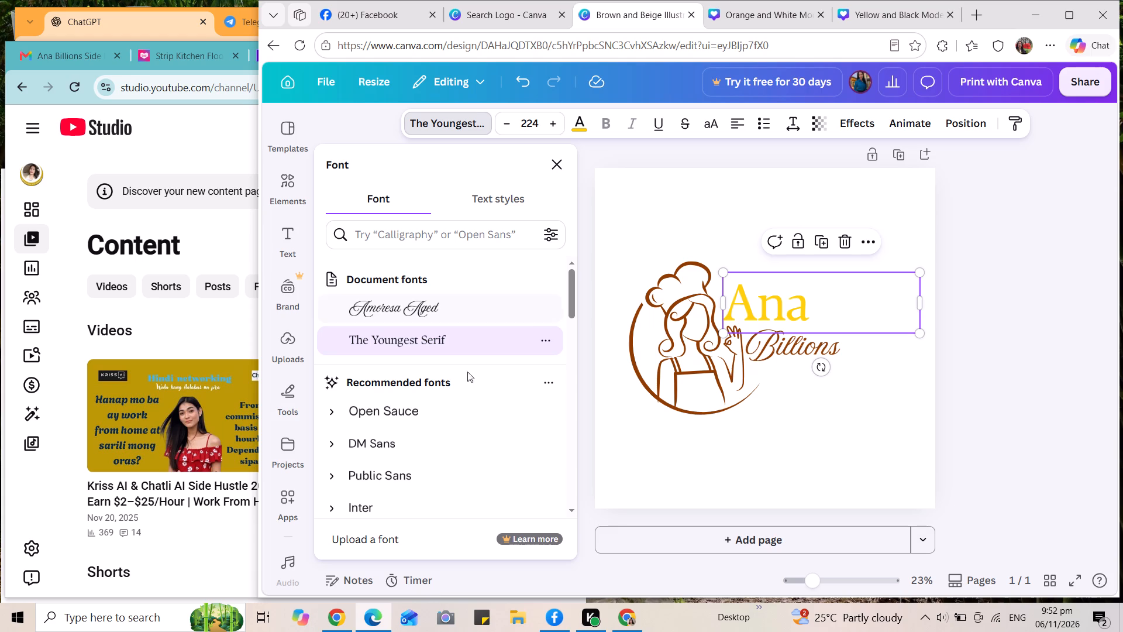
{"action": "scroll", "coordinate": [430, 409], "scroll_direction": "down", "scroll_amount": 3}
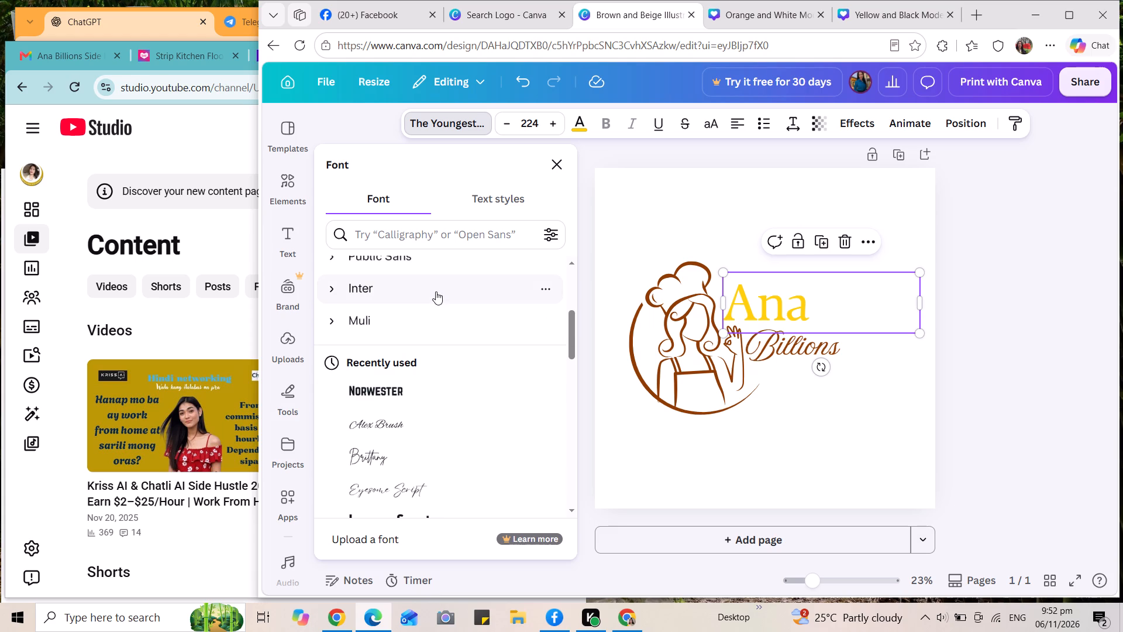
{"action": "scroll", "coordinate": [436, 291], "scroll_direction": "up", "scroll_amount": 2}
{"action": "scroll", "coordinate": [436, 291], "scroll_direction": "down", "scroll_amount": 4}
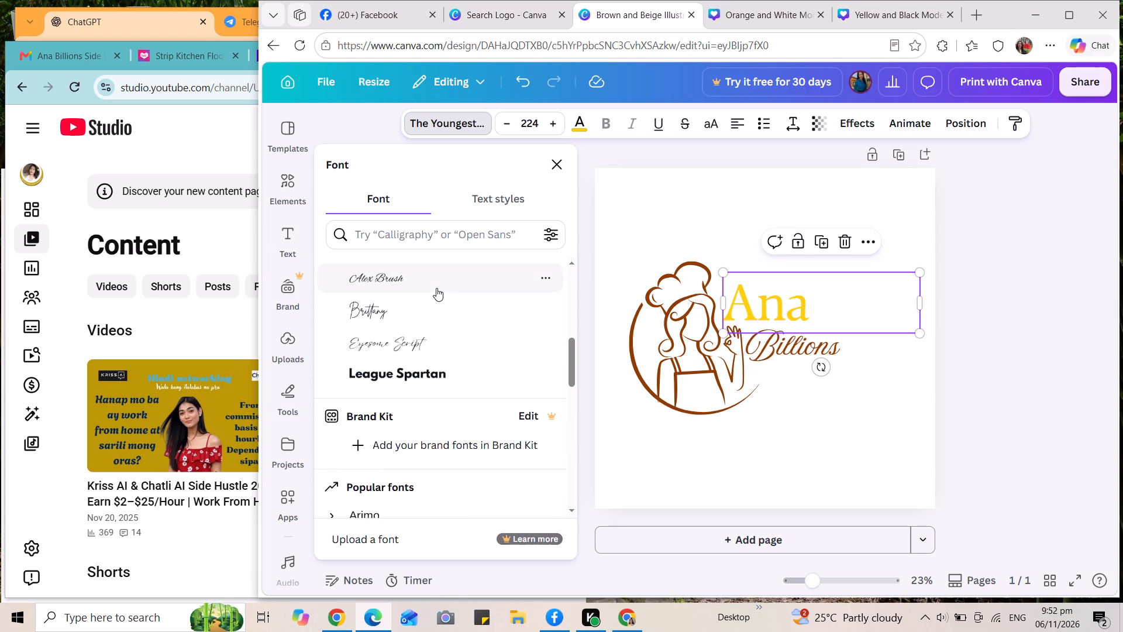
{"action": "scroll", "coordinate": [436, 288], "scroll_direction": "down", "scroll_amount": 5}
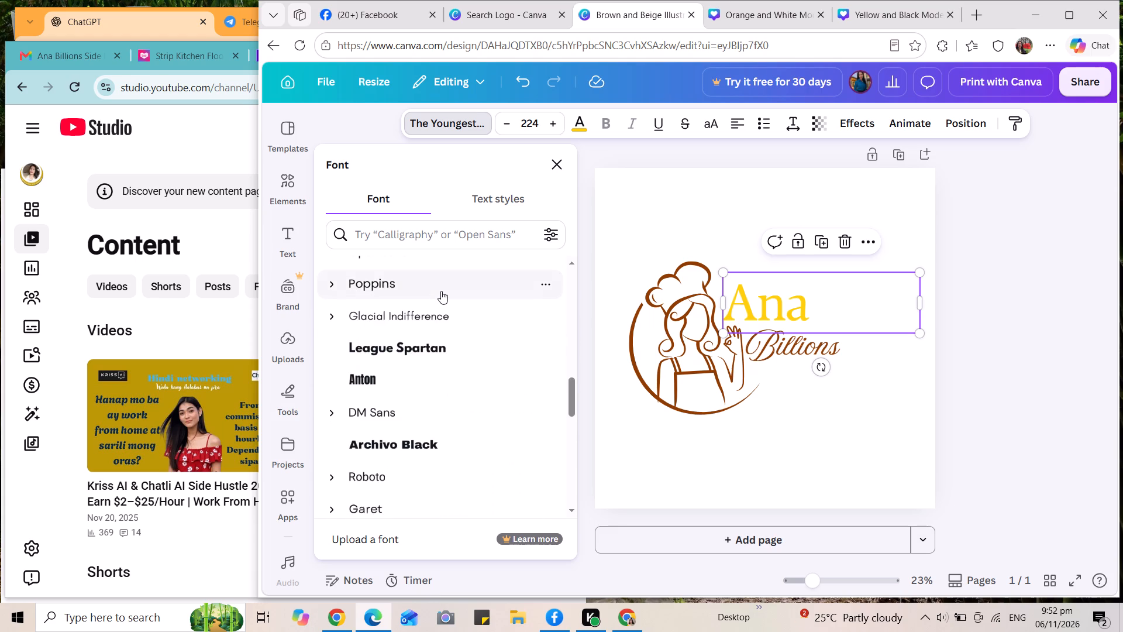
{"action": "scroll", "coordinate": [441, 291], "scroll_direction": "down", "scroll_amount": 4}
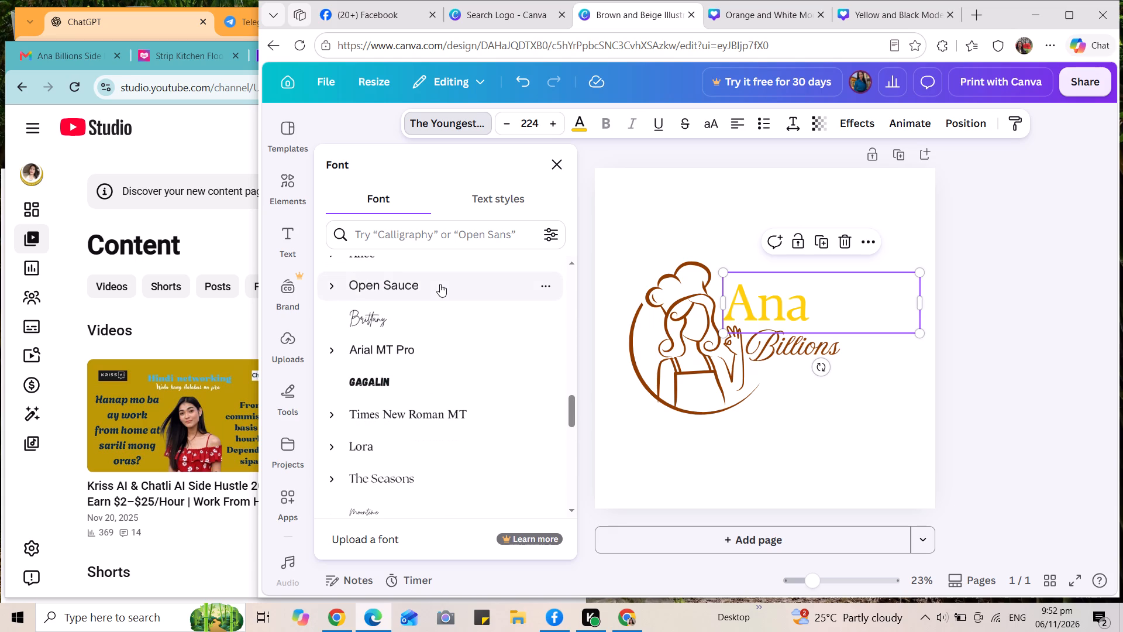
{"action": "scroll", "coordinate": [440, 284], "scroll_direction": "down", "scroll_amount": 4}
{"action": "scroll", "coordinate": [434, 297], "scroll_direction": "up", "scroll_amount": 8}
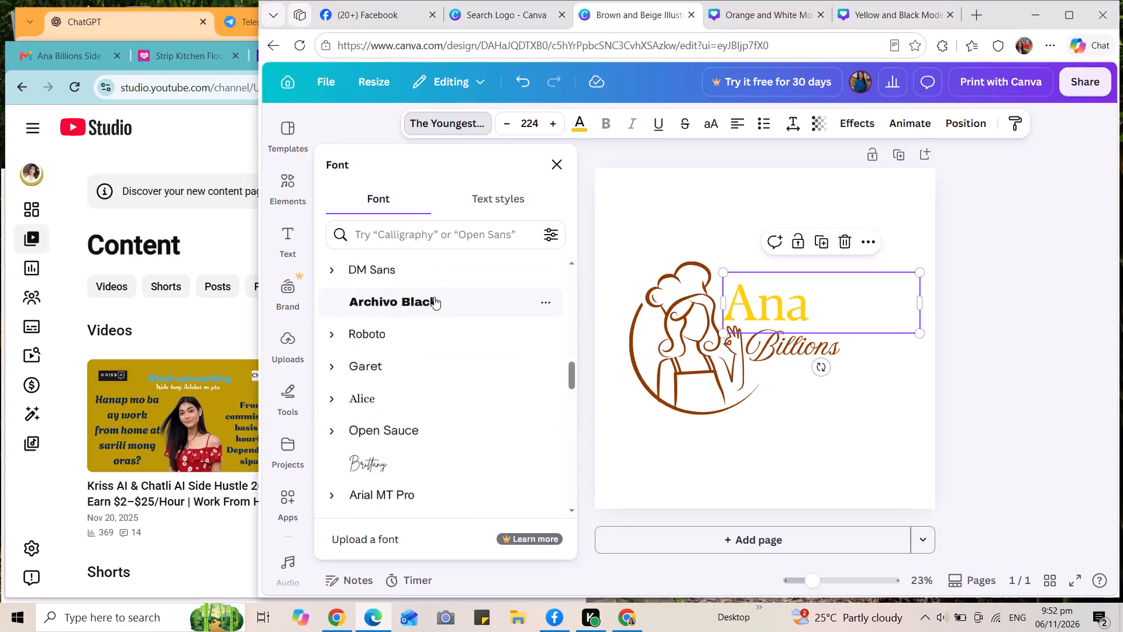
{"action": "scroll", "coordinate": [434, 297], "scroll_direction": "up", "scroll_amount": 8}
Search the fonts for "Amoresa Aged" and apply that font to the "Ana" heading.
{"action": "left_click", "coordinate": [388, 239]}
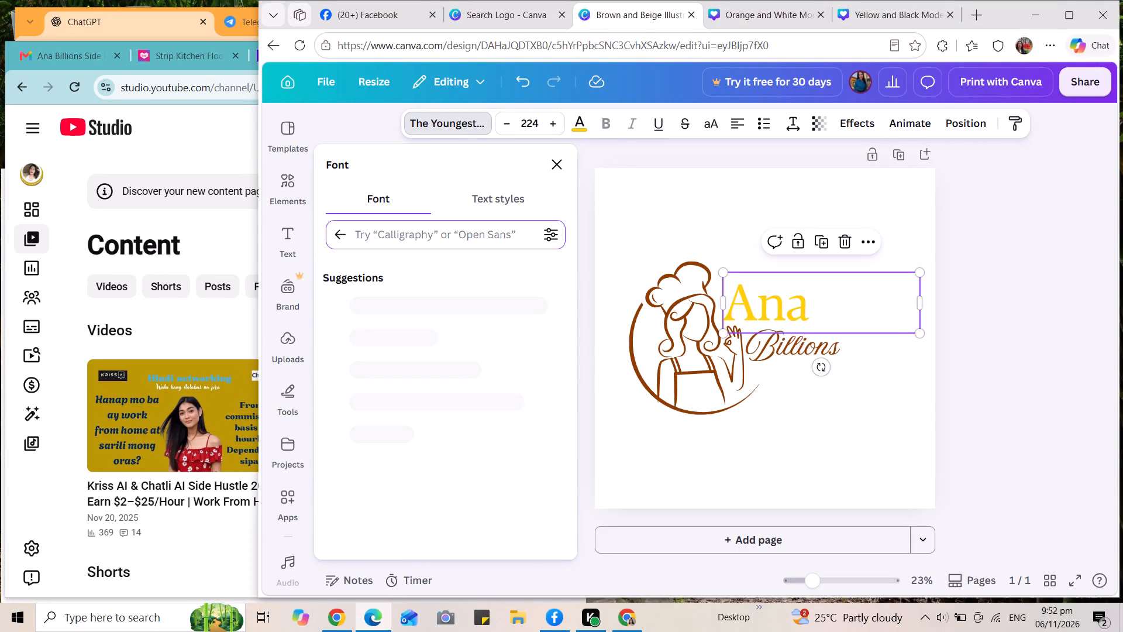
{"action": "type", "text": "Amoresa Aged"}
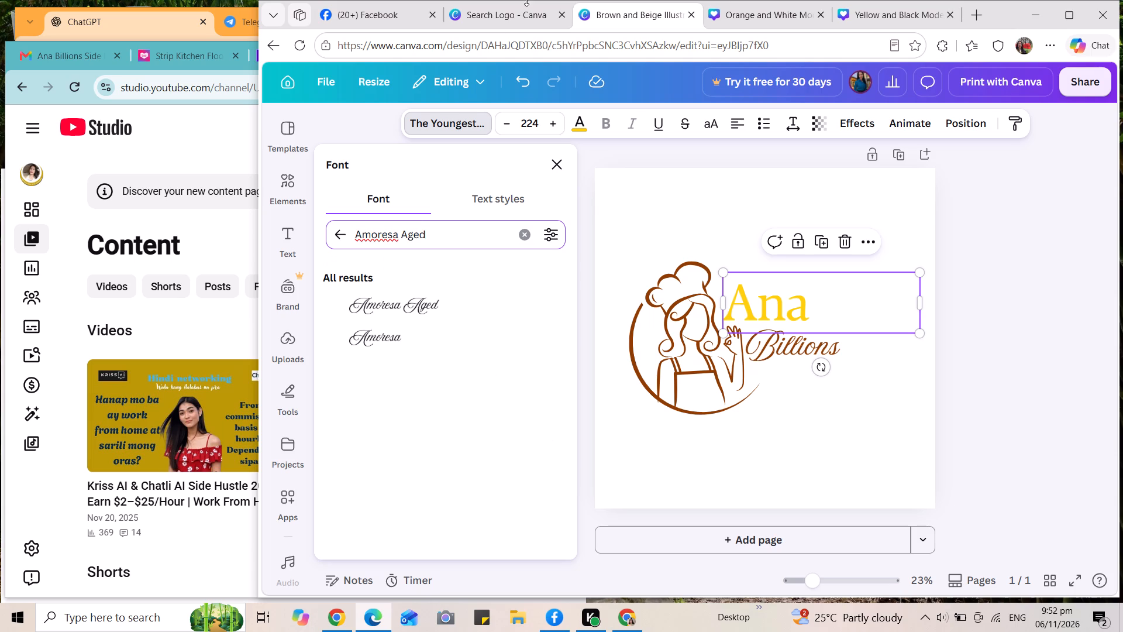
{"action": "left_click", "coordinate": [404, 301]}
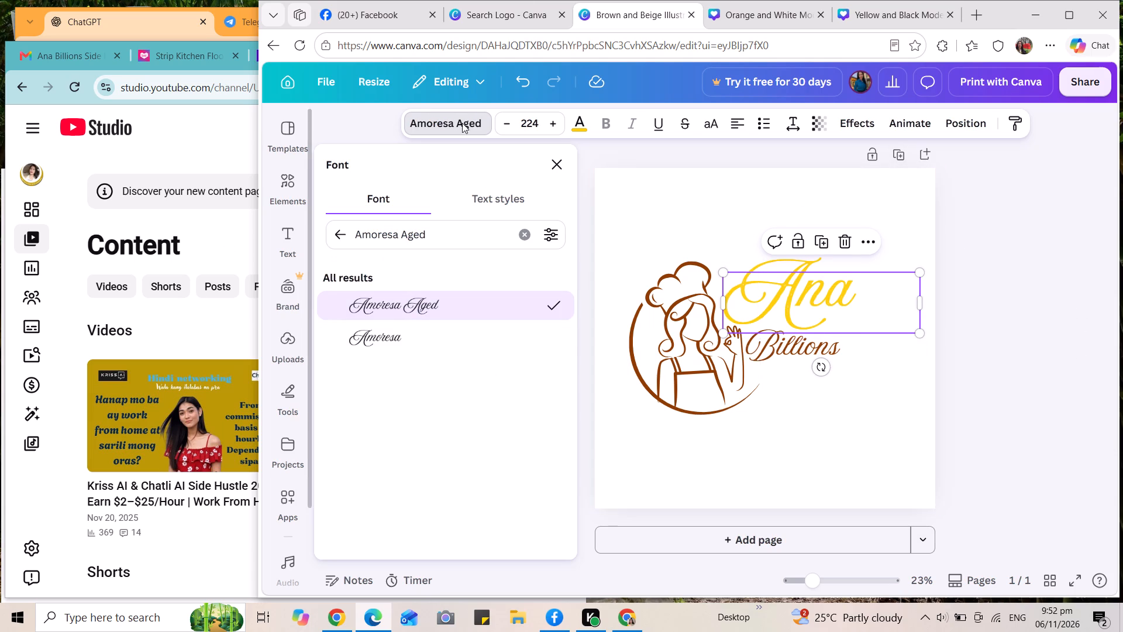
{"action": "left_click", "coordinate": [697, 224]}
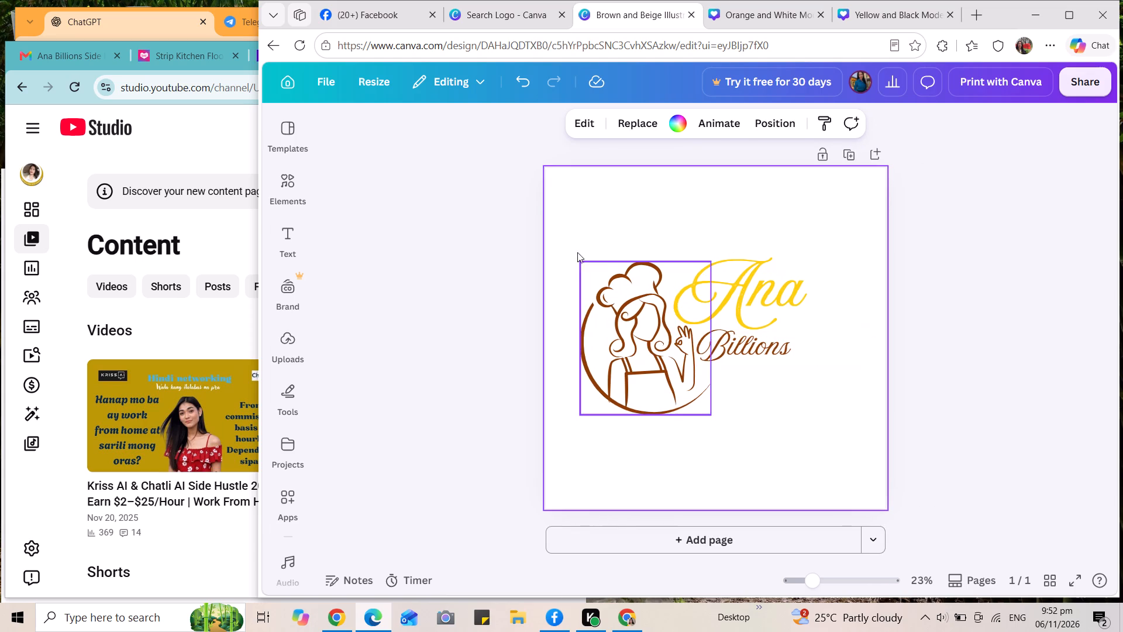
Increase the font size of the "Billions" script text to 128.
{"action": "left_click", "coordinate": [757, 353]}
{"action": "left_click", "coordinate": [757, 353]}
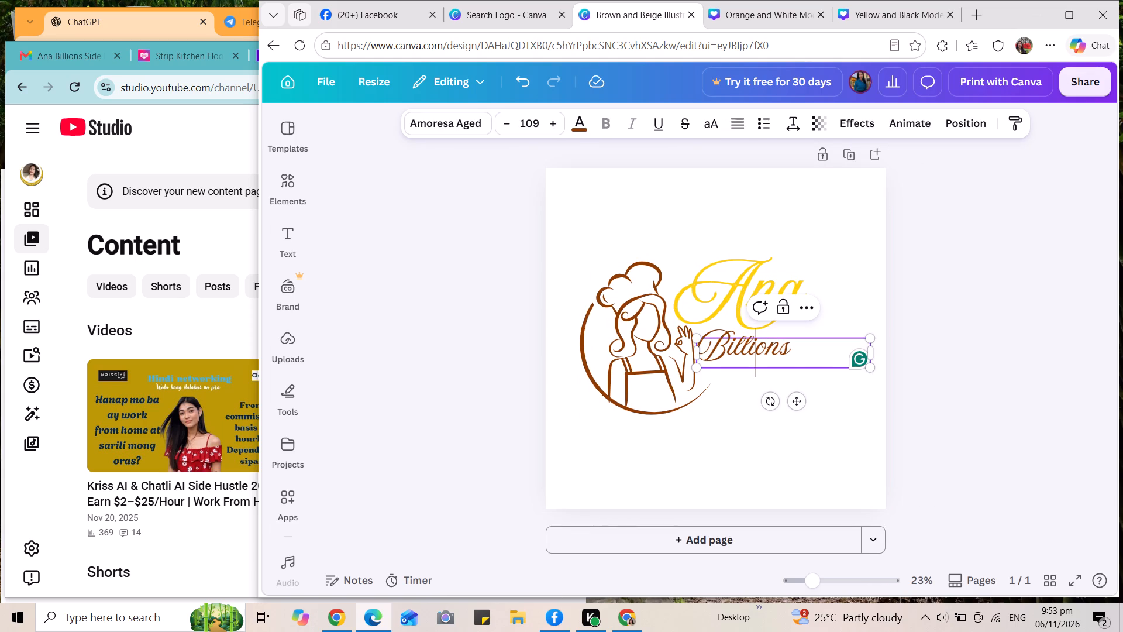
{"action": "double_click", "coordinate": [757, 353]}
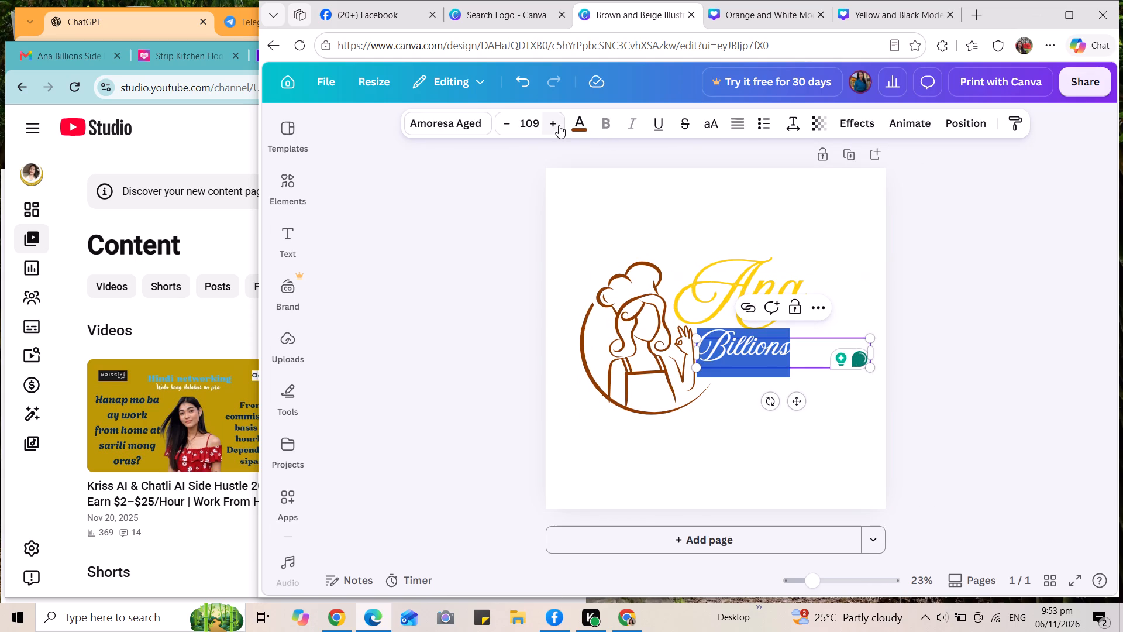
{"action": "left_click", "coordinate": [556, 125]}
{"action": "triple_click", "coordinate": [556, 125]}
{"action": "triple_click", "coordinate": [556, 125]}
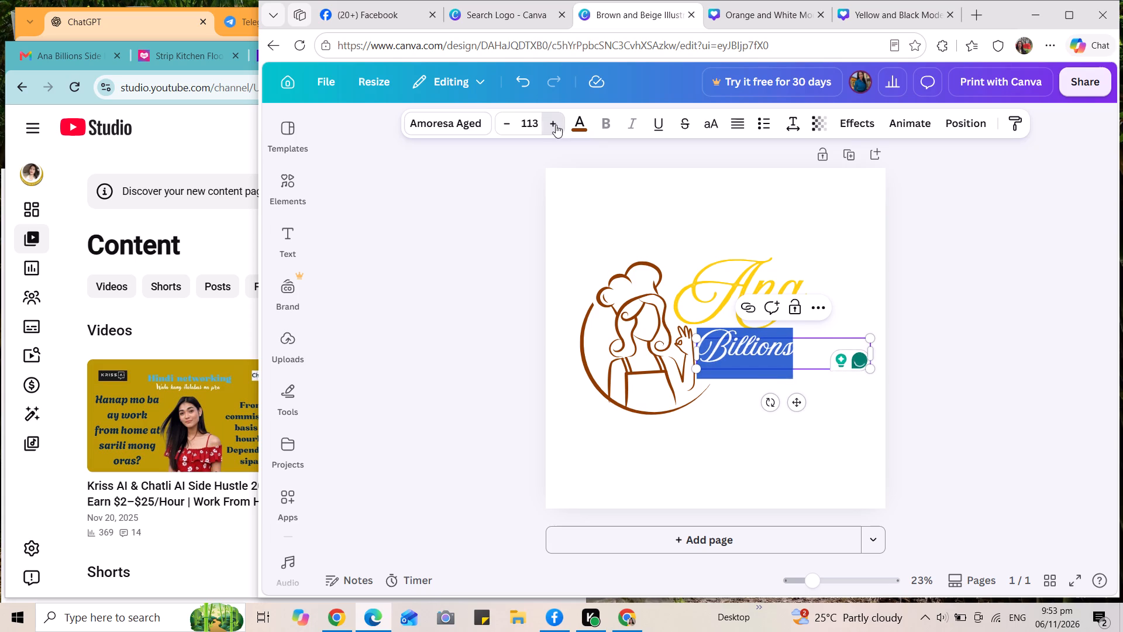
{"action": "triple_click", "coordinate": [556, 125]}
{"action": "triple_click", "coordinate": [556, 125]}
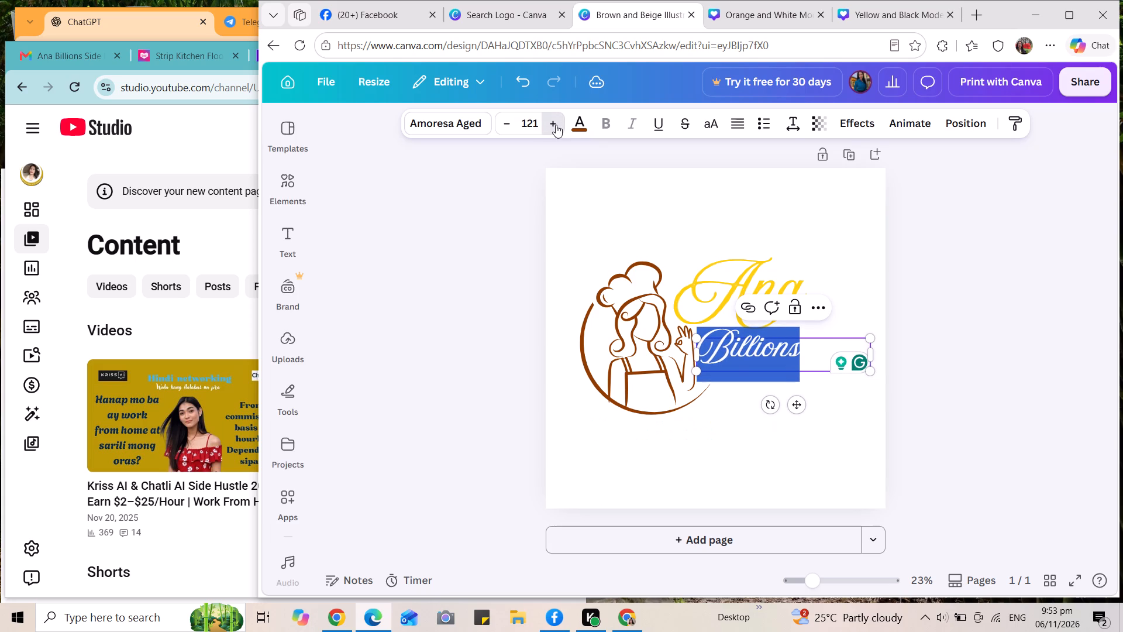
{"action": "triple_click", "coordinate": [556, 125]}
{"action": "triple_click", "coordinate": [556, 125]}
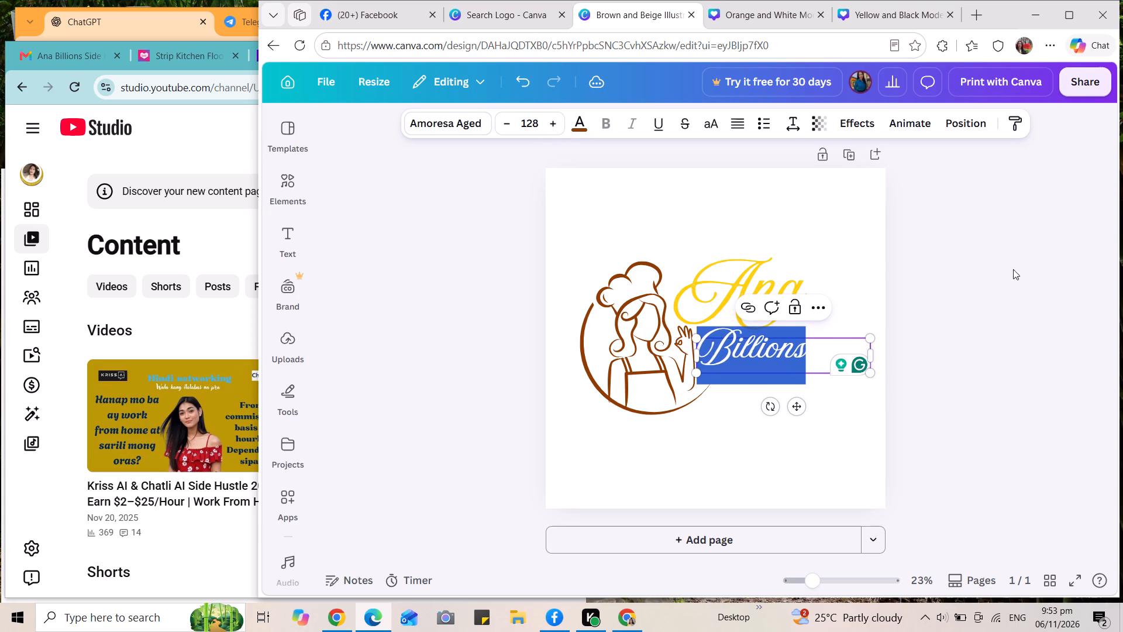
{"action": "left_click", "coordinate": [992, 272]}
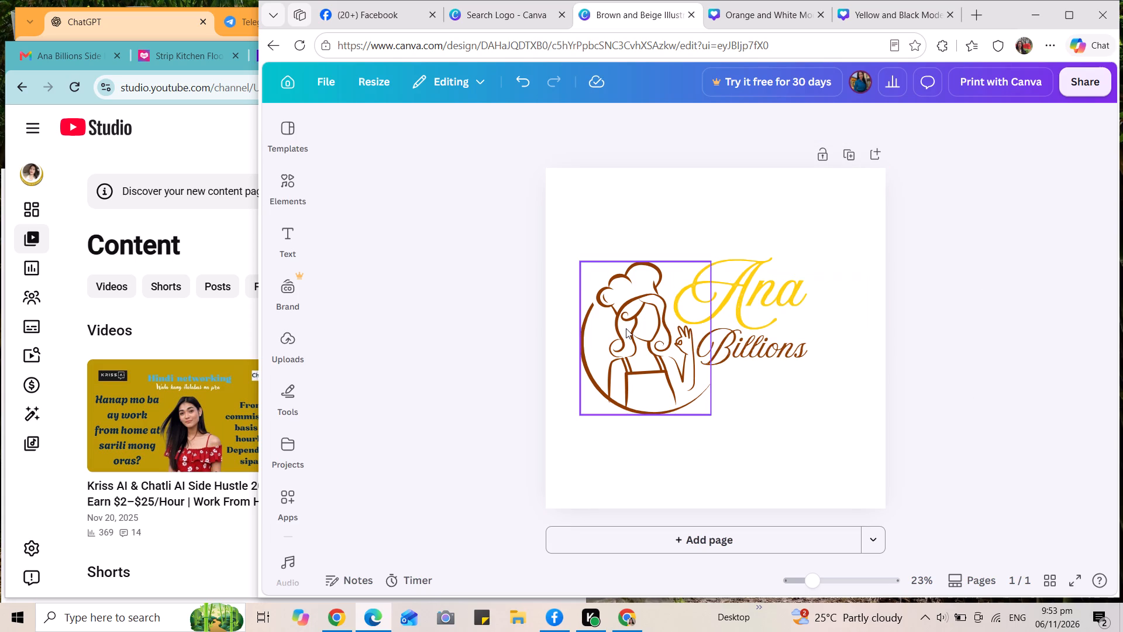
Undo the recent font-size increases on the "Billions" script text, stepping it back to 117.
{"action": "left_click", "coordinate": [756, 300]}
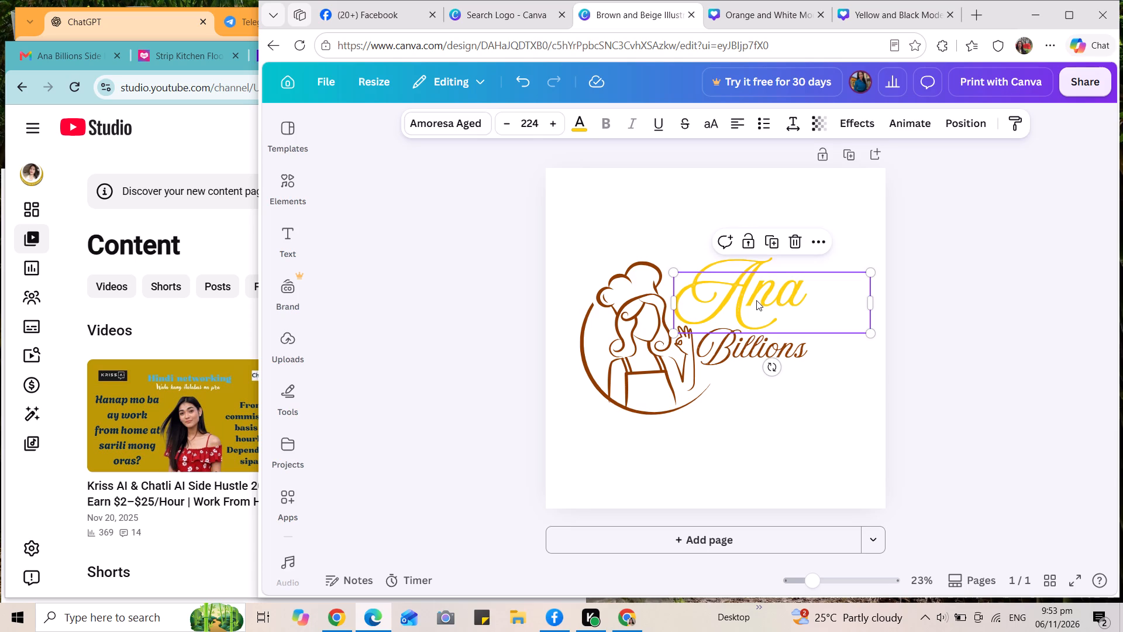
{"action": "left_click", "coordinate": [517, 78]}
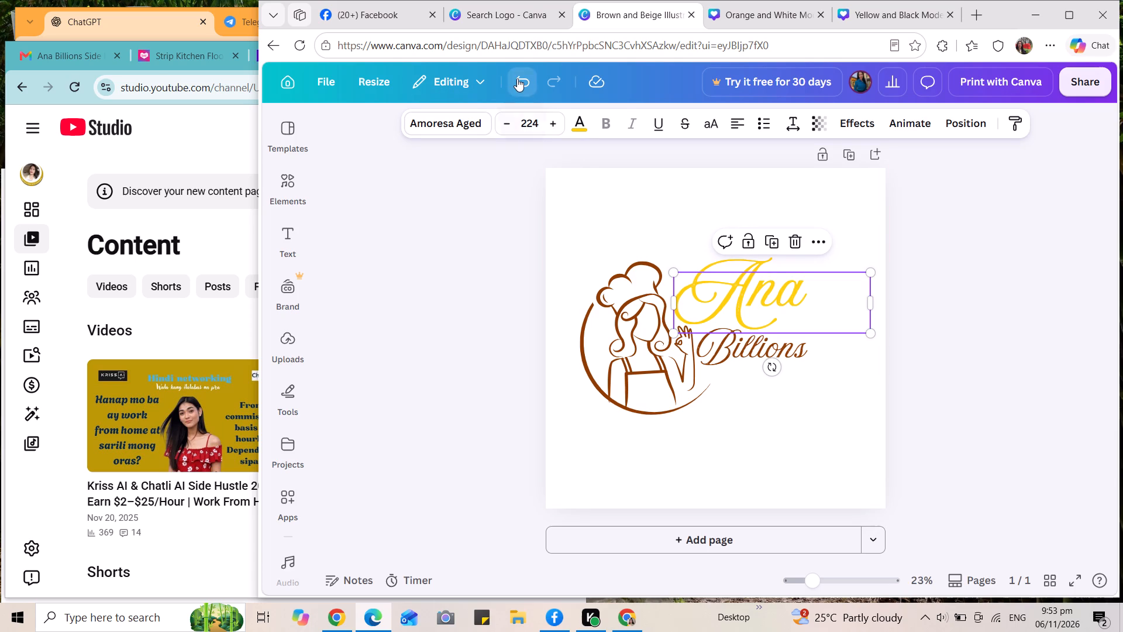
{"action": "left_click", "coordinate": [517, 78]}
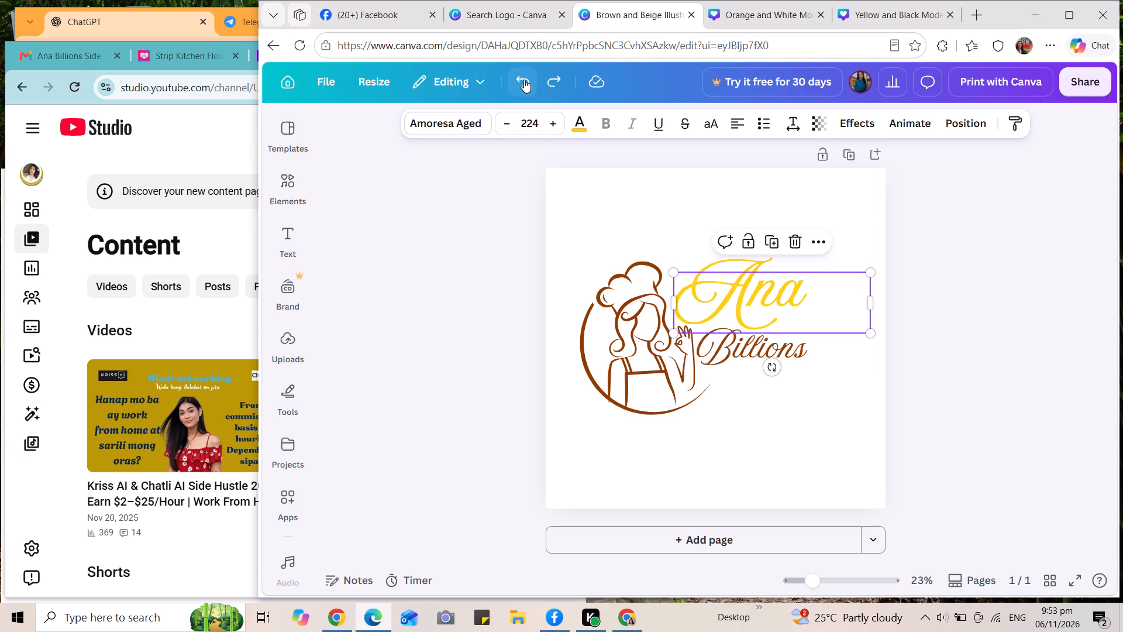
{"action": "left_click", "coordinate": [524, 80]}
{"action": "triple_click", "coordinate": [524, 80]}
{"action": "triple_click", "coordinate": [524, 80]}
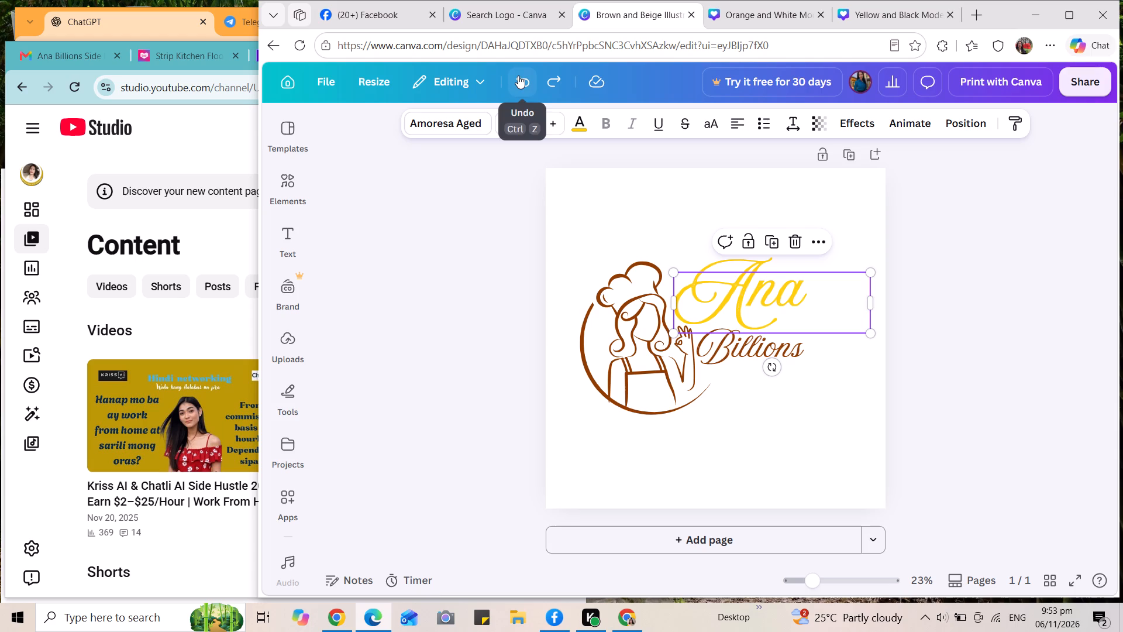
{"action": "left_click", "coordinate": [523, 81]}
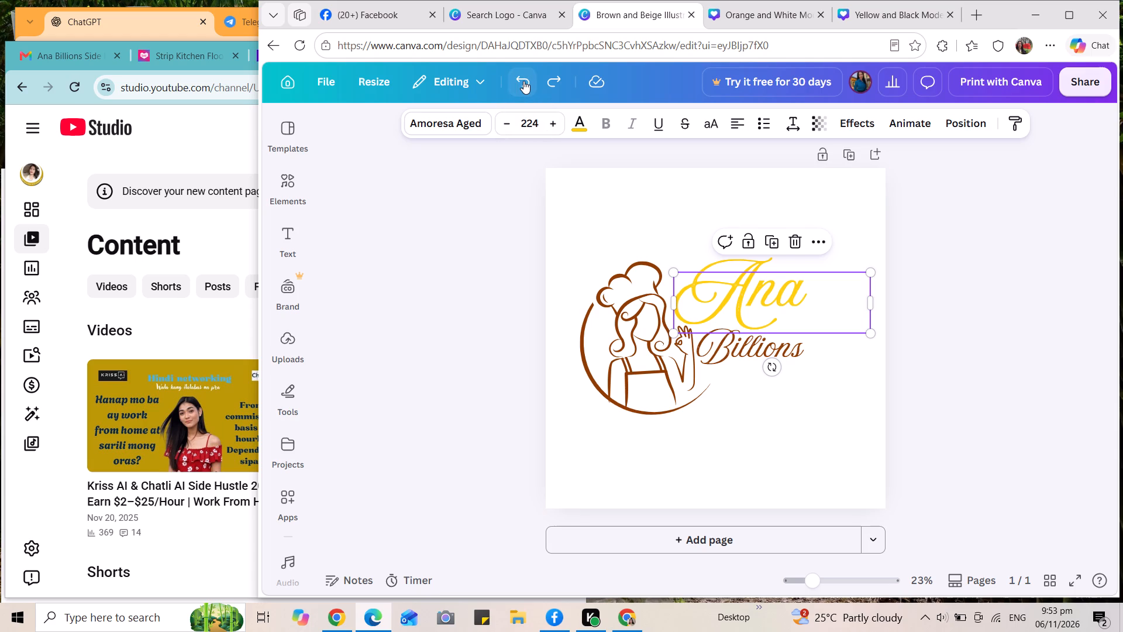
{"action": "left_click", "coordinate": [523, 81]}
{"action": "left_click", "coordinate": [521, 83]}
{"action": "left_click", "coordinate": [515, 74]}
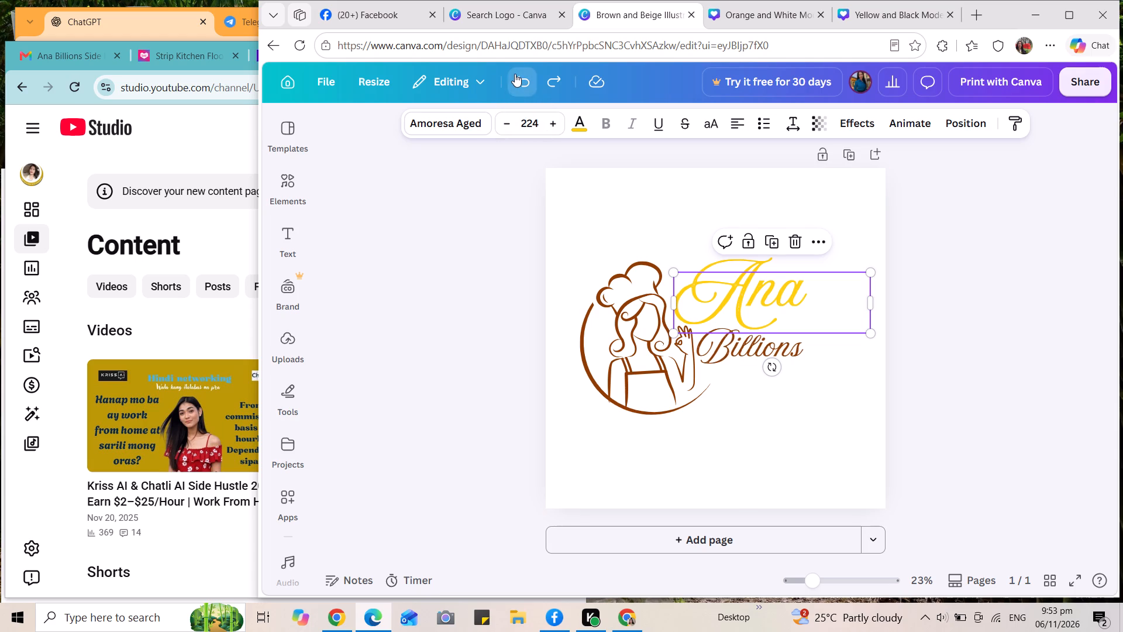
{"action": "triple_click", "coordinate": [515, 74]}
{"action": "triple_click", "coordinate": [515, 74]}
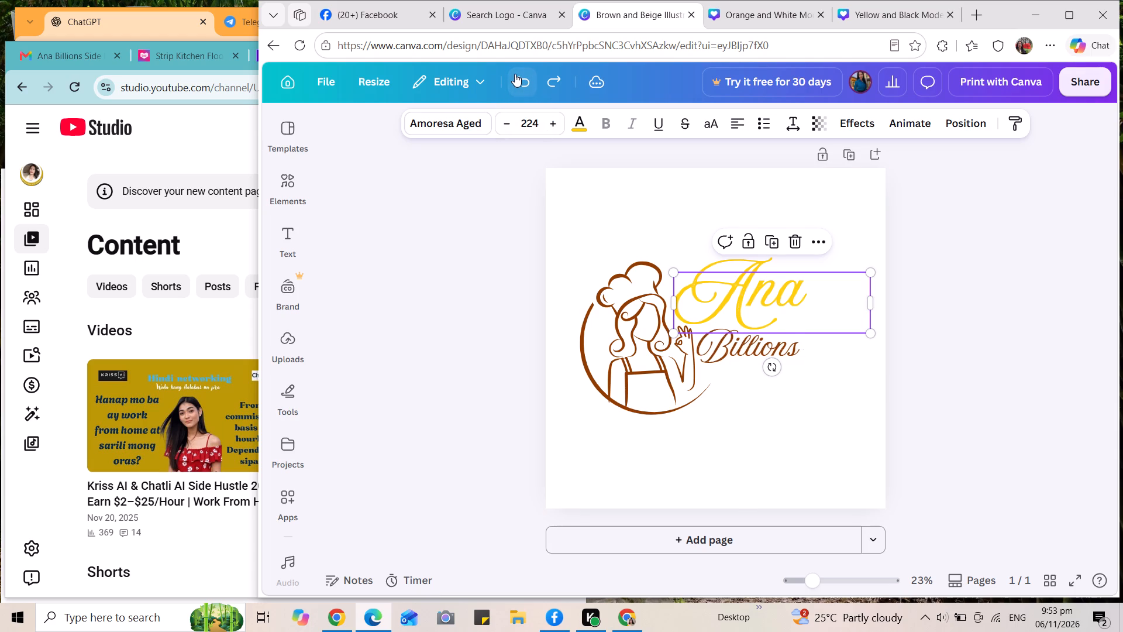
{"action": "left_click", "coordinate": [515, 74]}
{"action": "triple_click", "coordinate": [516, 81]}
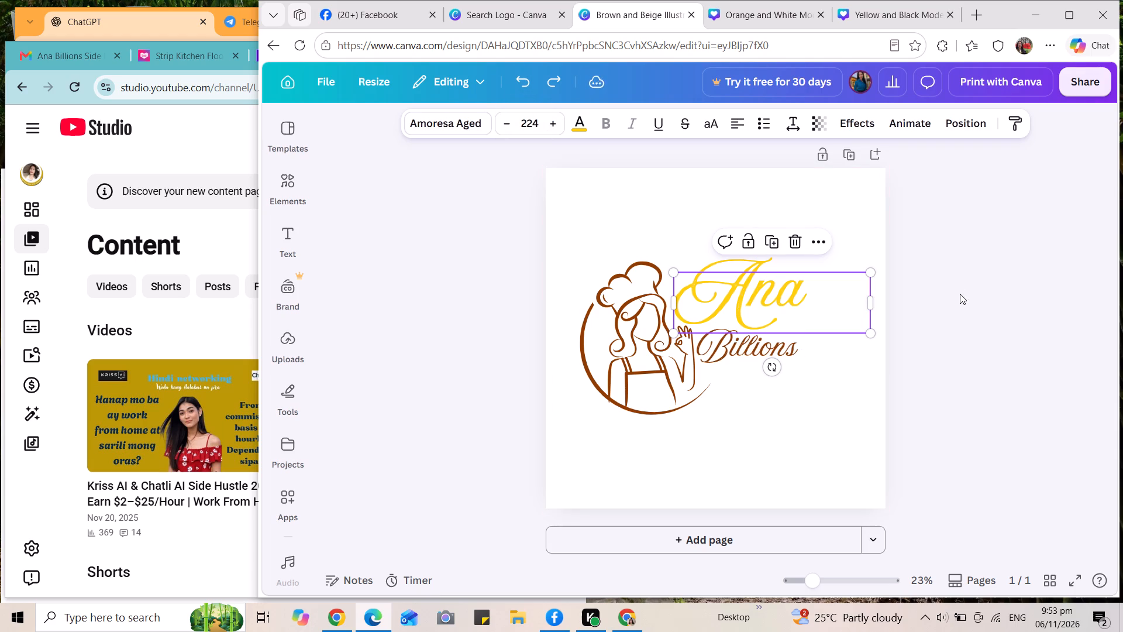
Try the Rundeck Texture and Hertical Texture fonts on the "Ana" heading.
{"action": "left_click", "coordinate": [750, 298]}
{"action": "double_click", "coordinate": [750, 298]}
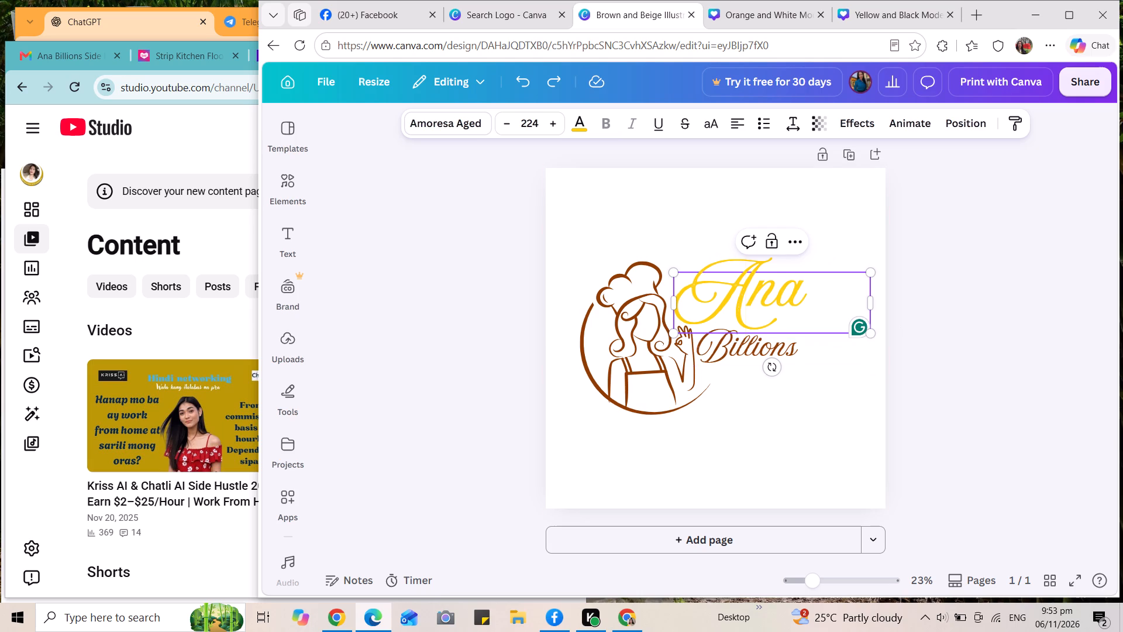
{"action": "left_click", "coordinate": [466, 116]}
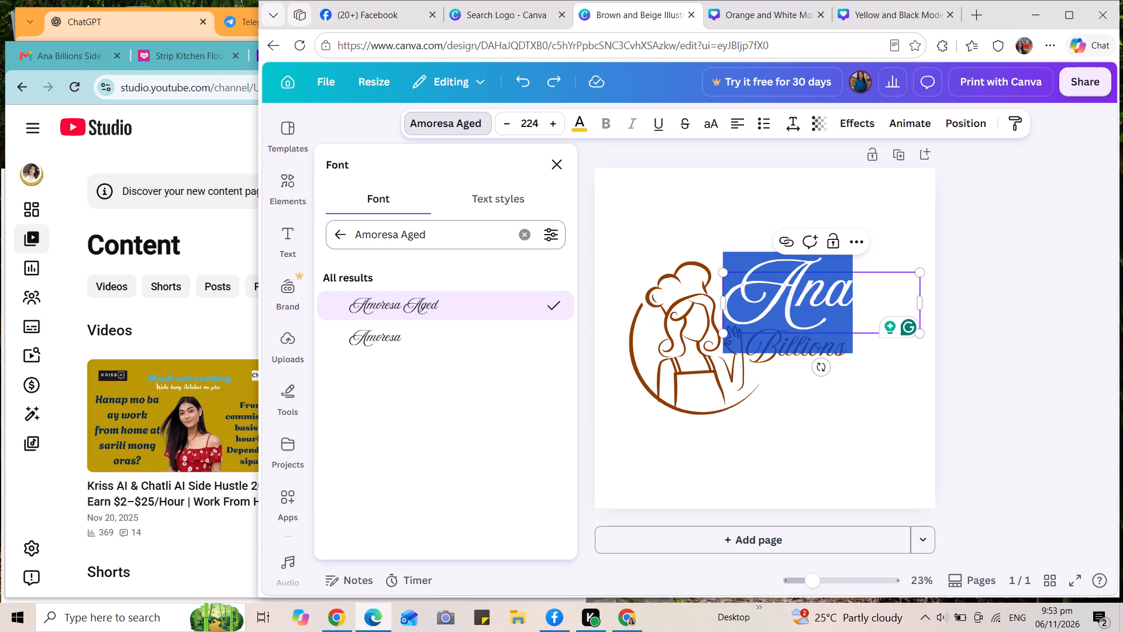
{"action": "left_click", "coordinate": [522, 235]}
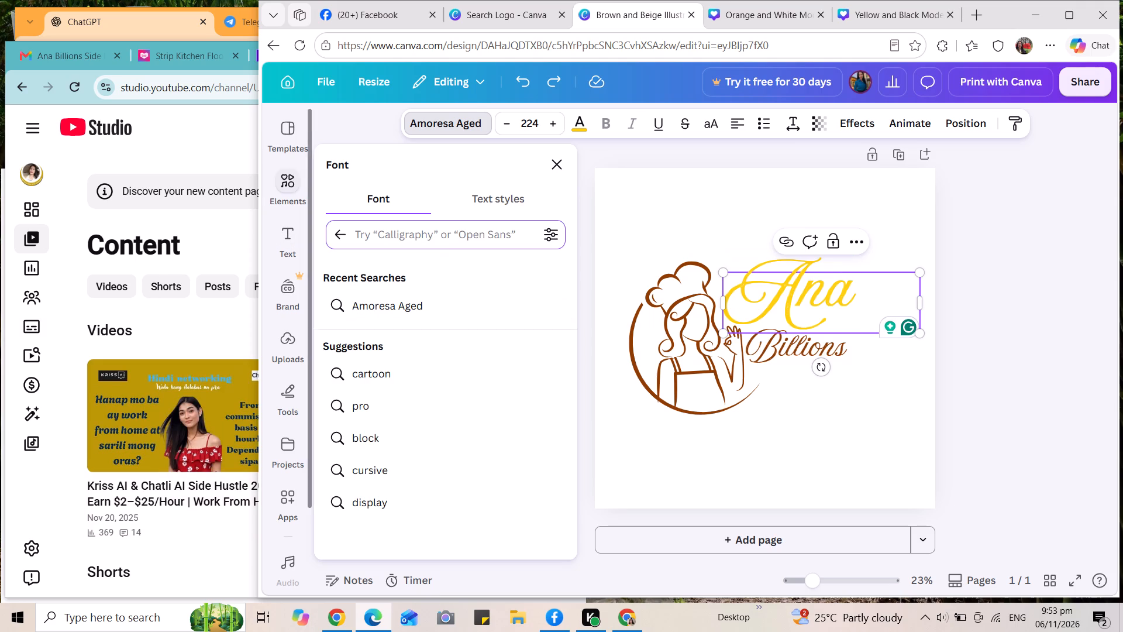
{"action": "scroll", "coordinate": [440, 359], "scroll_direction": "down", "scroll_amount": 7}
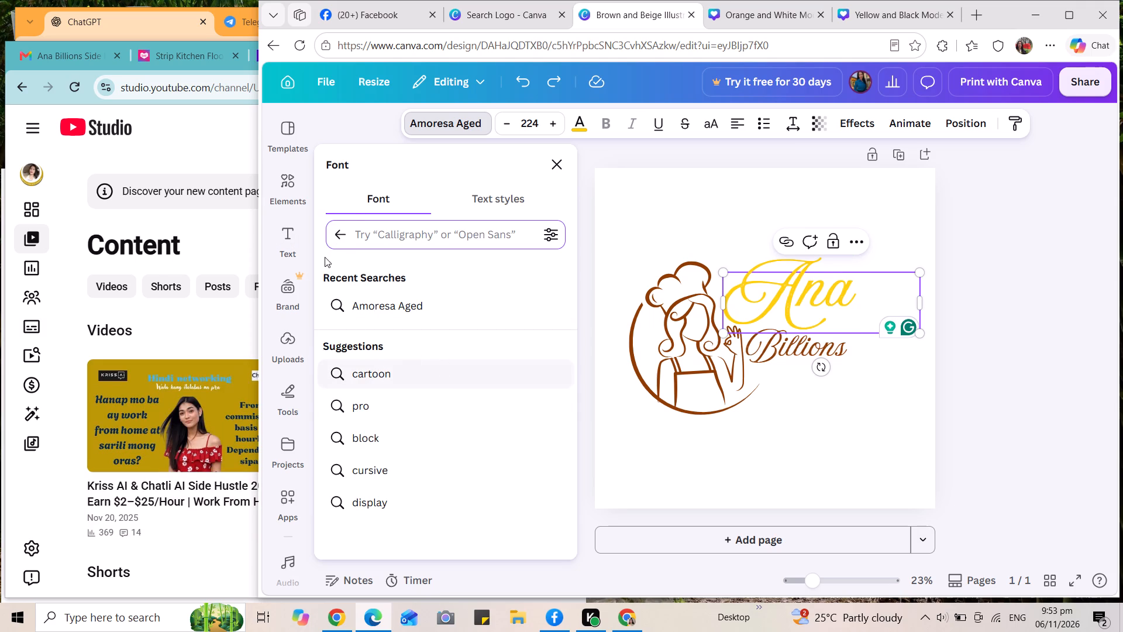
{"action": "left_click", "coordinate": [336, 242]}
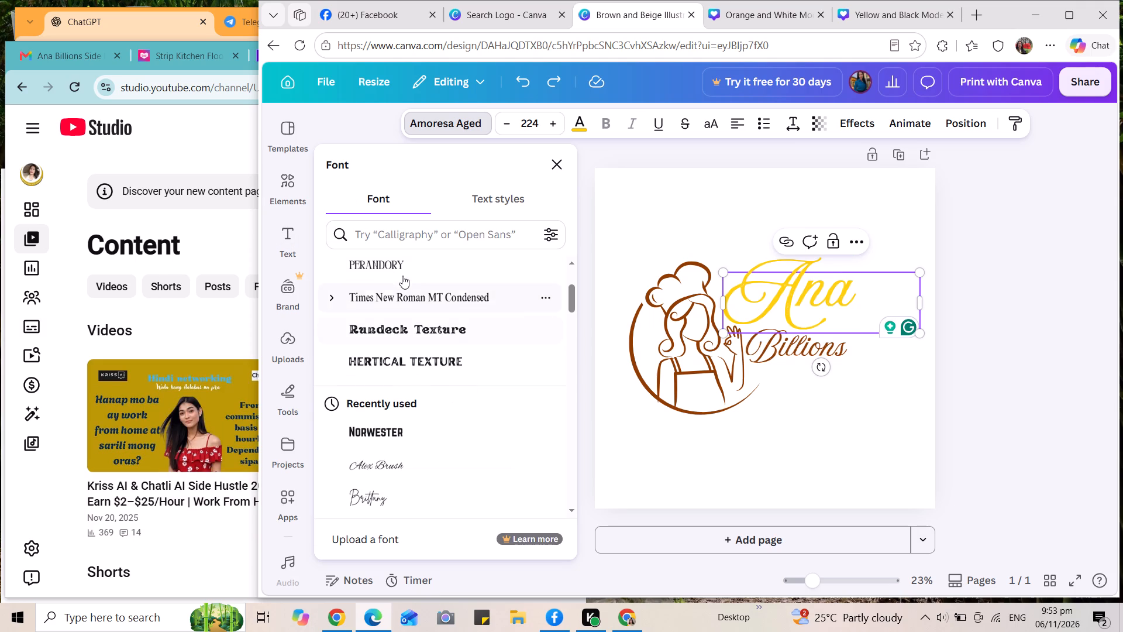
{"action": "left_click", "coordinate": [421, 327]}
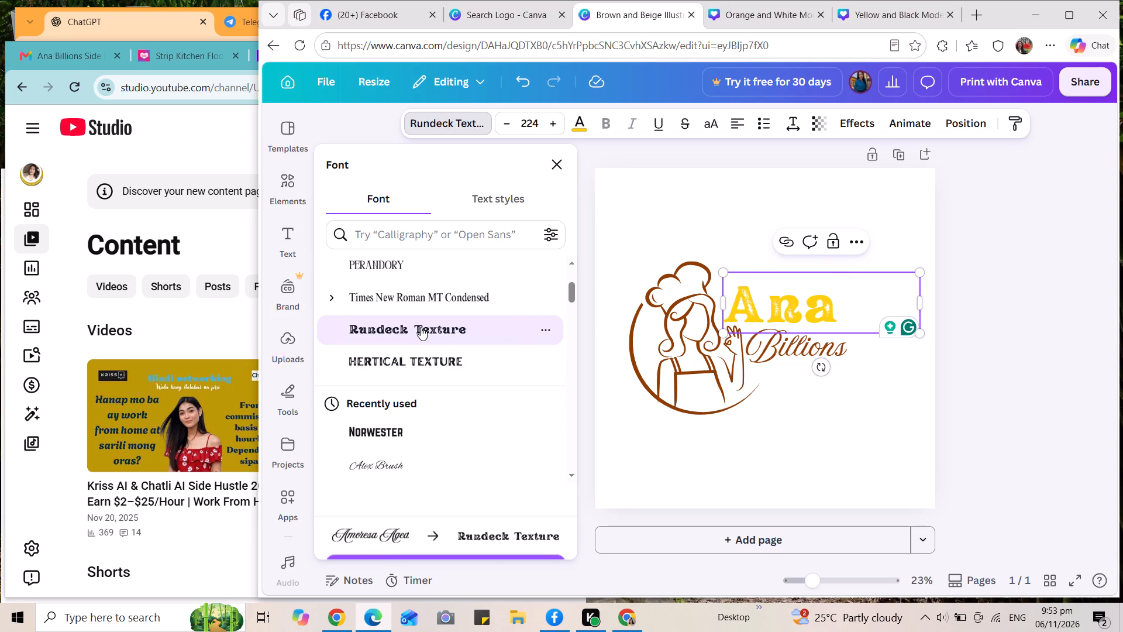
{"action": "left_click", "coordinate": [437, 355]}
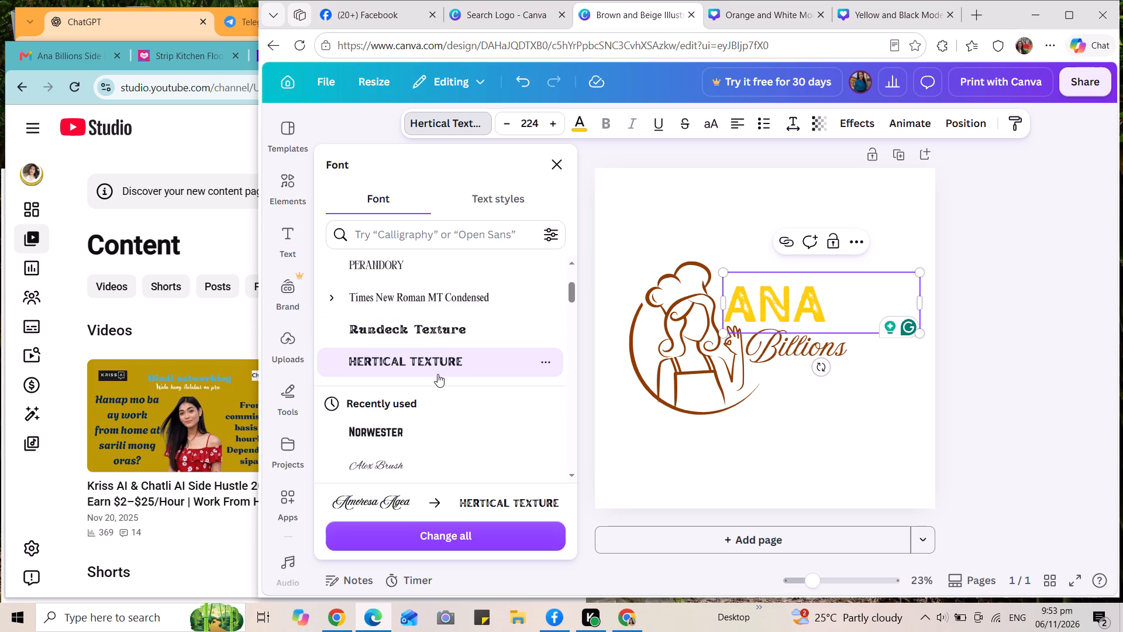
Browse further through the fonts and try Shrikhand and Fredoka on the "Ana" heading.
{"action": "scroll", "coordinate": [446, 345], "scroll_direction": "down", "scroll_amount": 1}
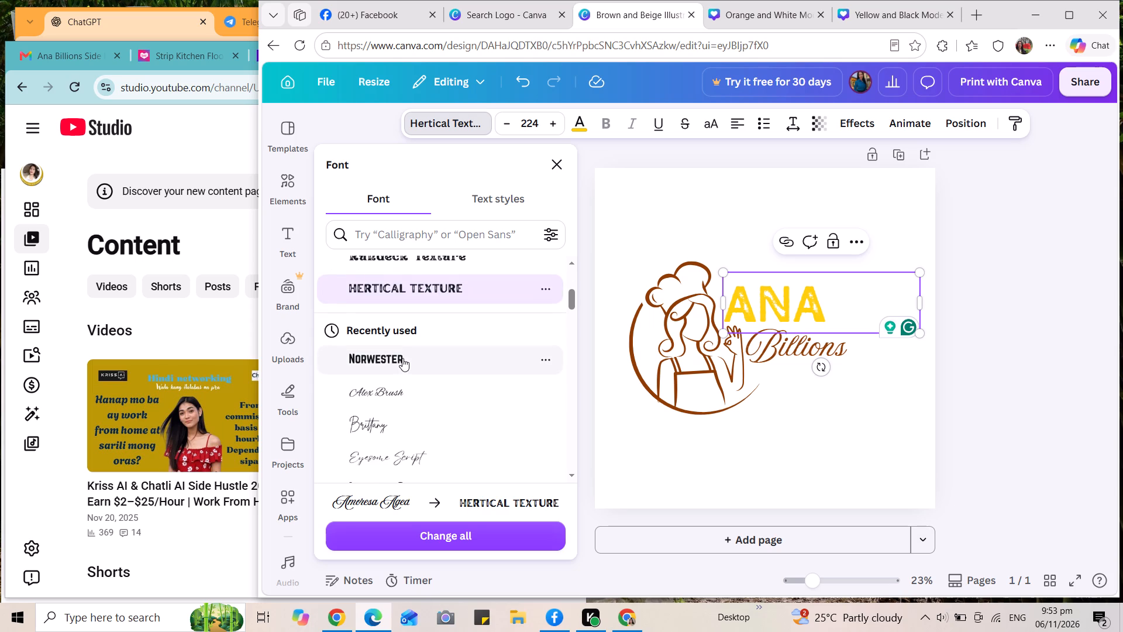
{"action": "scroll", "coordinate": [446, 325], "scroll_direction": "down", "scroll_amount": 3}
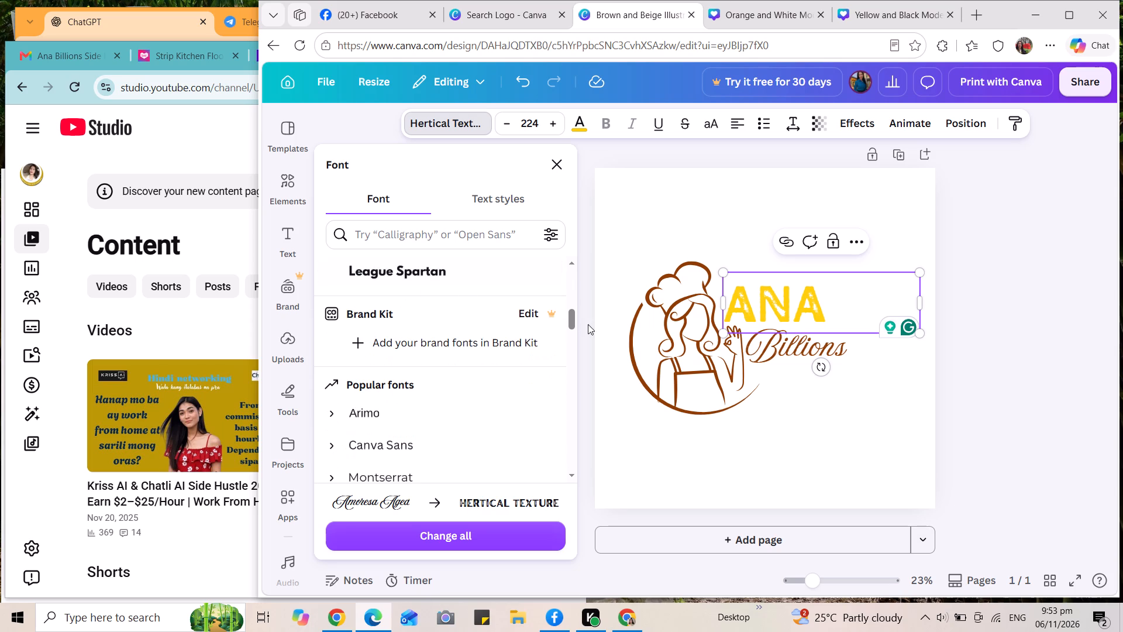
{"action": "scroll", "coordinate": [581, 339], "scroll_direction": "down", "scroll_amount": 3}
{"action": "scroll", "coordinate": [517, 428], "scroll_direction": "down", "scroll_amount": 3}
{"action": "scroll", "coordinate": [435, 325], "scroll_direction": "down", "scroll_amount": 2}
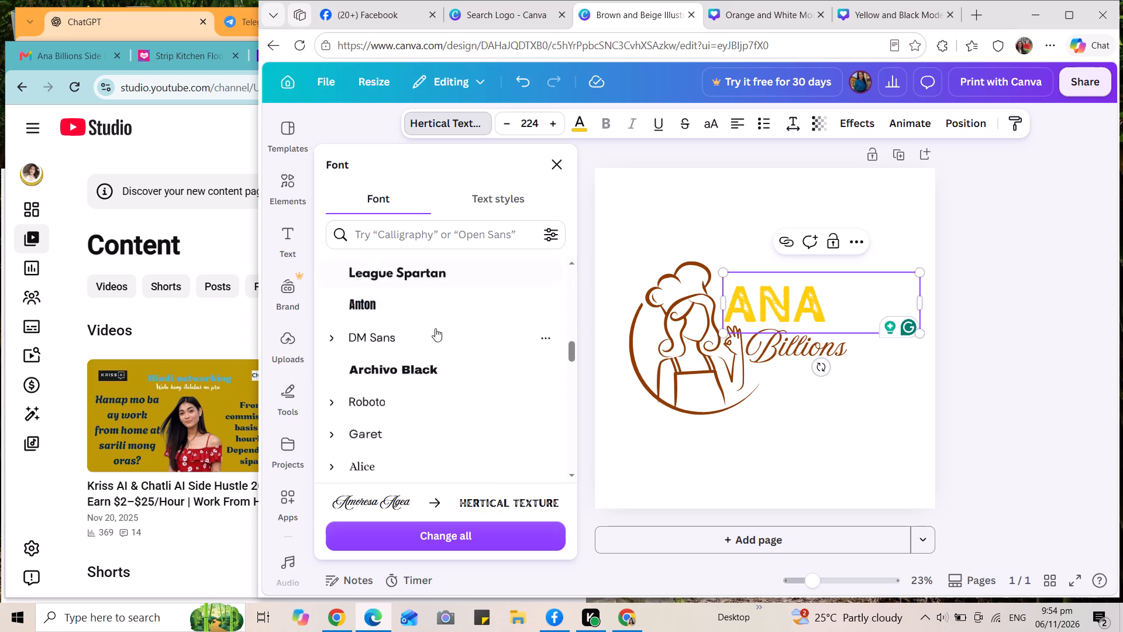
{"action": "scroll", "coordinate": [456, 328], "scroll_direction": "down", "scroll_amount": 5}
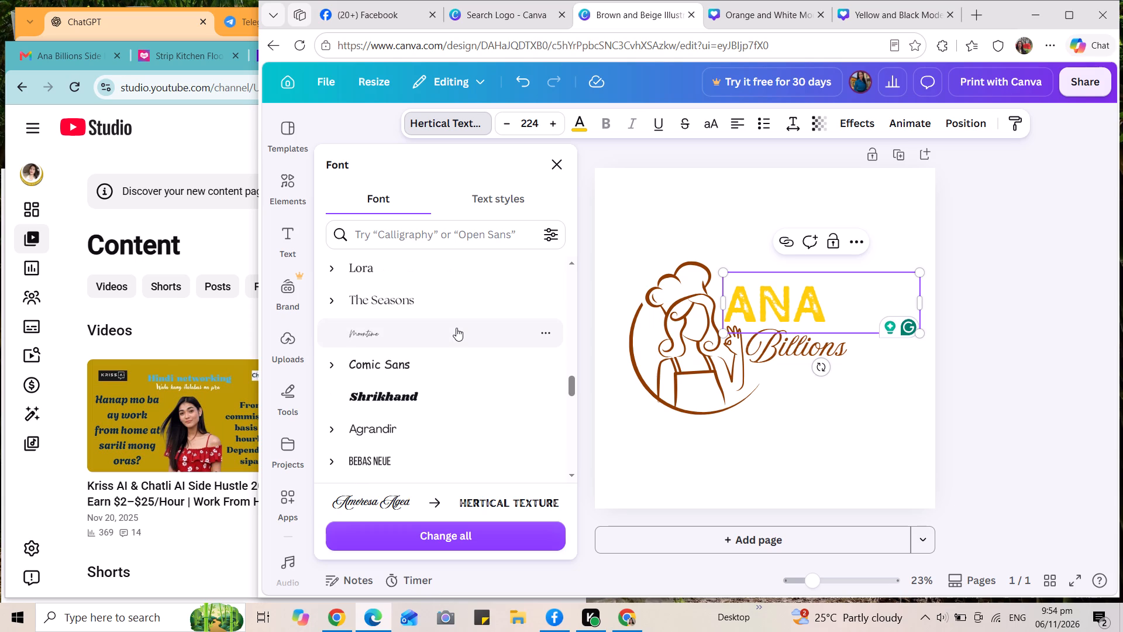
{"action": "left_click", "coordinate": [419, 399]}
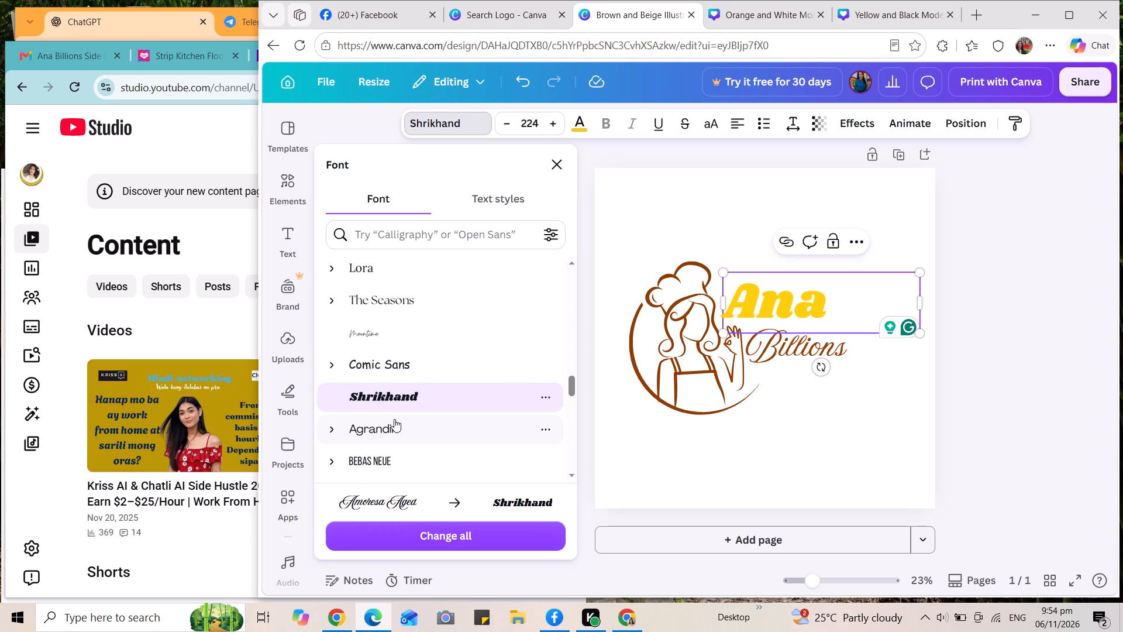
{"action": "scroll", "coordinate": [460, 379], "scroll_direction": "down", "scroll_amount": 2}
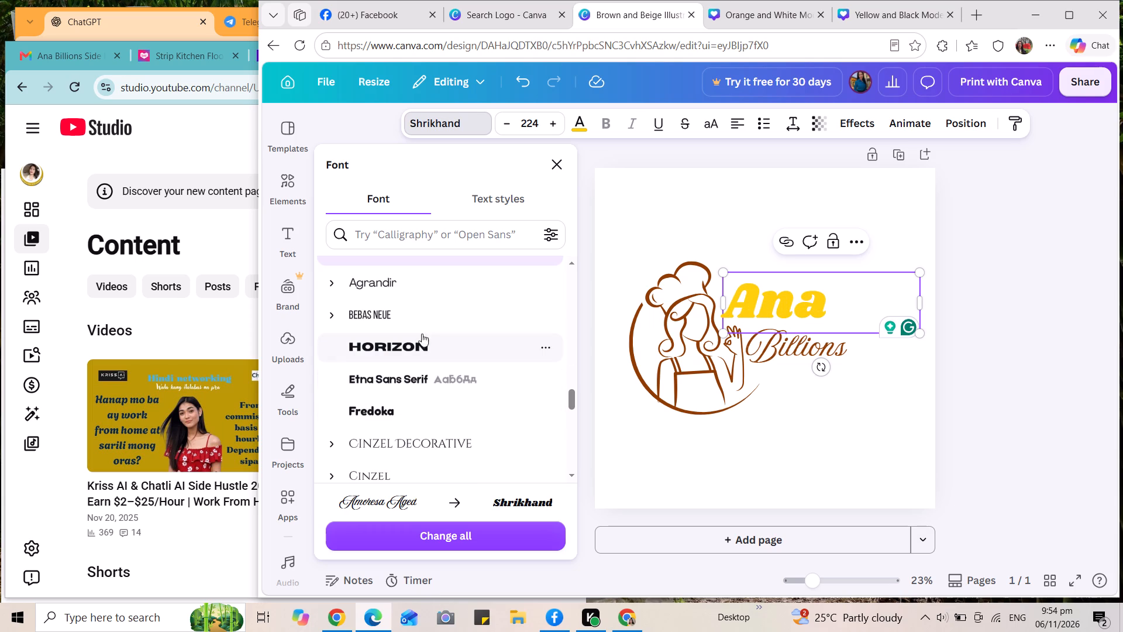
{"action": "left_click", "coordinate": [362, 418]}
Apply the Abril Fatface font to the "Ana" heading and deselect it.
{"action": "scroll", "coordinate": [423, 376], "scroll_direction": "down", "scroll_amount": 2}
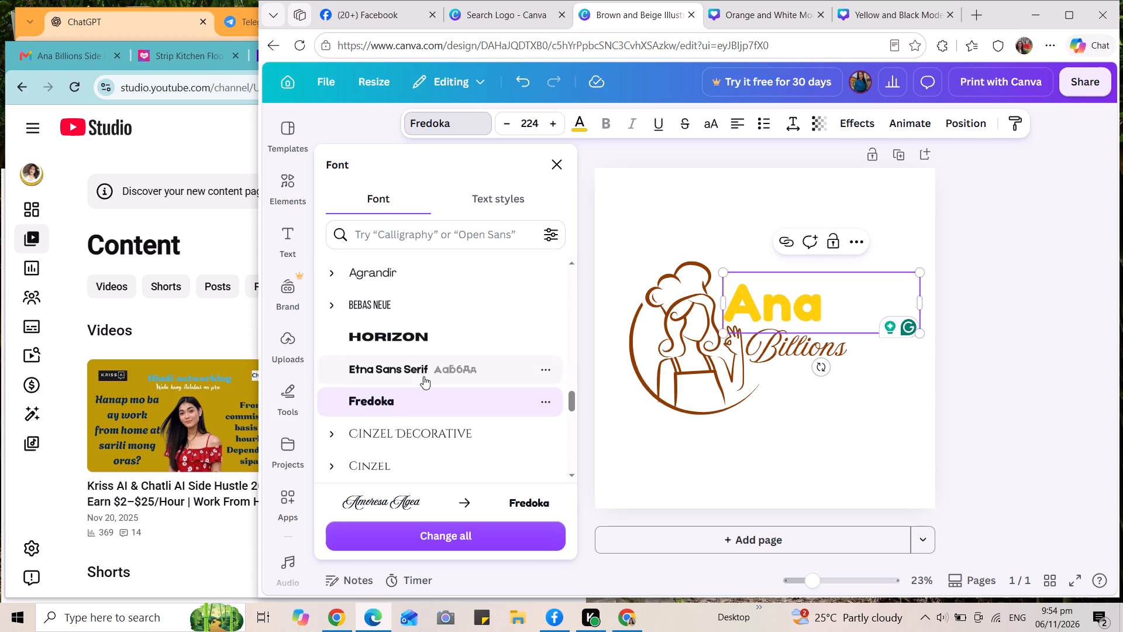
{"action": "scroll", "coordinate": [423, 376], "scroll_direction": "down", "scroll_amount": 2}
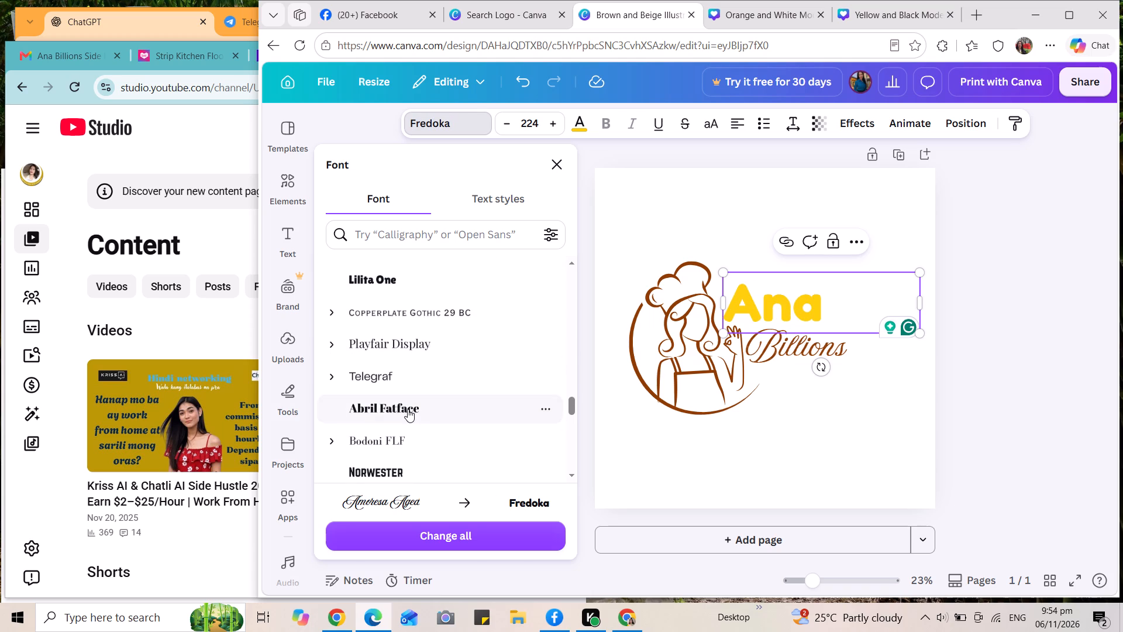
{"action": "left_click", "coordinate": [408, 409]}
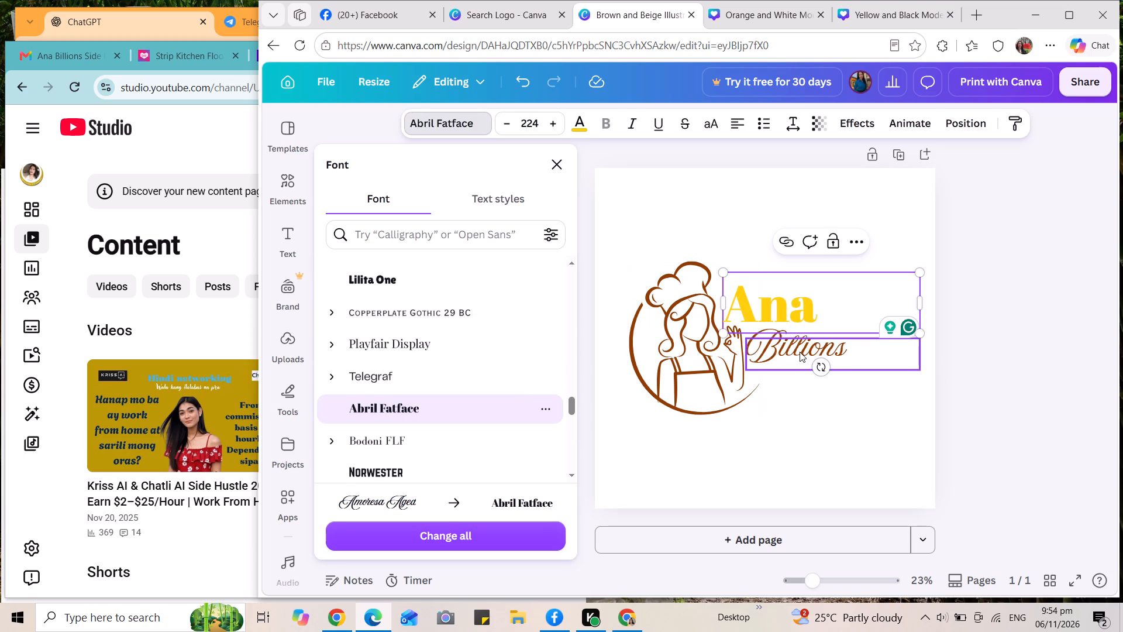
{"action": "left_click", "coordinate": [982, 238]}
{"action": "left_click", "coordinate": [926, 342]}
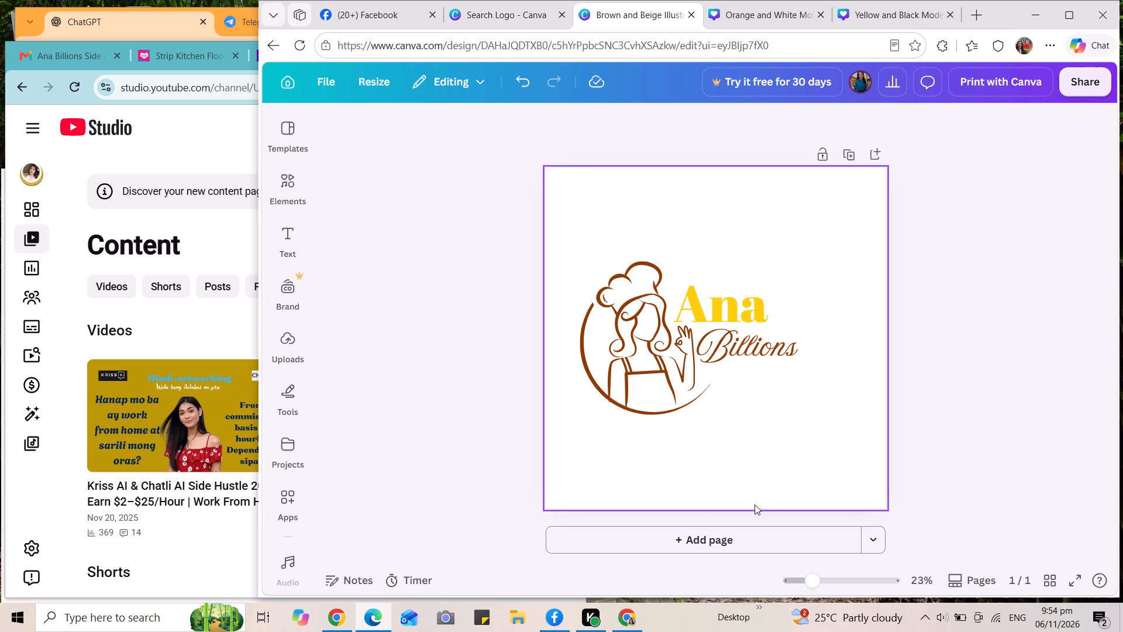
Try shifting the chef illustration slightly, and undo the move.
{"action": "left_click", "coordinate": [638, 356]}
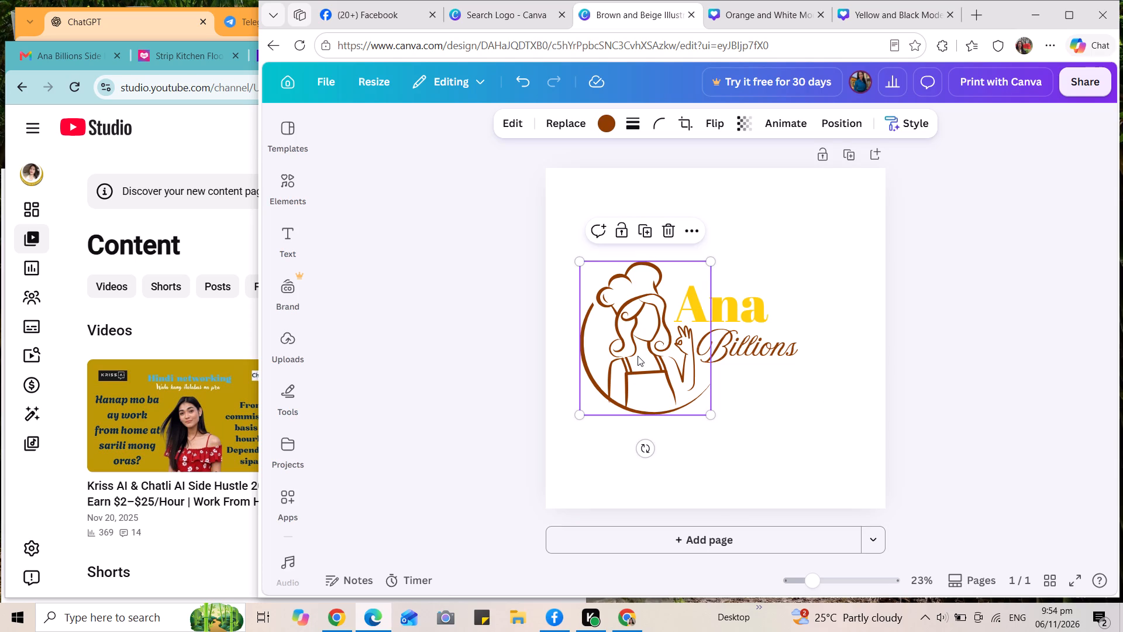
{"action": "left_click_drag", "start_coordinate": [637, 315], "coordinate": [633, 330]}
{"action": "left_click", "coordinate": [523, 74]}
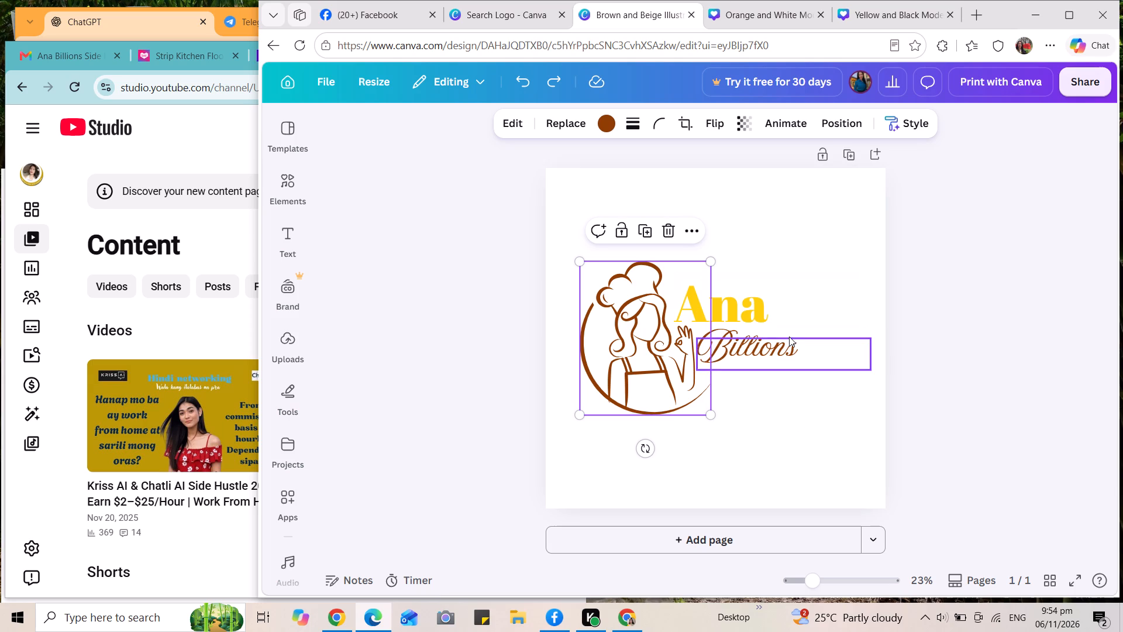
Move "Ana" and "Billions" clear of the chef's hand, stack them closely beside the illustration, and narrow the "Ana" text box.
{"action": "left_click_drag", "start_coordinate": [749, 305], "coordinate": [795, 305]}
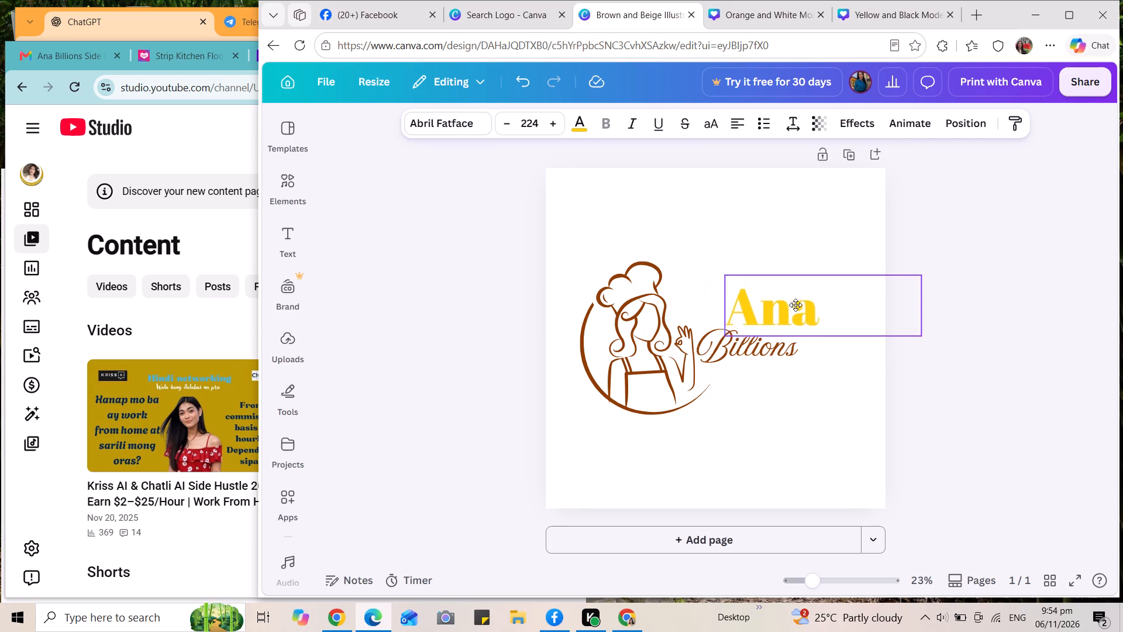
{"action": "left_click_drag", "start_coordinate": [795, 305], "coordinate": [781, 291]}
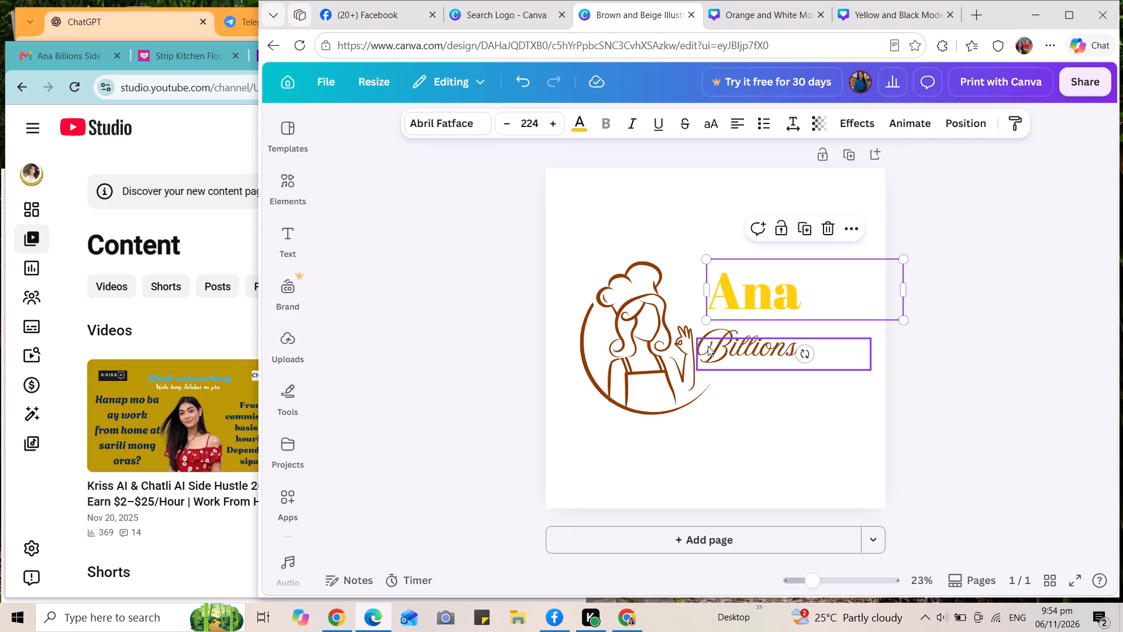
{"action": "left_click_drag", "start_coordinate": [740, 355], "coordinate": [750, 355]}
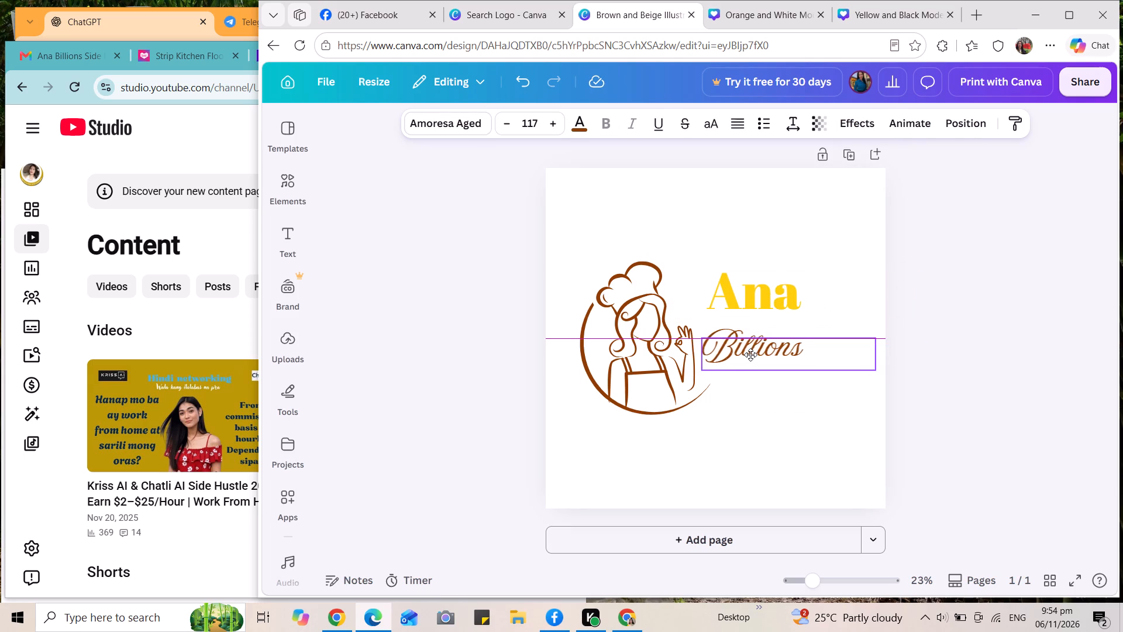
{"action": "left_click_drag", "start_coordinate": [750, 355], "coordinate": [751, 343]}
{"action": "left_click_drag", "start_coordinate": [724, 298], "coordinate": [737, 297]}
{"action": "left_click_drag", "start_coordinate": [924, 288], "coordinate": [870, 290]}
{"action": "left_click_drag", "start_coordinate": [751, 329], "coordinate": [756, 328]}
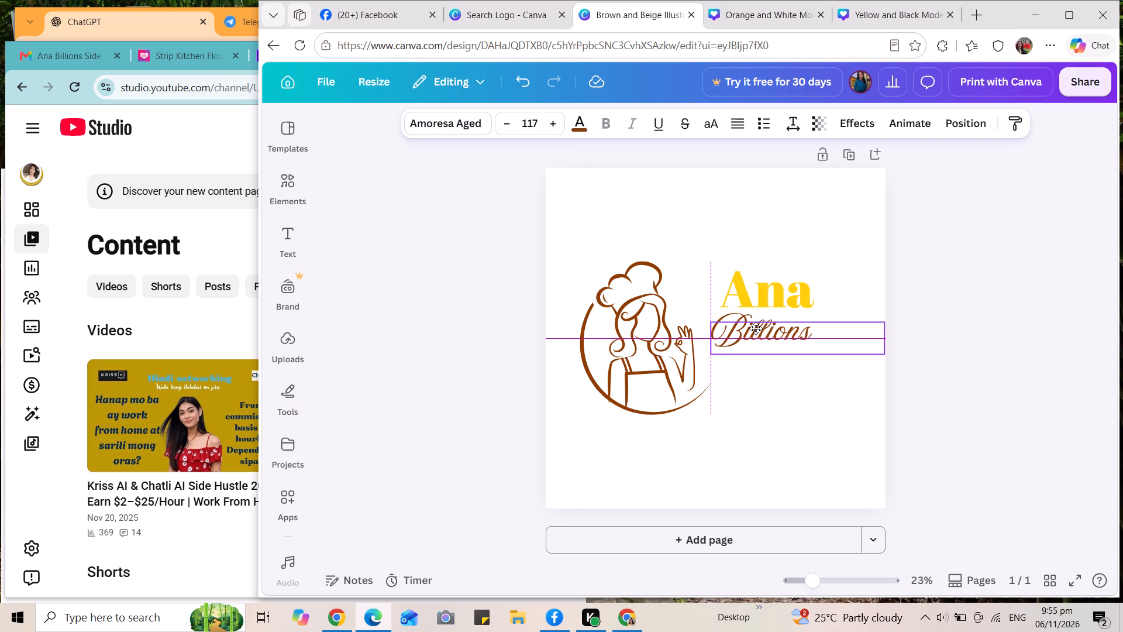
{"action": "left_click_drag", "start_coordinate": [756, 328], "coordinate": [760, 328]}
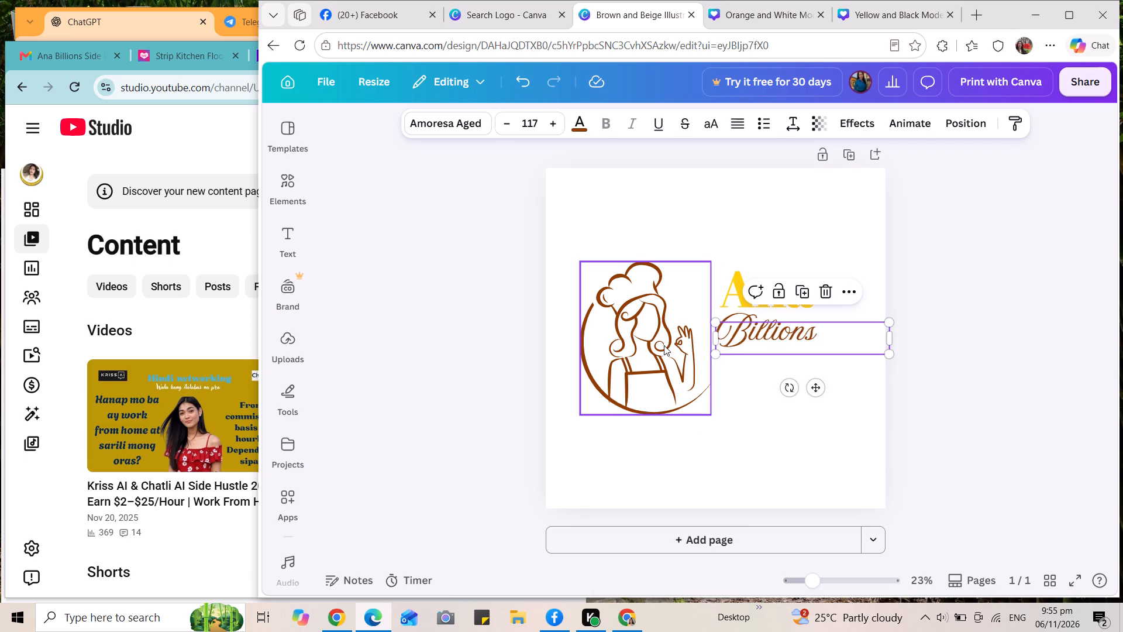
Move the chef illustration up slightly so it sits level with the name text.
{"action": "left_click_drag", "start_coordinate": [664, 345], "coordinate": [664, 330]}
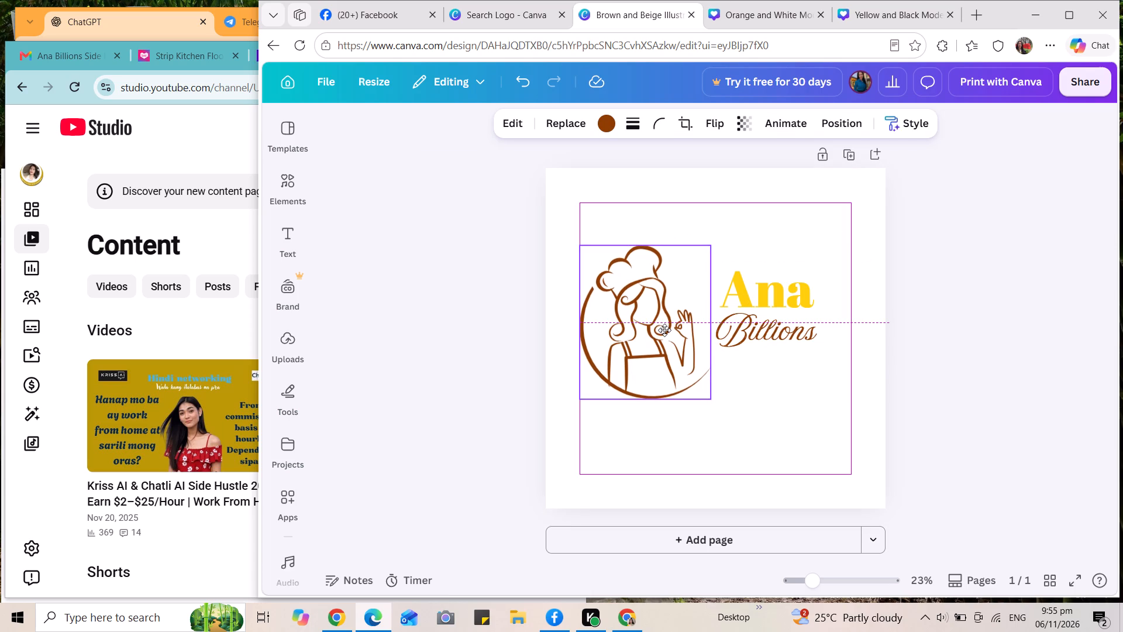
{"action": "left_click_drag", "start_coordinate": [664, 330], "coordinate": [665, 329]}
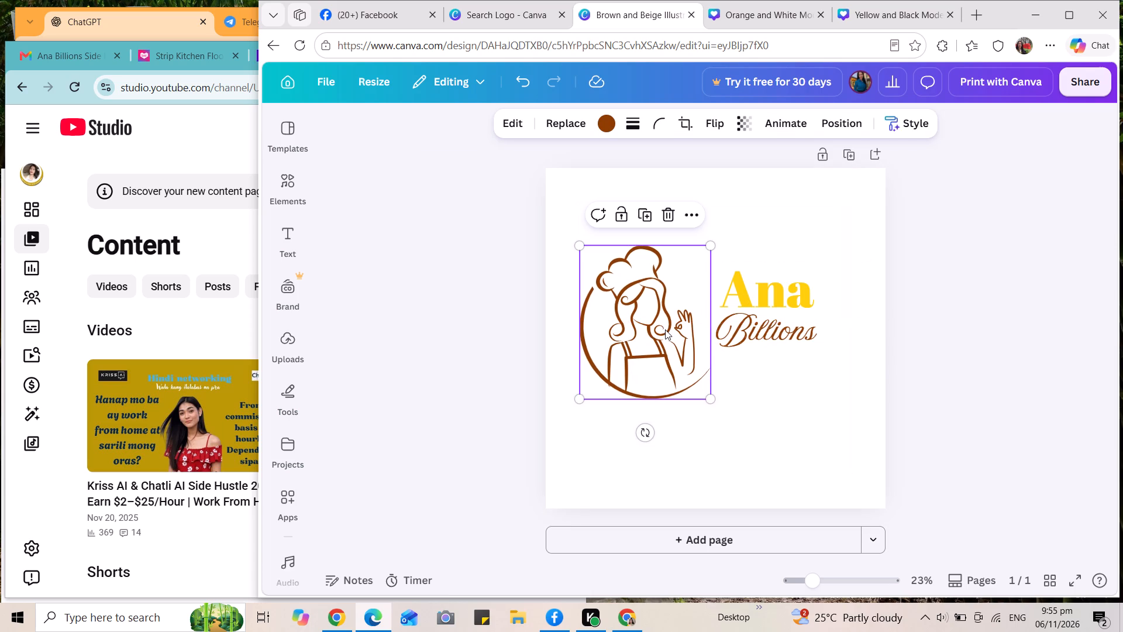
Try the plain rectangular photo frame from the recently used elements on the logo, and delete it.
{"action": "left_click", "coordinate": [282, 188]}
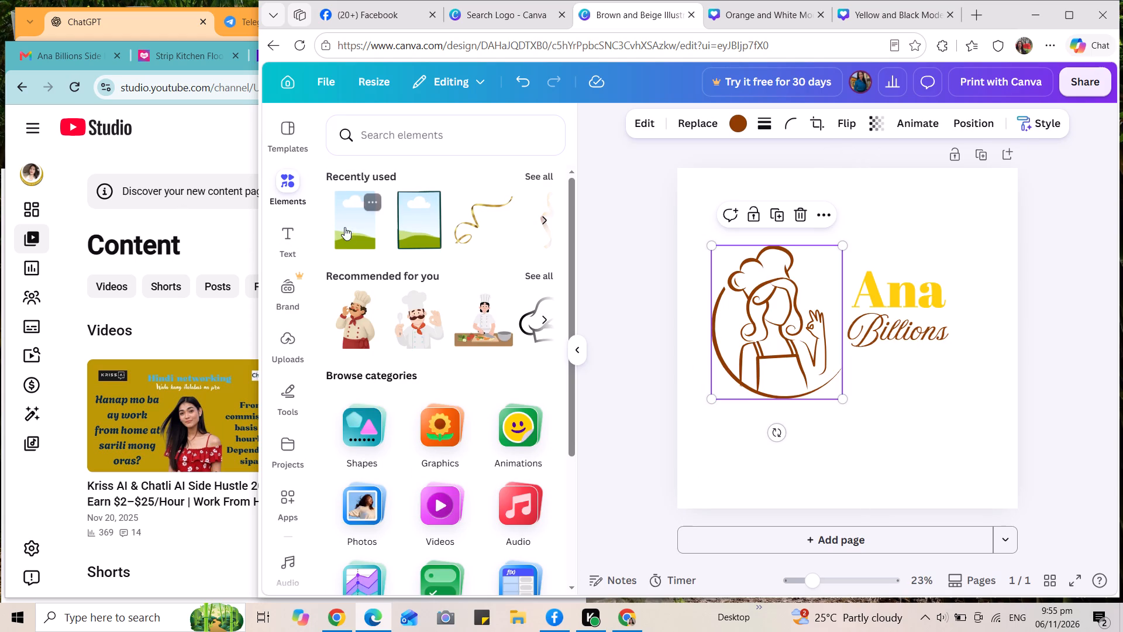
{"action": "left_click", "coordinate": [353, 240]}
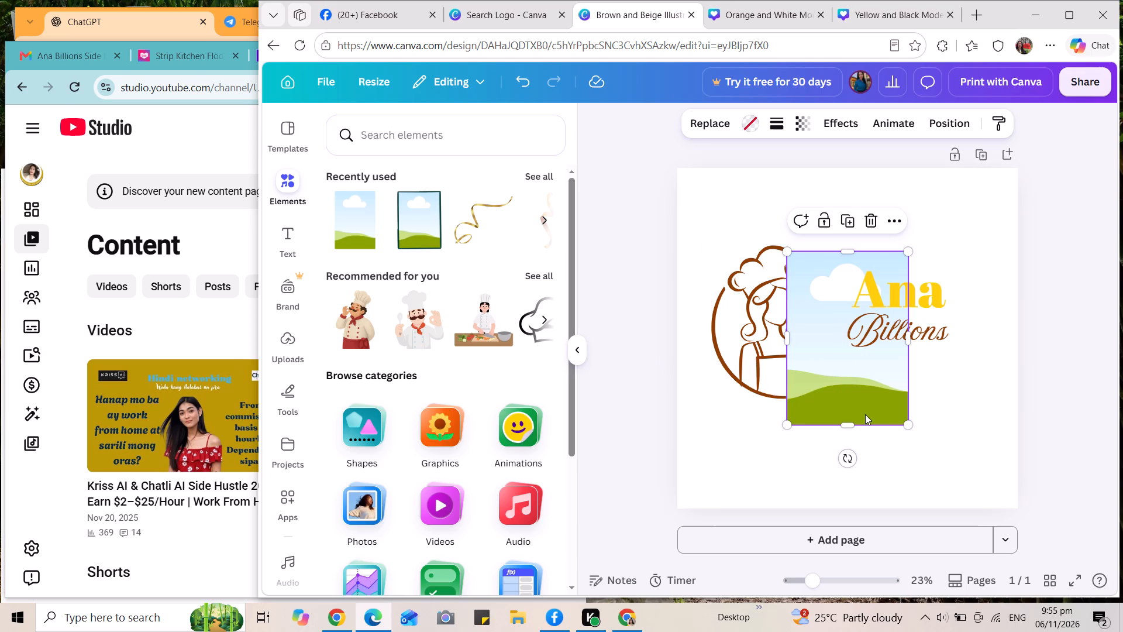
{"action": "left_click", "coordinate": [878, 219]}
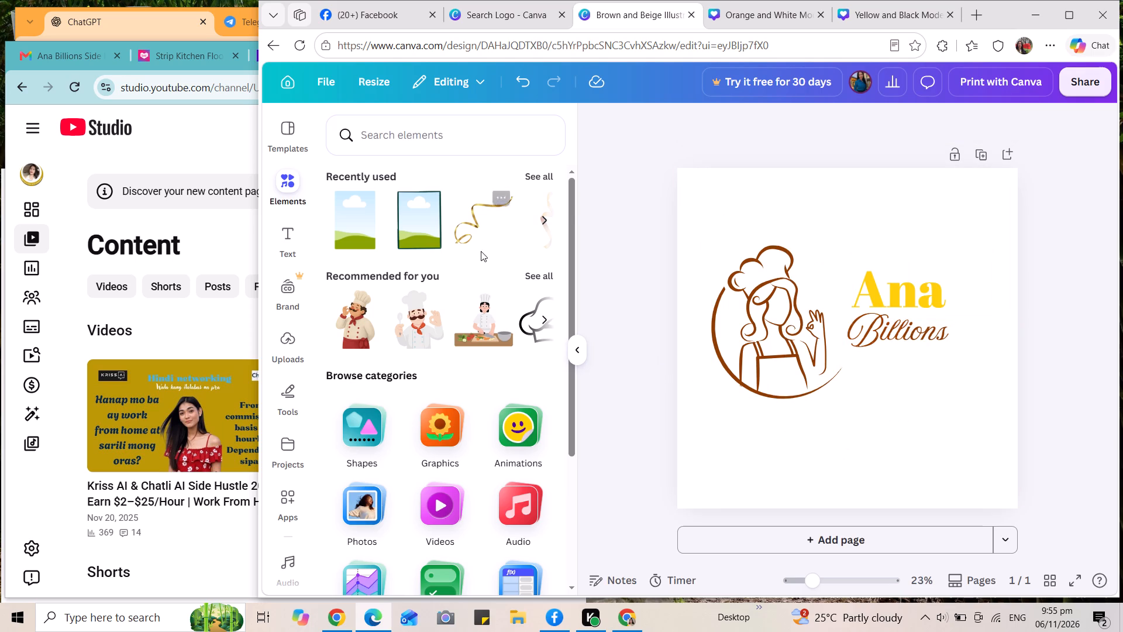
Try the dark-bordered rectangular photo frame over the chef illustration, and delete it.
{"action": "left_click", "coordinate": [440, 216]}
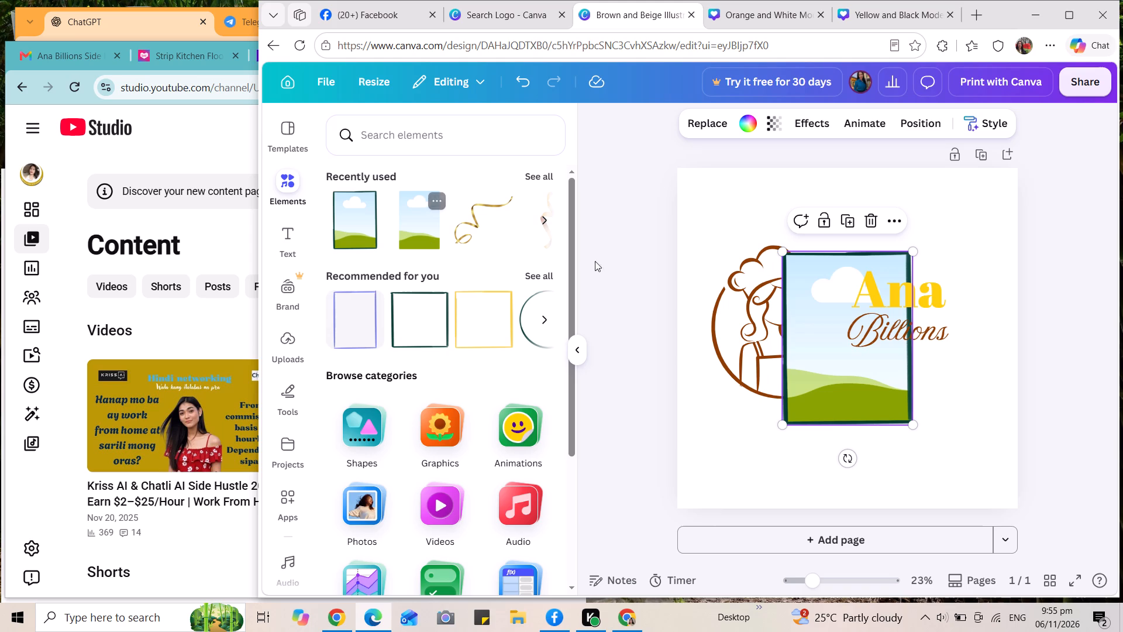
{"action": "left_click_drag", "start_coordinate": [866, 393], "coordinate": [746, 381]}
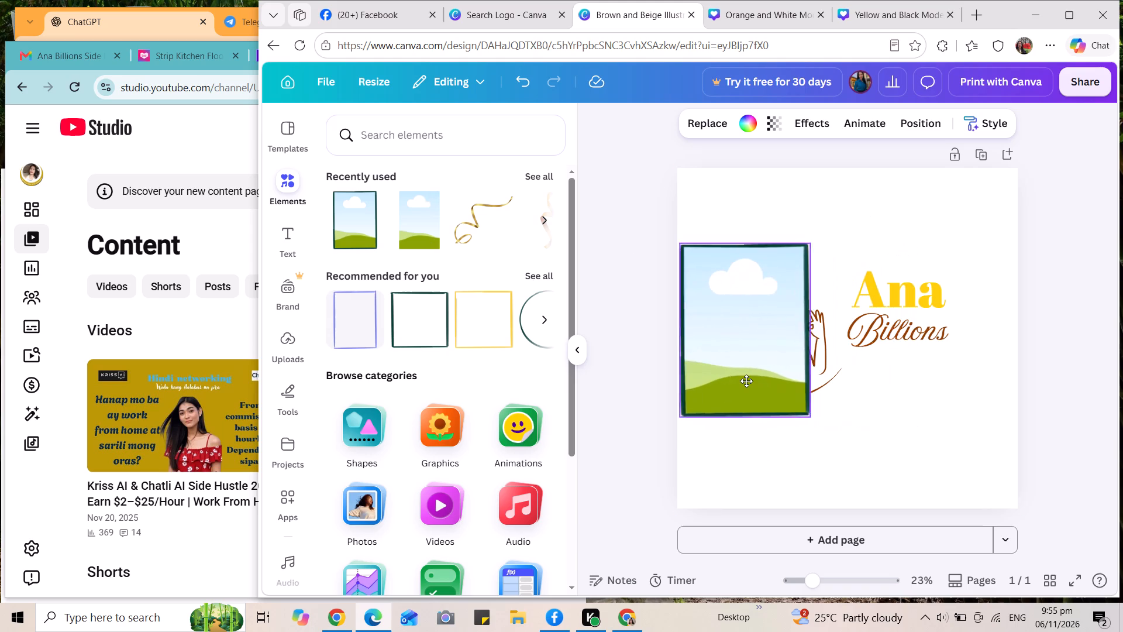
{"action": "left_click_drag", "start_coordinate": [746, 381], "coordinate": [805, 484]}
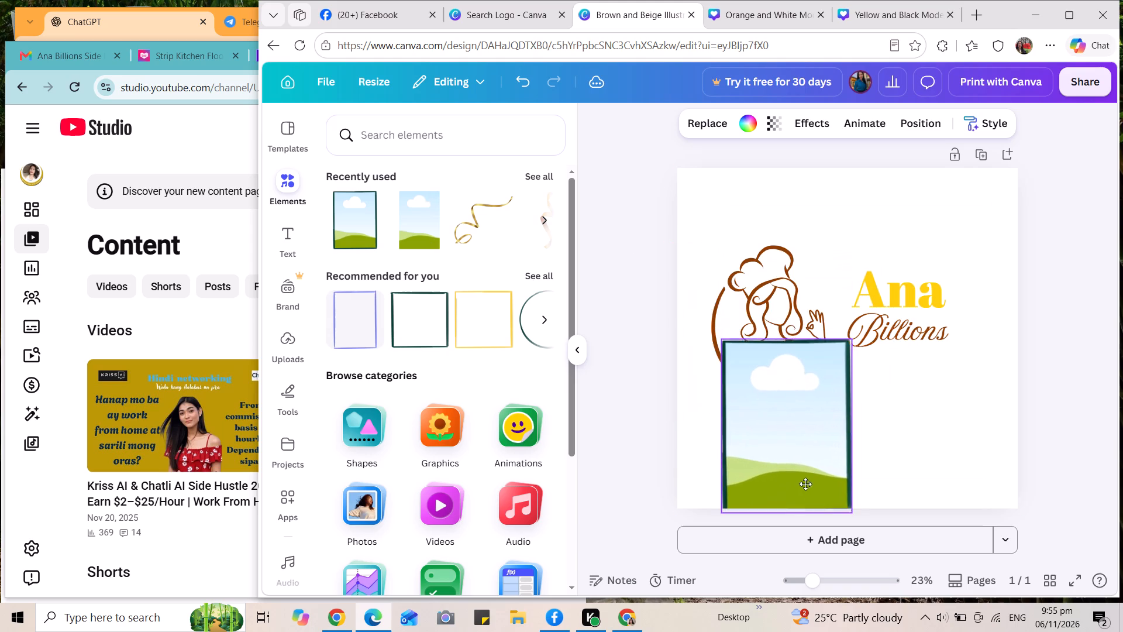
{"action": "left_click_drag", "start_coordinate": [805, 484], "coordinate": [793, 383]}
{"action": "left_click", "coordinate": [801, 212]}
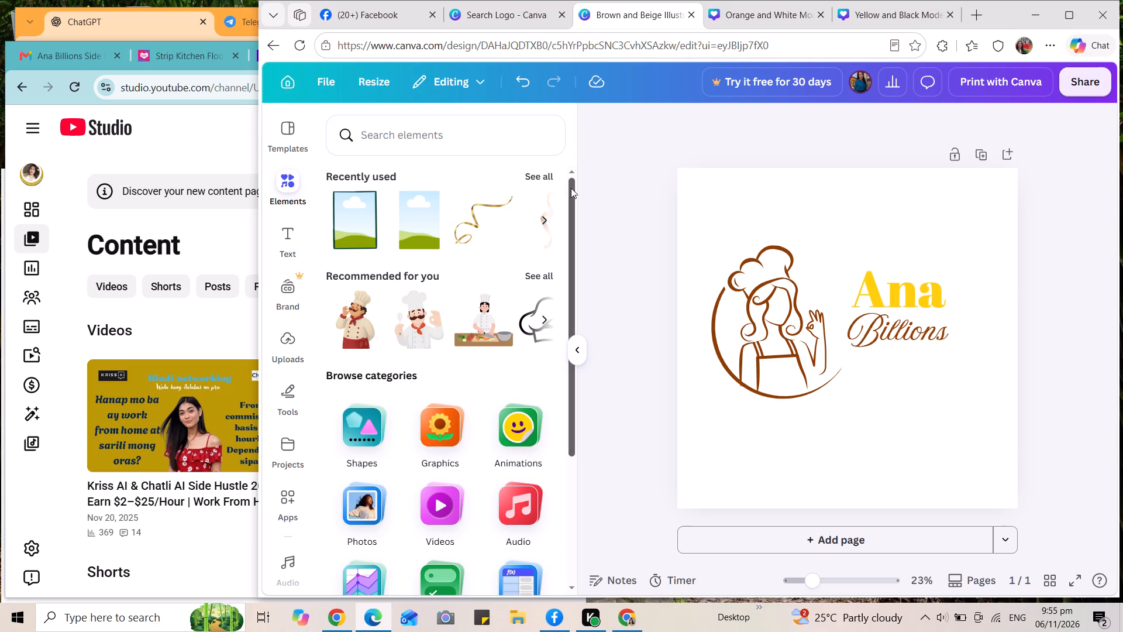
Add the circular photo frame from the full collection of recently used elements to the logo.
{"action": "left_click", "coordinate": [556, 180]}
{"action": "left_click", "coordinate": [539, 184]}
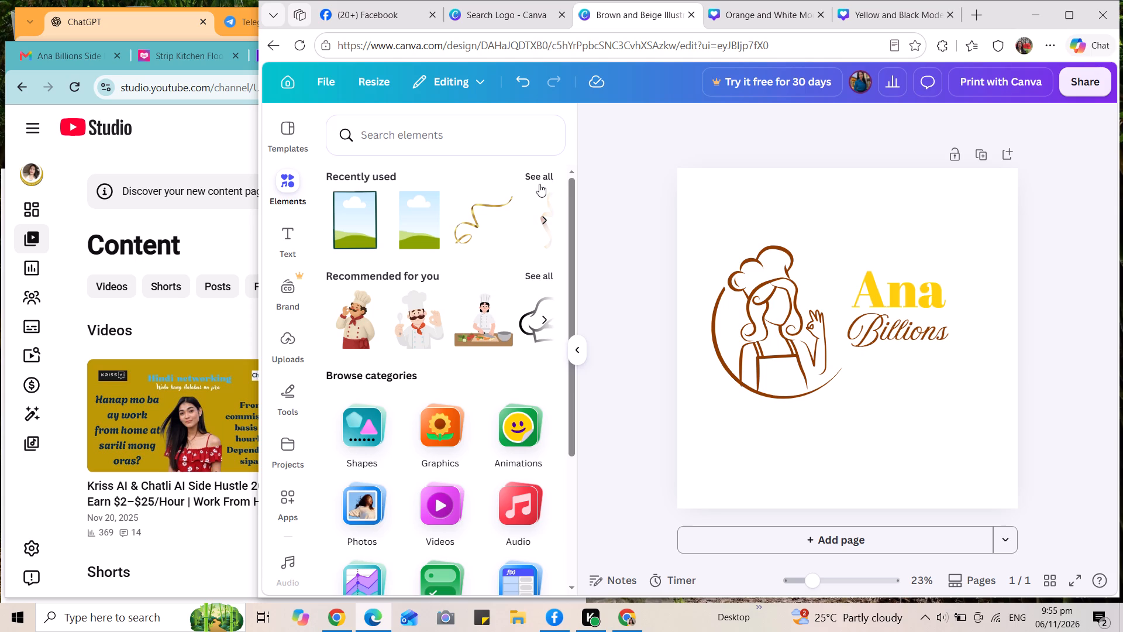
{"action": "scroll", "coordinate": [456, 262], "scroll_direction": "down", "scroll_amount": 6}
{"action": "scroll", "coordinate": [456, 262], "scroll_direction": "up", "scroll_amount": 2}
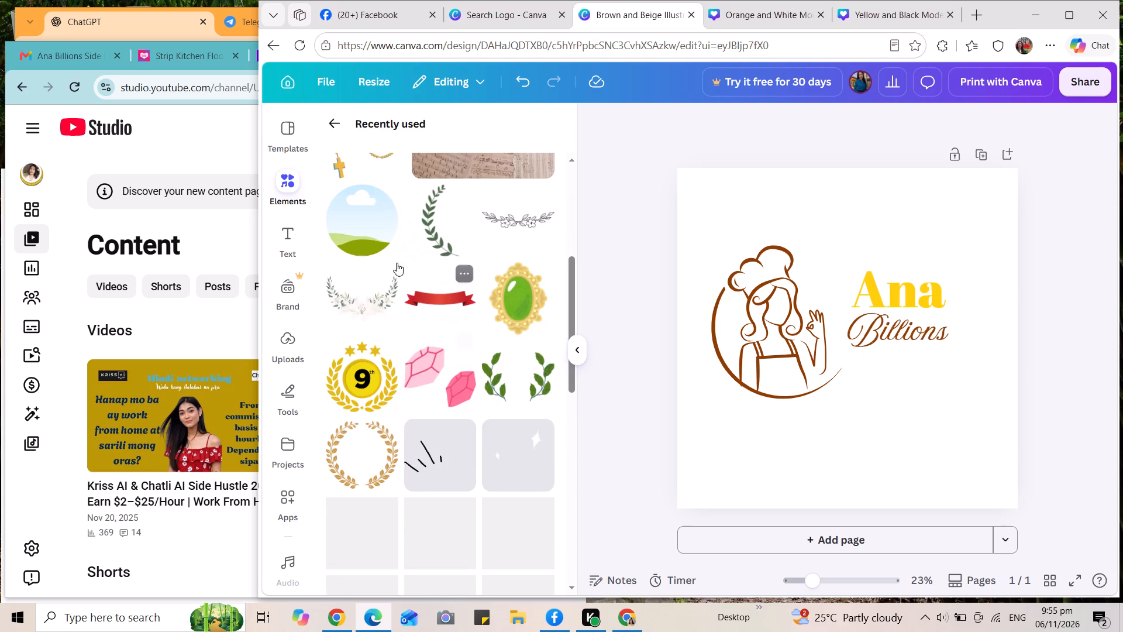
{"action": "scroll", "coordinate": [428, 292], "scroll_direction": "up", "scroll_amount": 1}
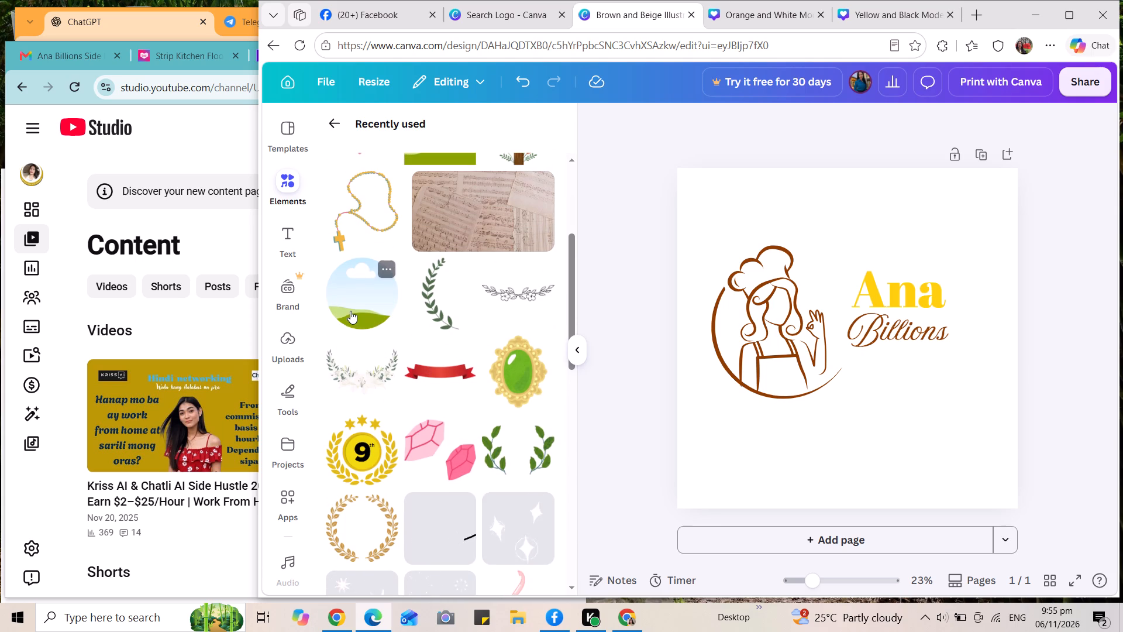
{"action": "left_click", "coordinate": [351, 310]}
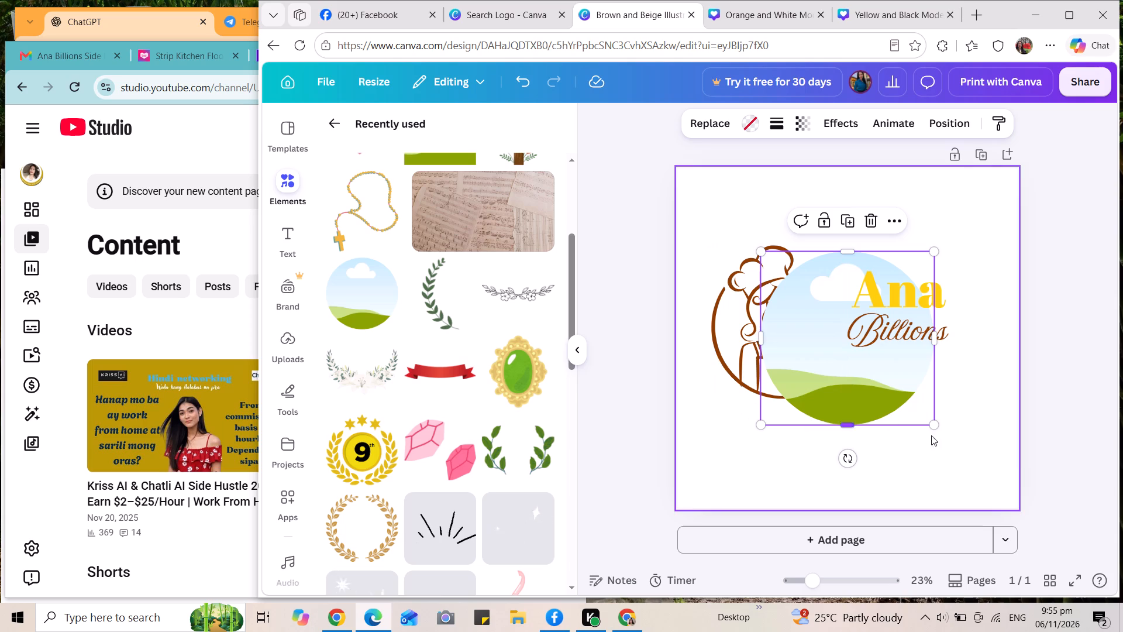
Shrink the circular frame to roughly the chef illustration's height and place it over the illustration.
{"action": "left_click_drag", "start_coordinate": [933, 421], "coordinate": [902, 391]}
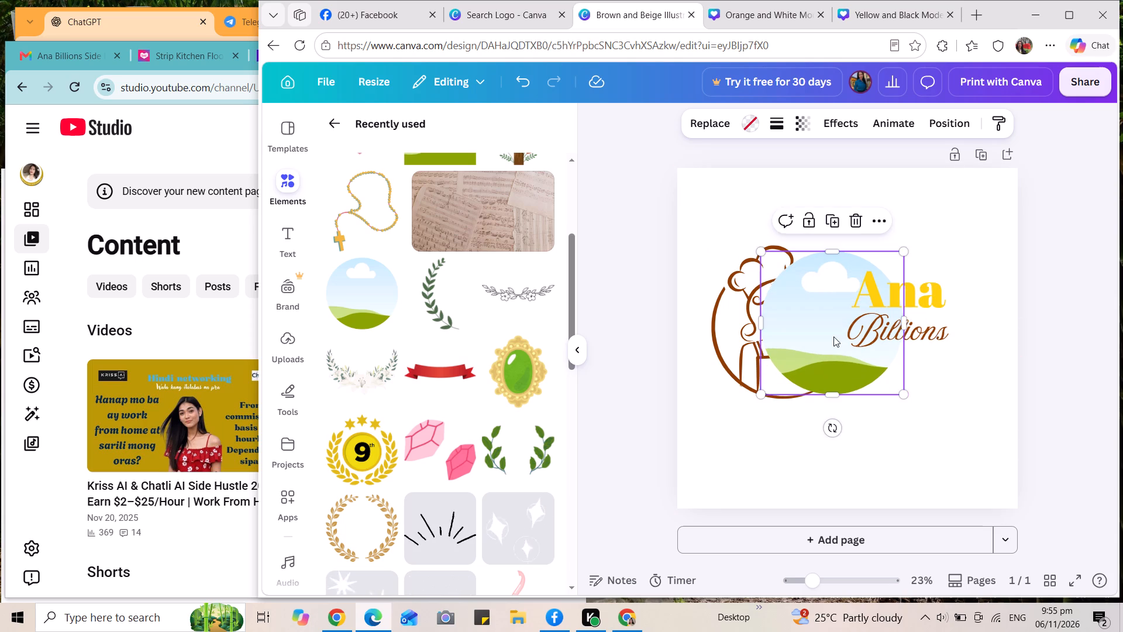
{"action": "left_click_drag", "start_coordinate": [833, 336], "coordinate": [781, 338]}
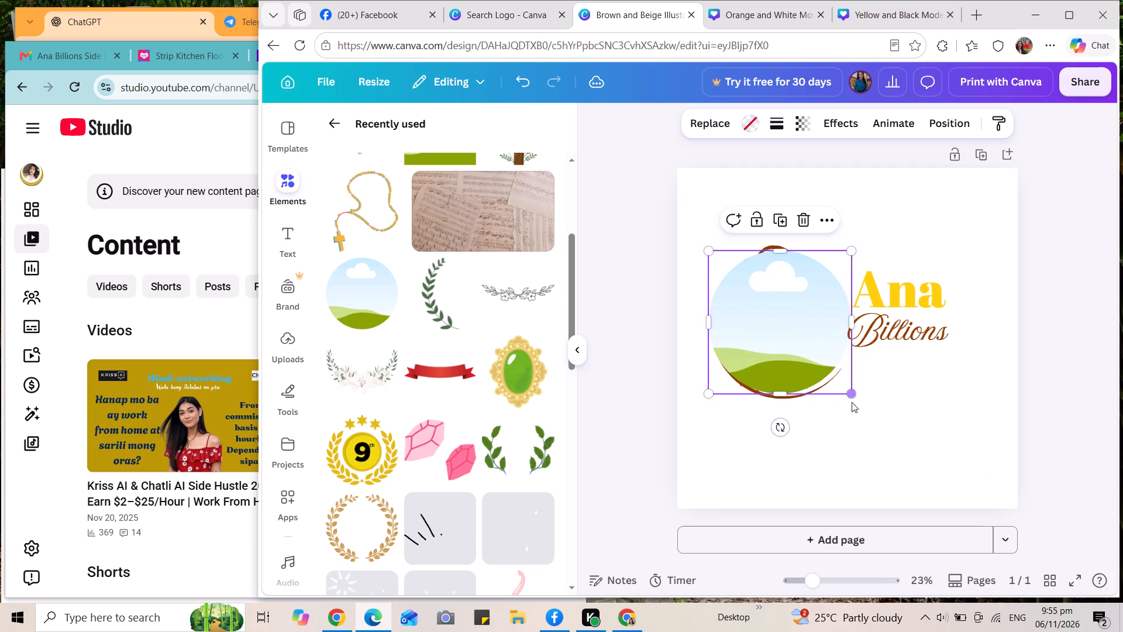
{"action": "left_click_drag", "start_coordinate": [735, 340], "coordinate": [767, 326]}
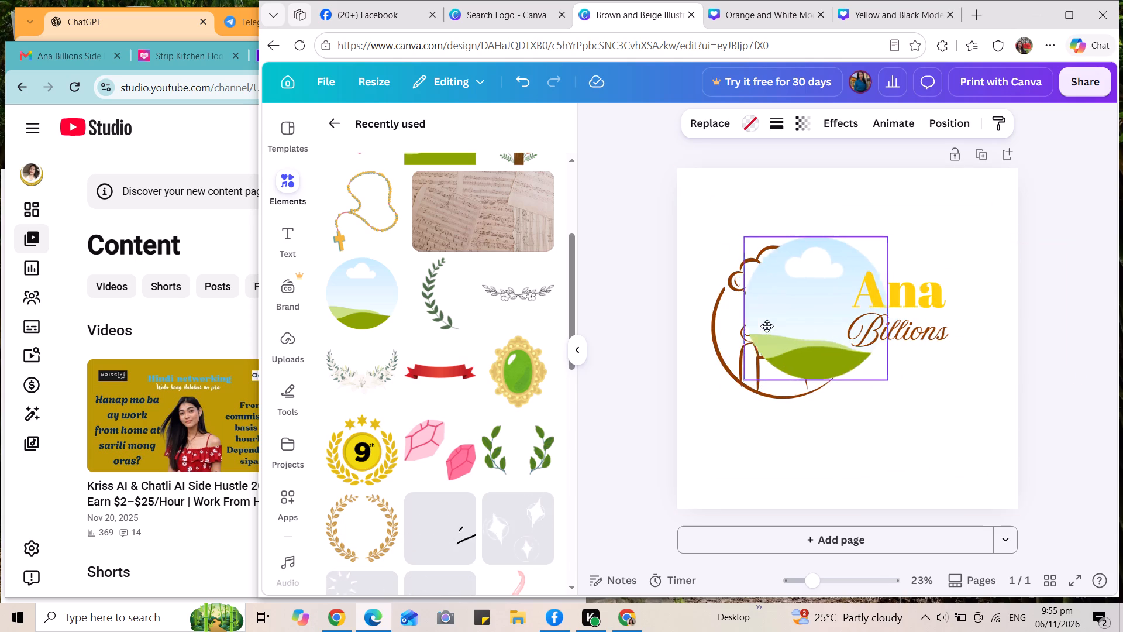
{"action": "left_click_drag", "start_coordinate": [767, 326], "coordinate": [732, 329]}
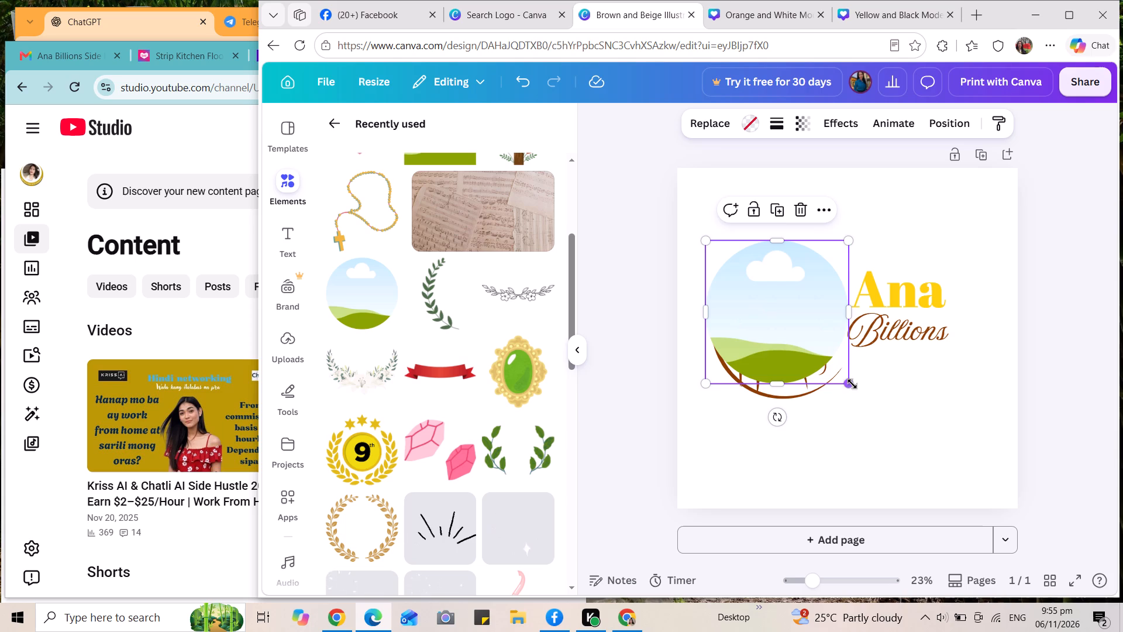
{"action": "left_click_drag", "start_coordinate": [852, 385], "coordinate": [859, 399]}
{"action": "left_click_drag", "start_coordinate": [798, 342], "coordinate": [799, 350]}
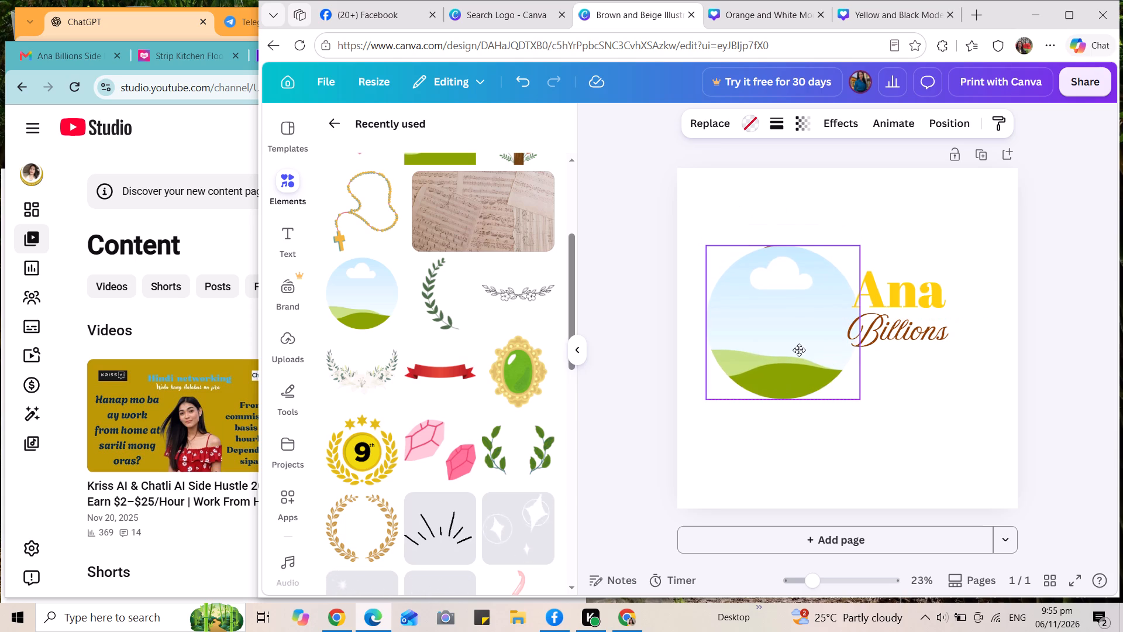
{"action": "left_click_drag", "start_coordinate": [799, 350], "coordinate": [799, 351]}
{"action": "left_click", "coordinate": [952, 227]}
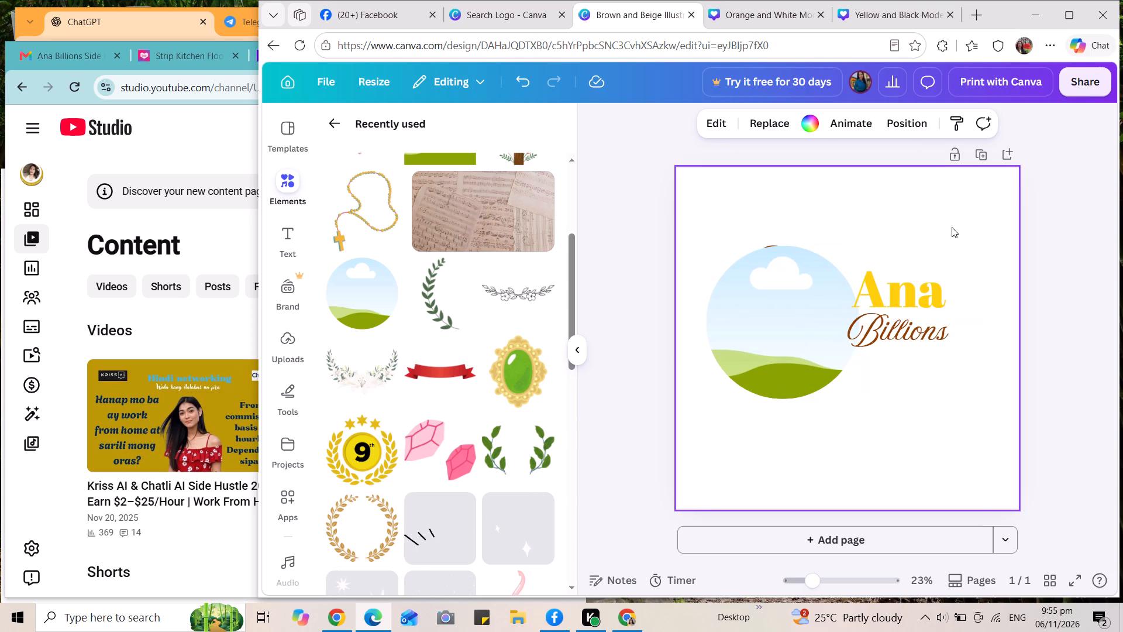
Fine-tune the circular frame's position over the chef illustration, shifting it slightly away from the "Ana" and "Billions" text.
{"action": "left_click", "coordinate": [796, 300]}
{"action": "left_click", "coordinate": [796, 300]}
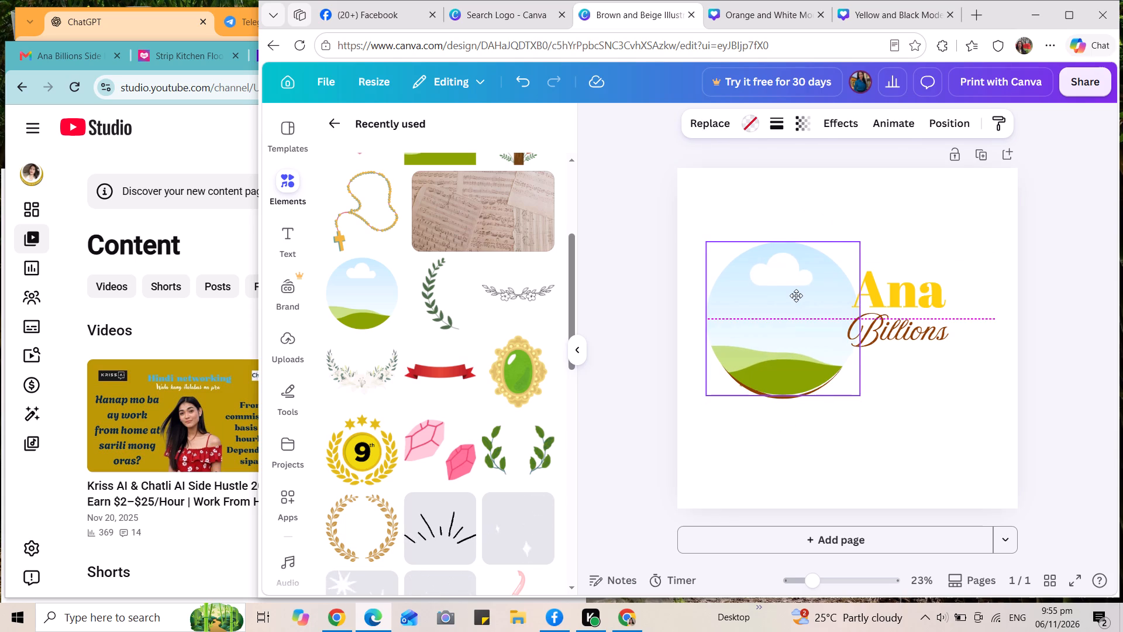
{"action": "left_click_drag", "start_coordinate": [796, 296], "coordinate": [798, 305]}
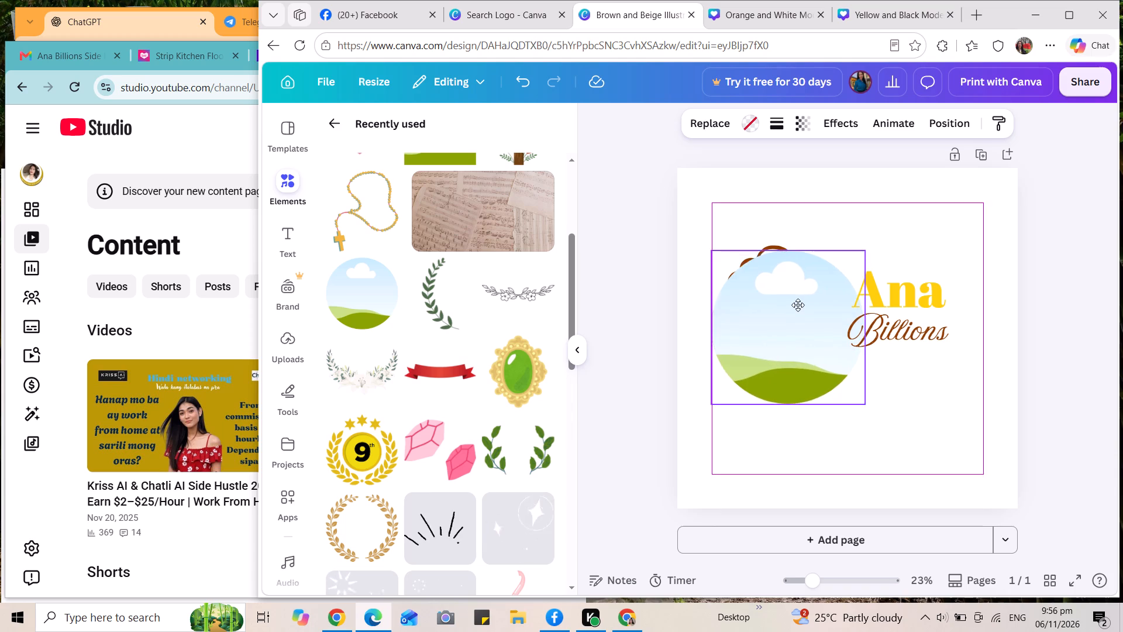
{"action": "left_click_drag", "start_coordinate": [798, 305], "coordinate": [797, 302]}
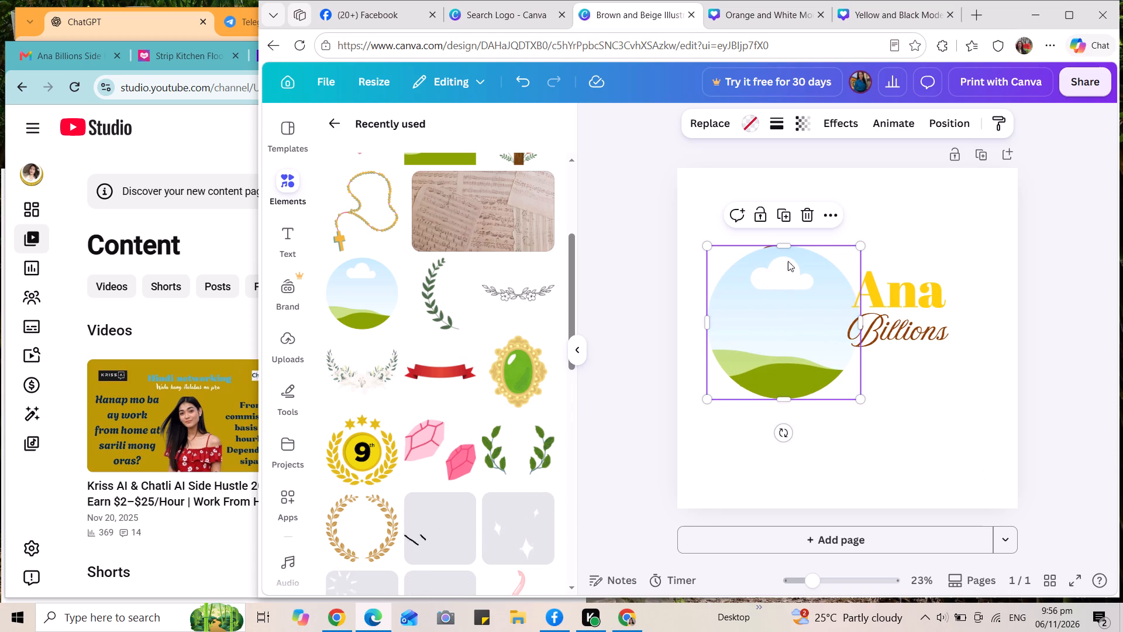
{"action": "left_click", "coordinate": [910, 224]}
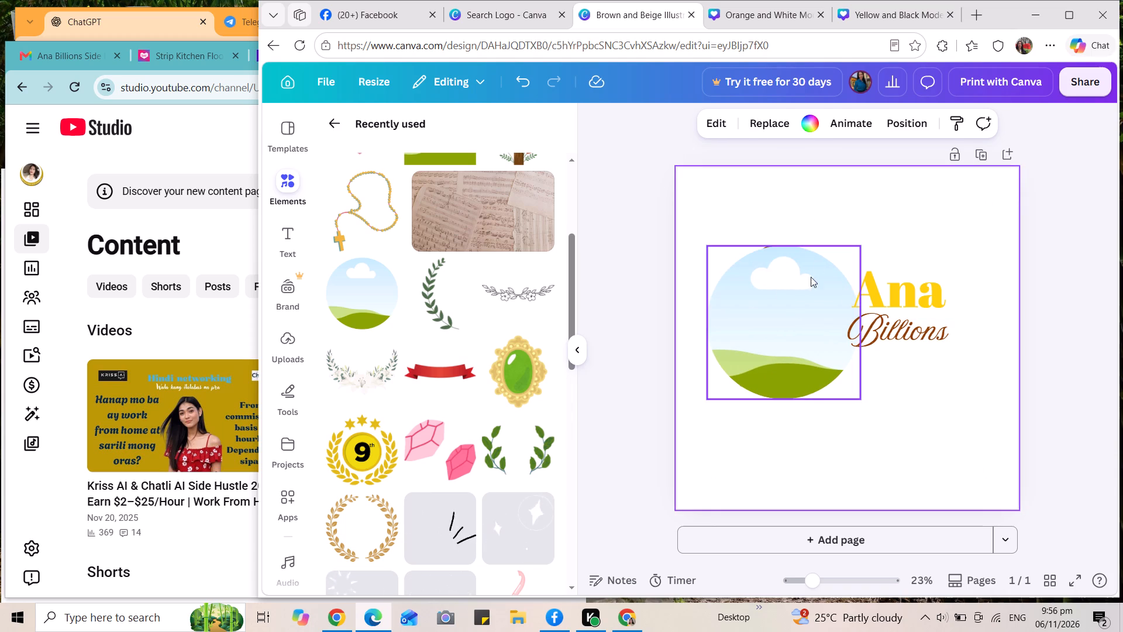
{"action": "left_click_drag", "start_coordinate": [809, 290], "coordinate": [798, 290]}
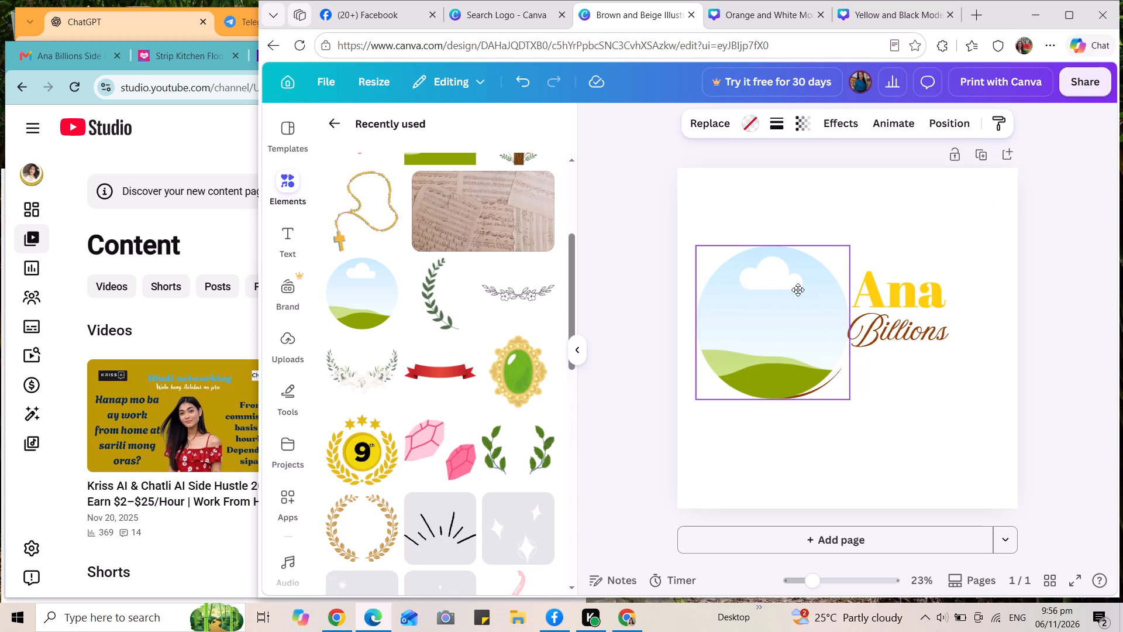
{"action": "left_click_drag", "start_coordinate": [798, 290], "coordinate": [800, 290]}
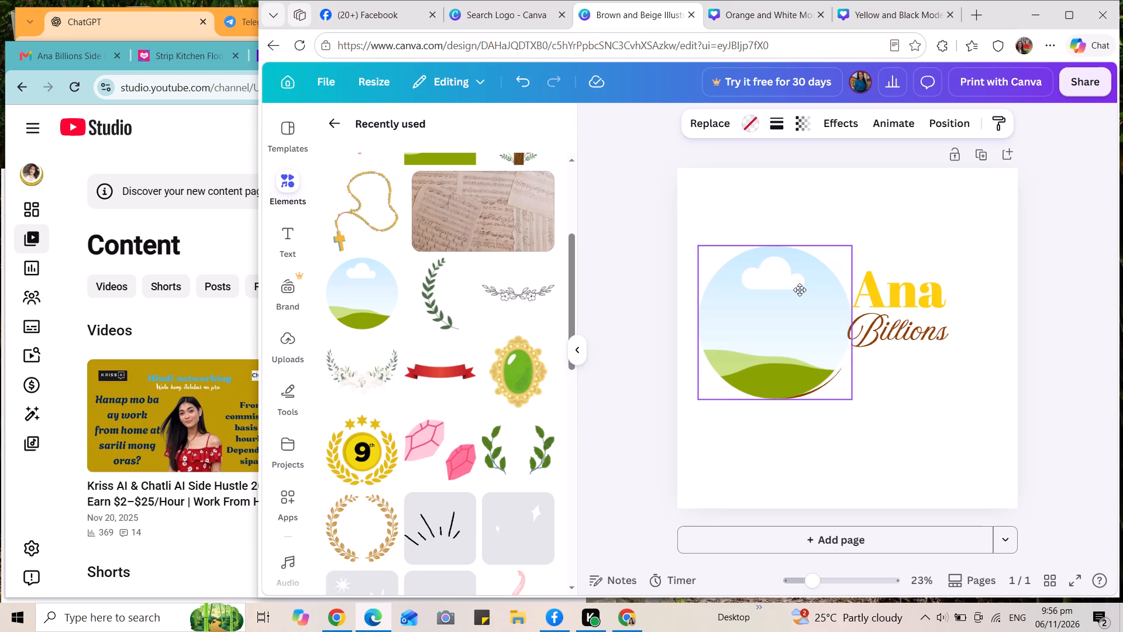
{"action": "left_click_drag", "start_coordinate": [800, 290], "coordinate": [802, 290]}
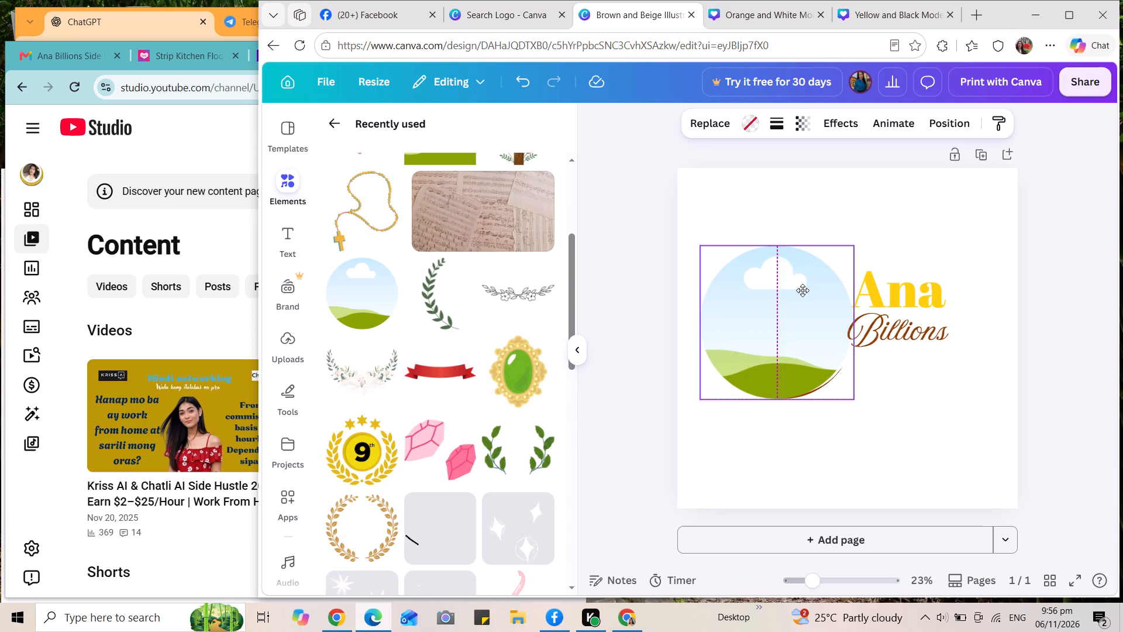
{"action": "left_click_drag", "start_coordinate": [802, 290], "coordinate": [803, 290]}
{"action": "left_click", "coordinate": [919, 233]}
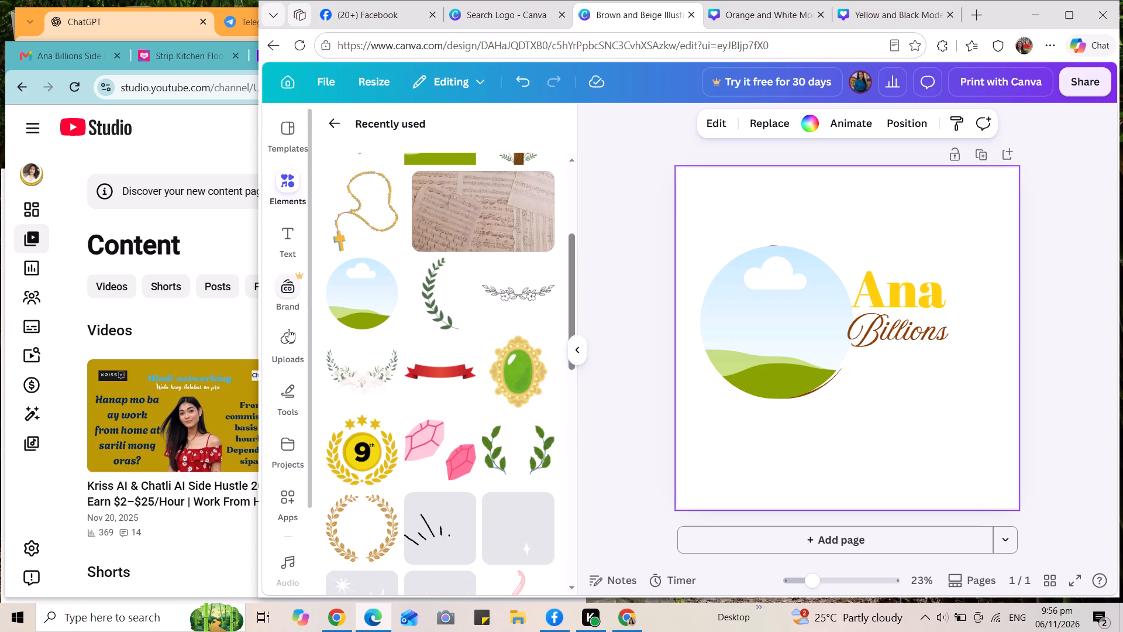
Upload the photo "Ana picture 55" from the Documents folder to the design's uploads.
{"action": "left_click", "coordinate": [284, 356]}
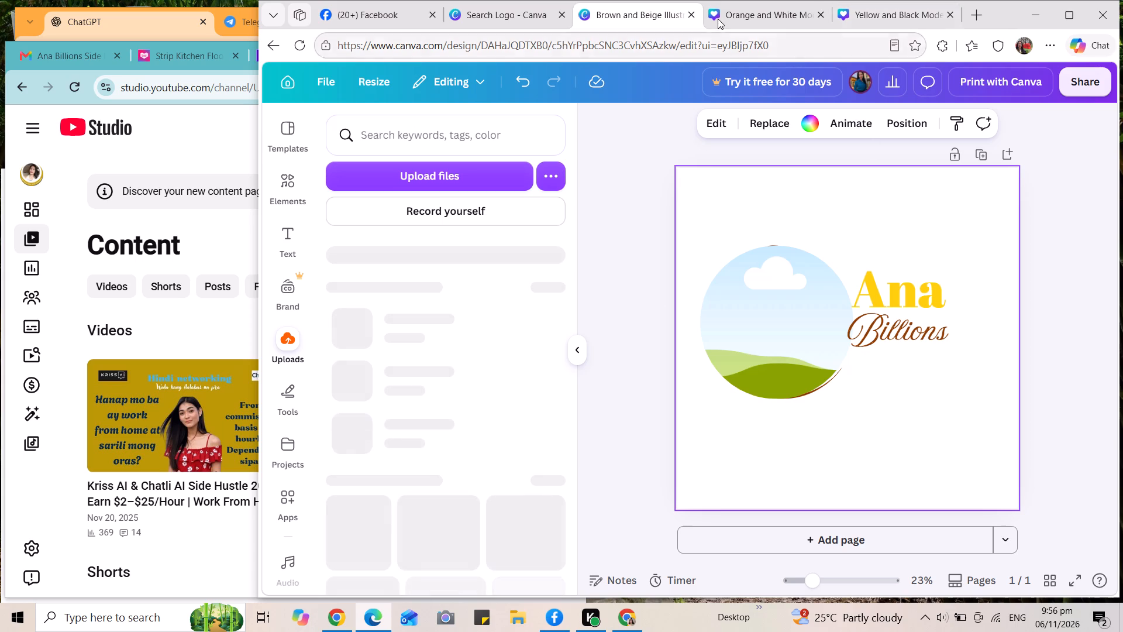
{"action": "left_click", "coordinate": [736, 9]}
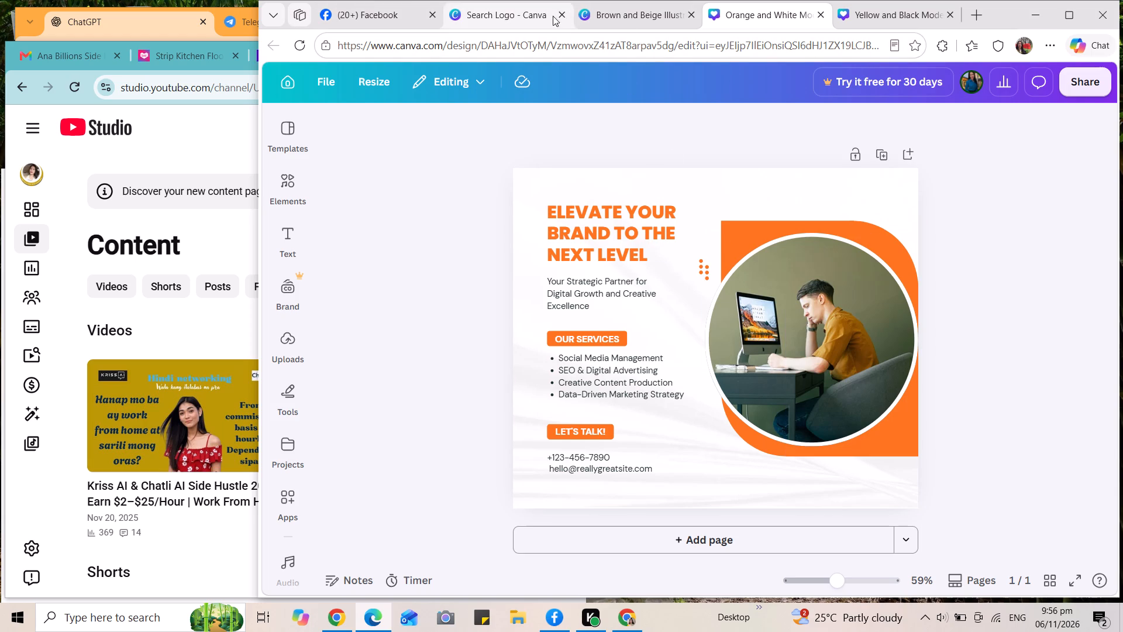
{"action": "left_click", "coordinate": [627, 11]}
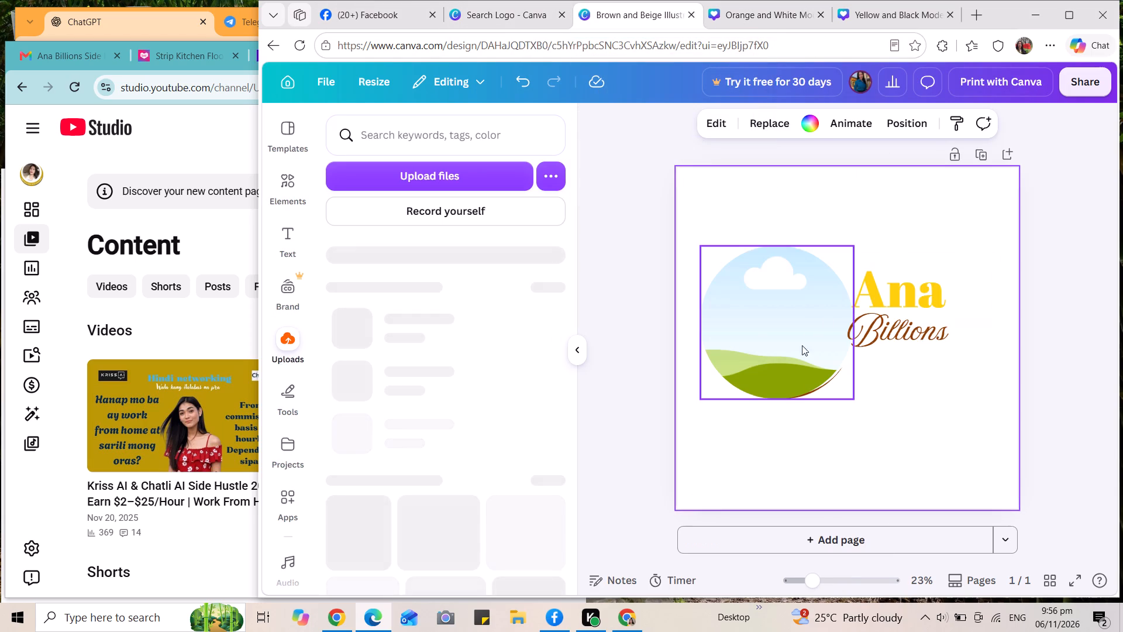
{"action": "left_click", "coordinate": [399, 174]}
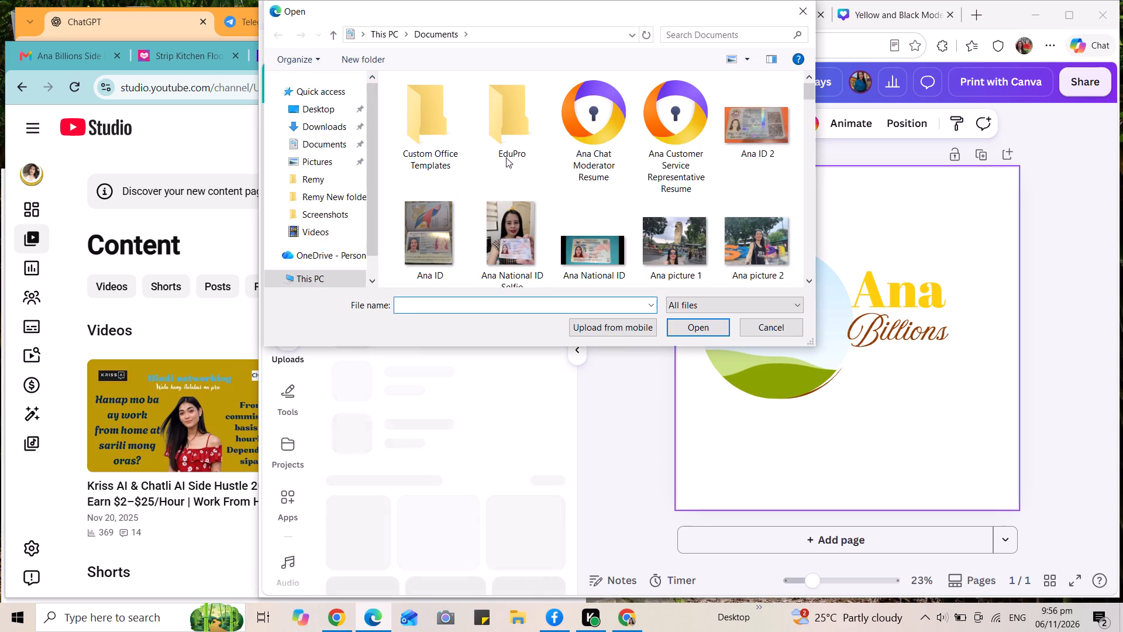
{"action": "scroll", "coordinate": [693, 146], "scroll_direction": "down", "scroll_amount": 4}
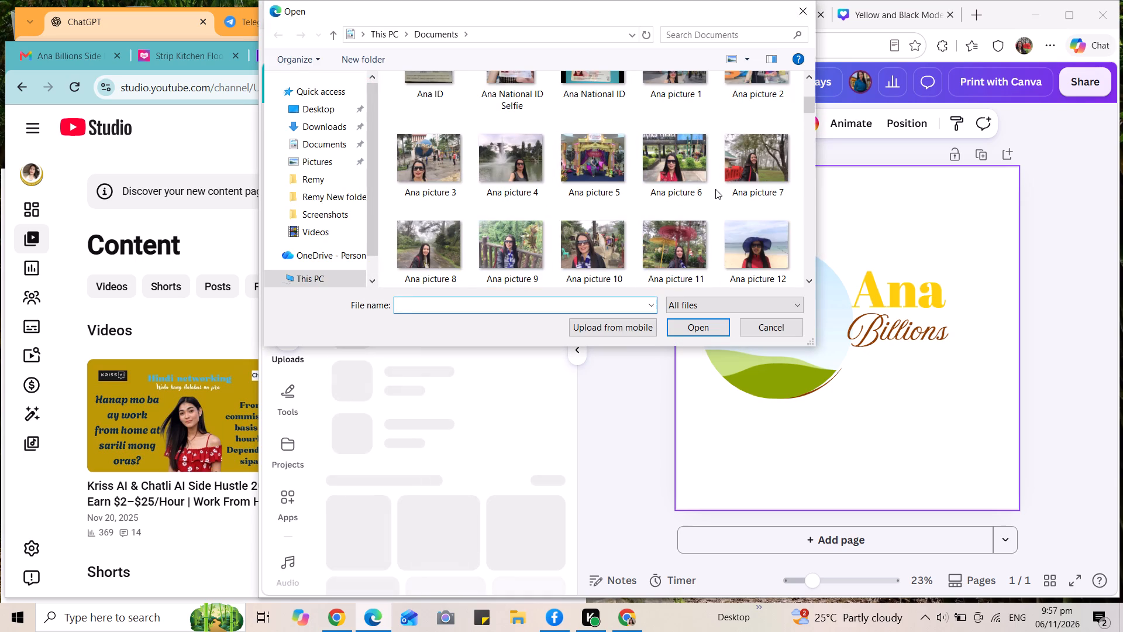
{"action": "scroll", "coordinate": [715, 189], "scroll_direction": "down", "scroll_amount": 4}
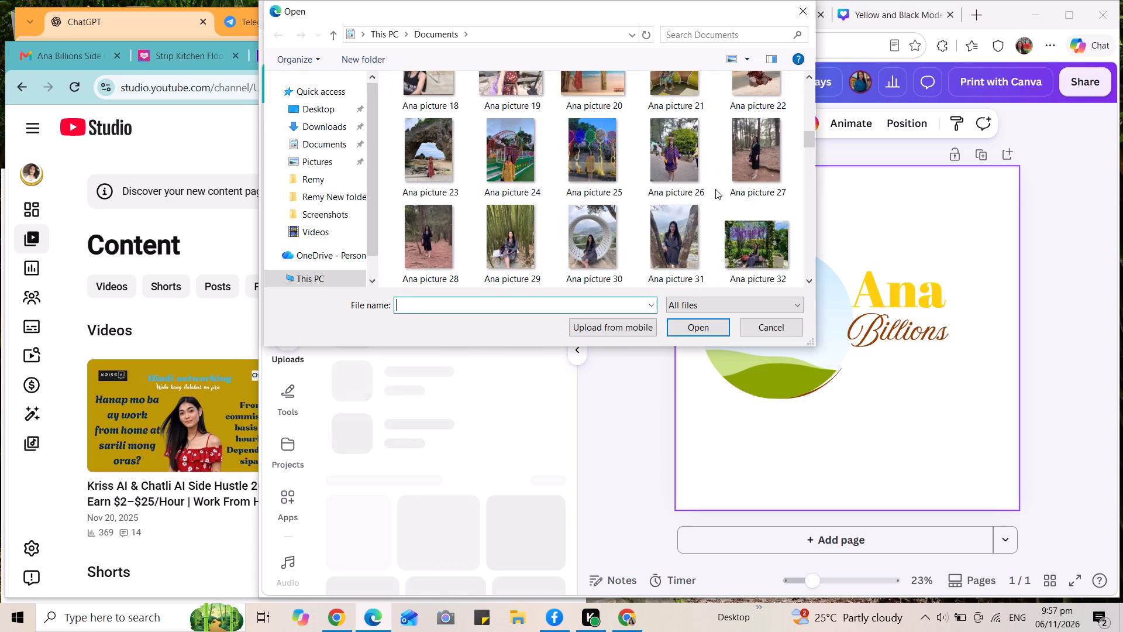
{"action": "scroll", "coordinate": [630, 219], "scroll_direction": "down", "scroll_amount": 4}
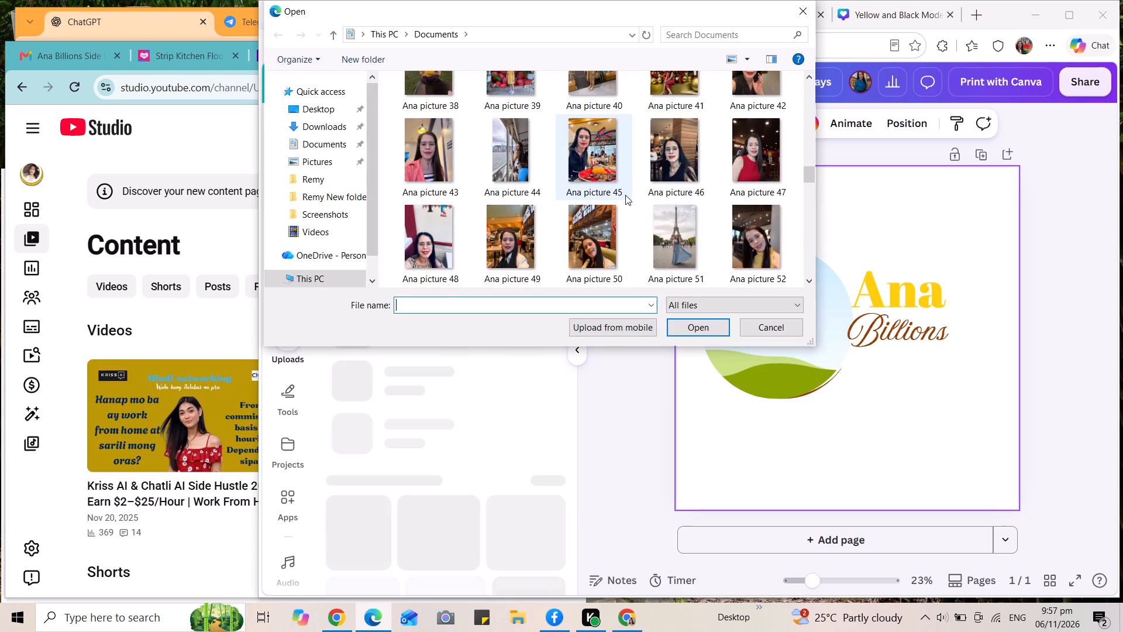
{"action": "scroll", "coordinate": [653, 180], "scroll_direction": "down", "scroll_amount": 2}
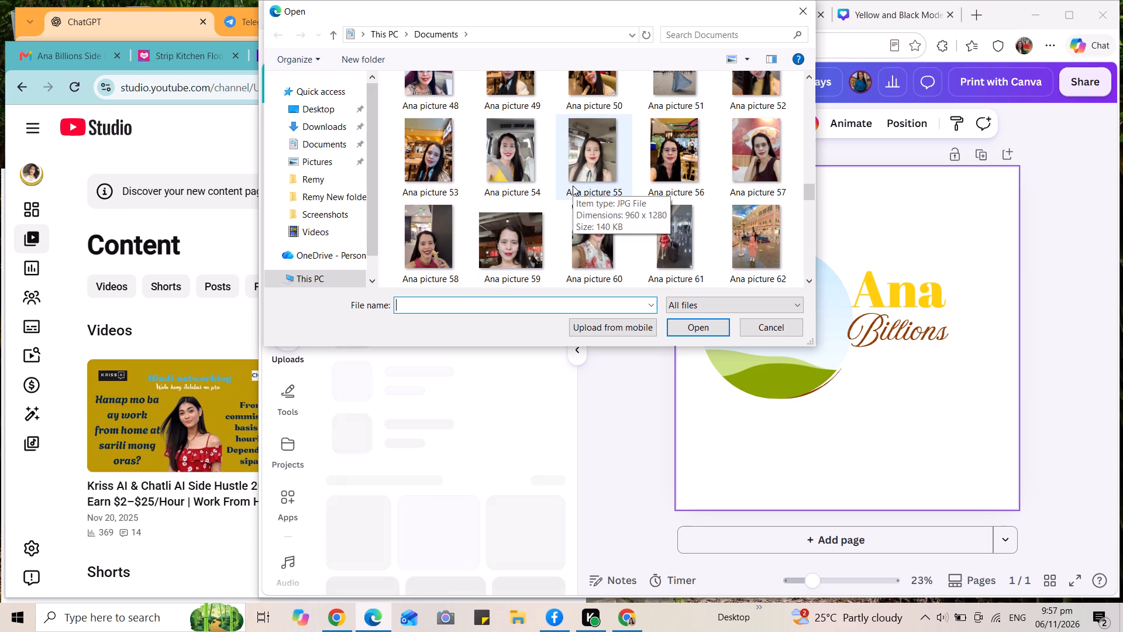
{"action": "left_click", "coordinate": [588, 152]}
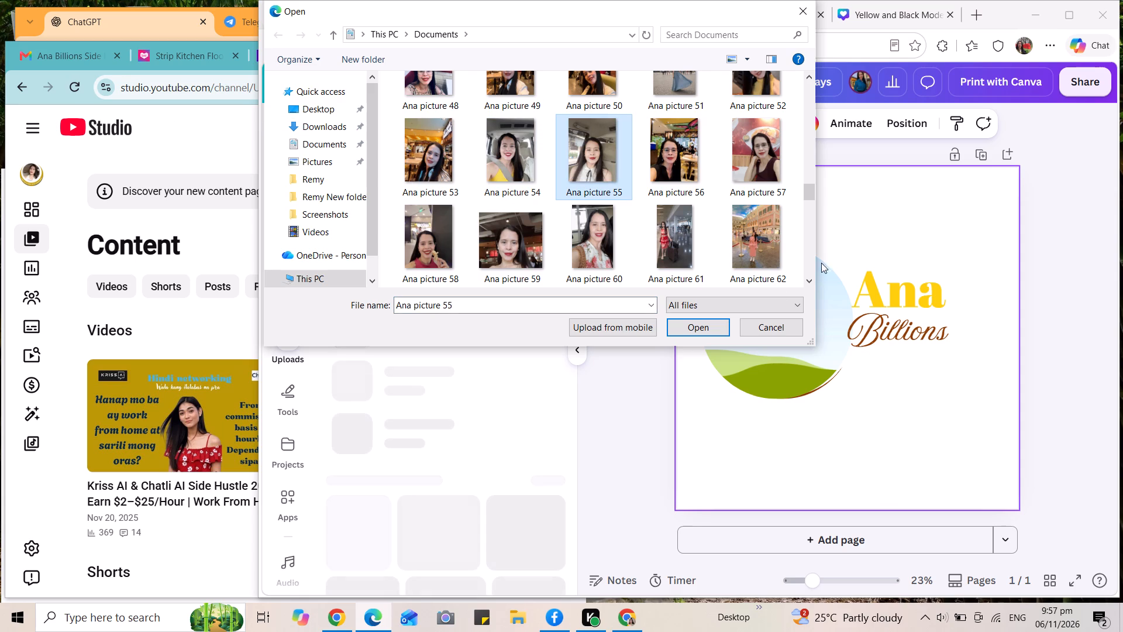
{"action": "left_click", "coordinate": [710, 327]}
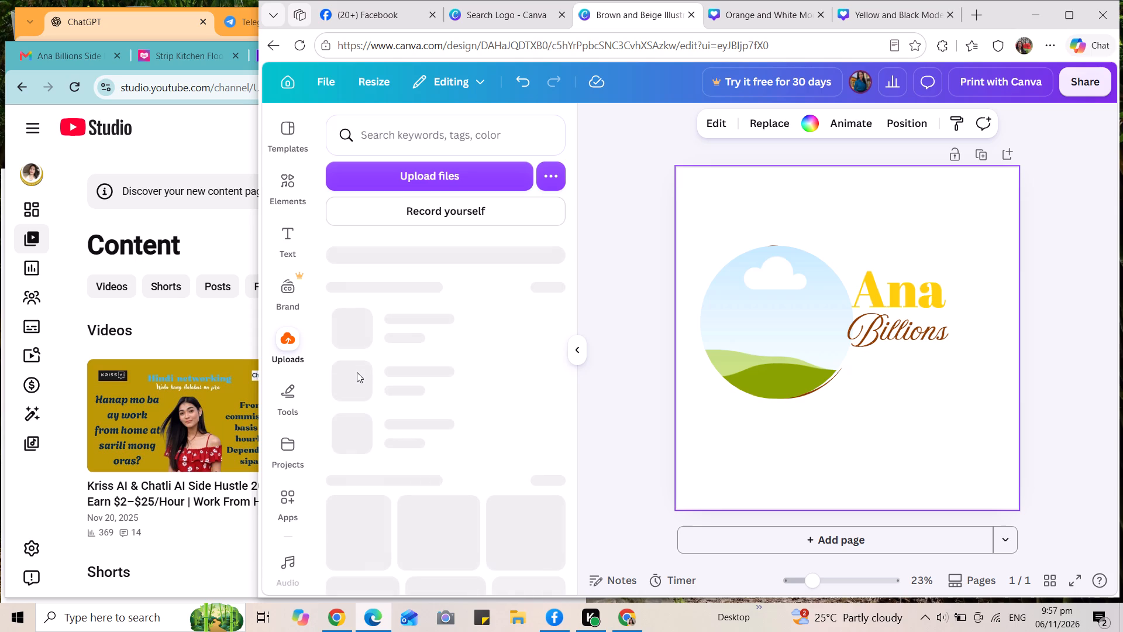
Reload the logo design's page and reopen the uploaded images.
{"action": "left_click", "coordinate": [358, 319]}
{"action": "left_click", "coordinate": [577, 349]}
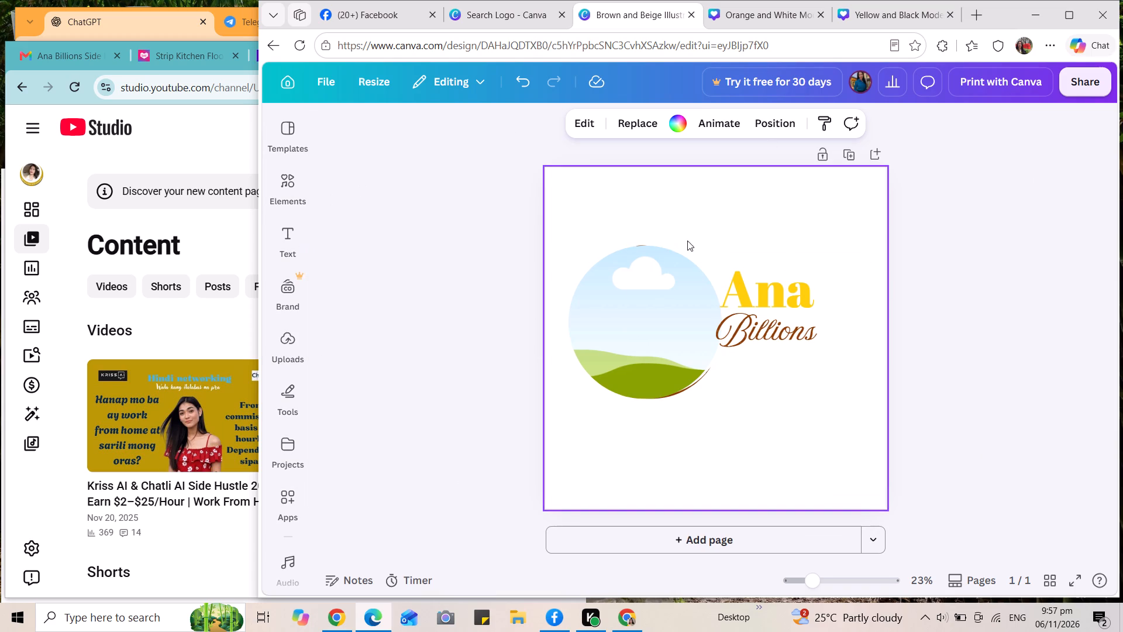
{"action": "left_click", "coordinate": [615, 346]}
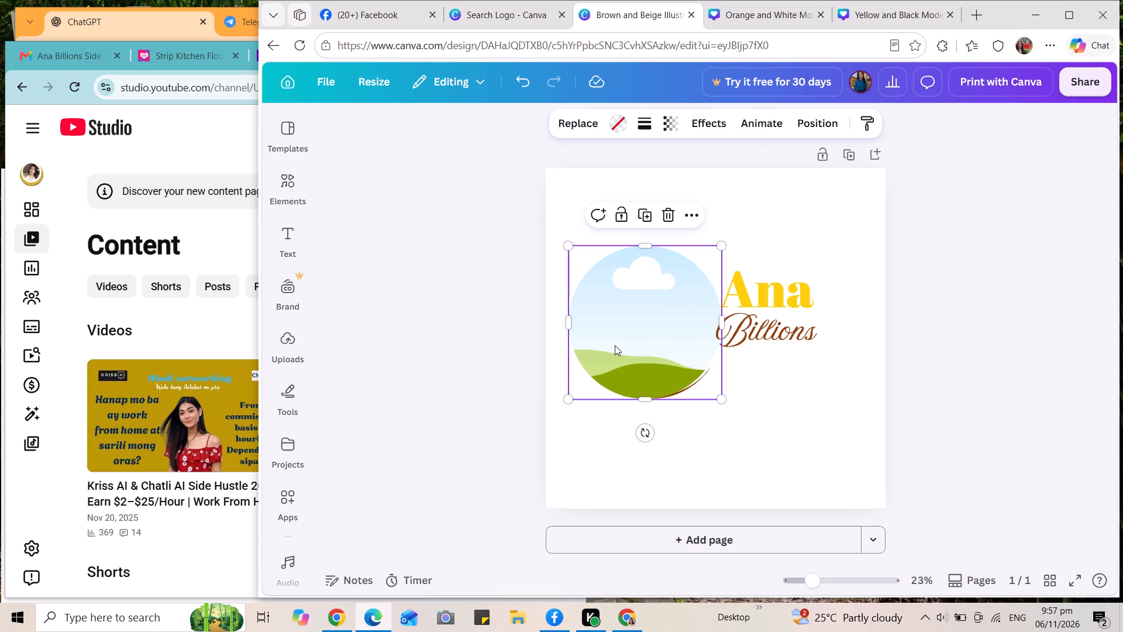
{"action": "left_click", "coordinate": [684, 332]}
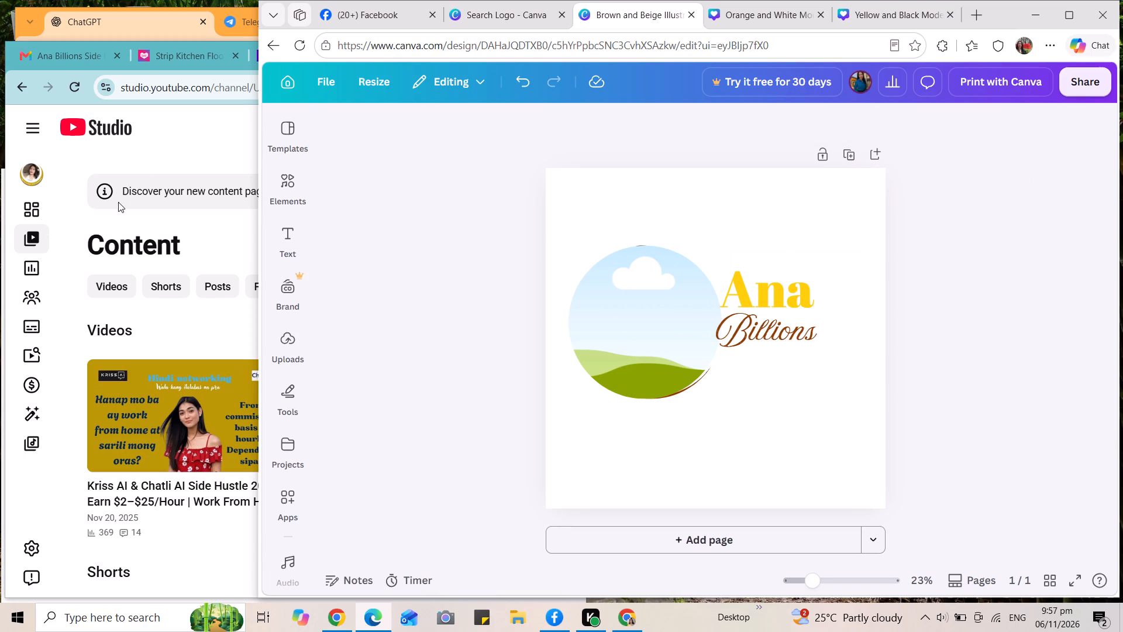
{"action": "left_click", "coordinate": [288, 342]}
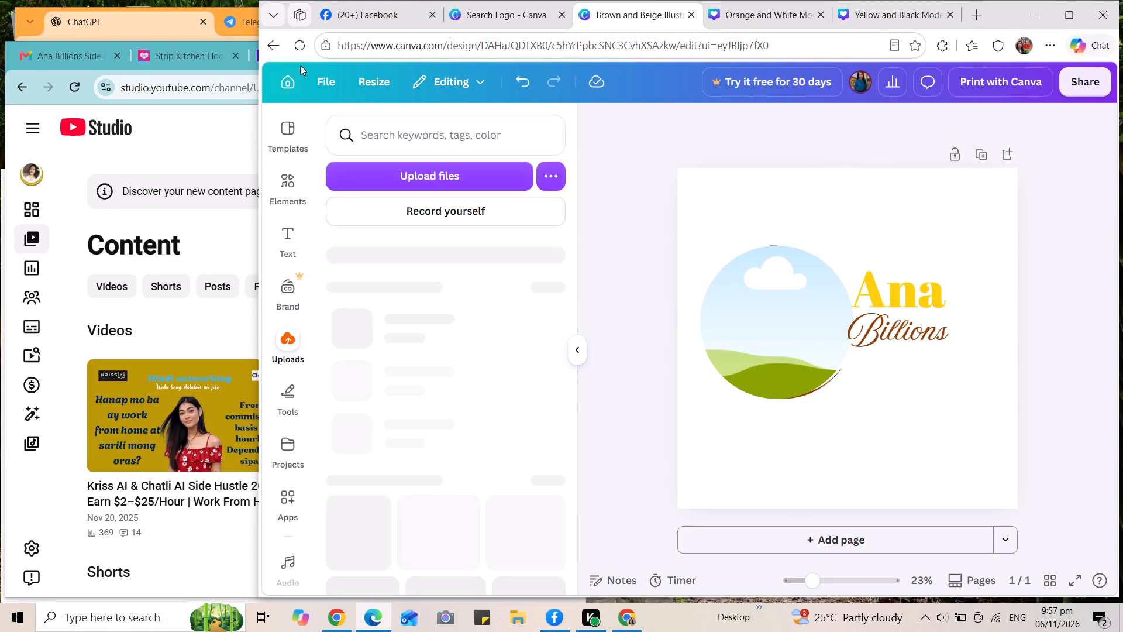
{"action": "left_click", "coordinate": [300, 47]}
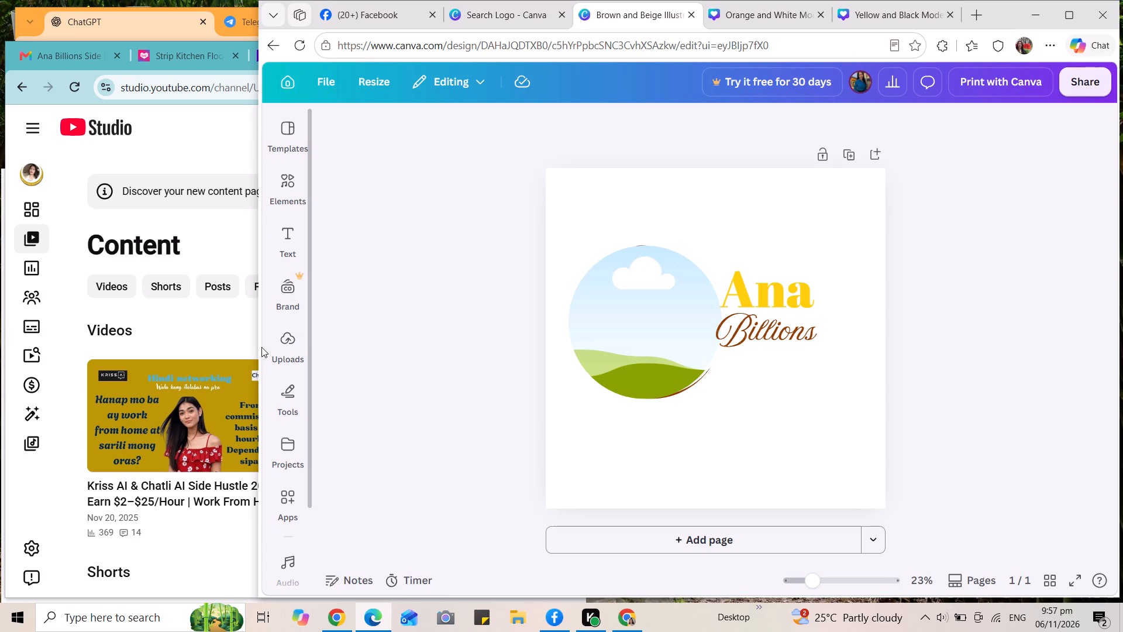
{"action": "left_click", "coordinate": [276, 345]}
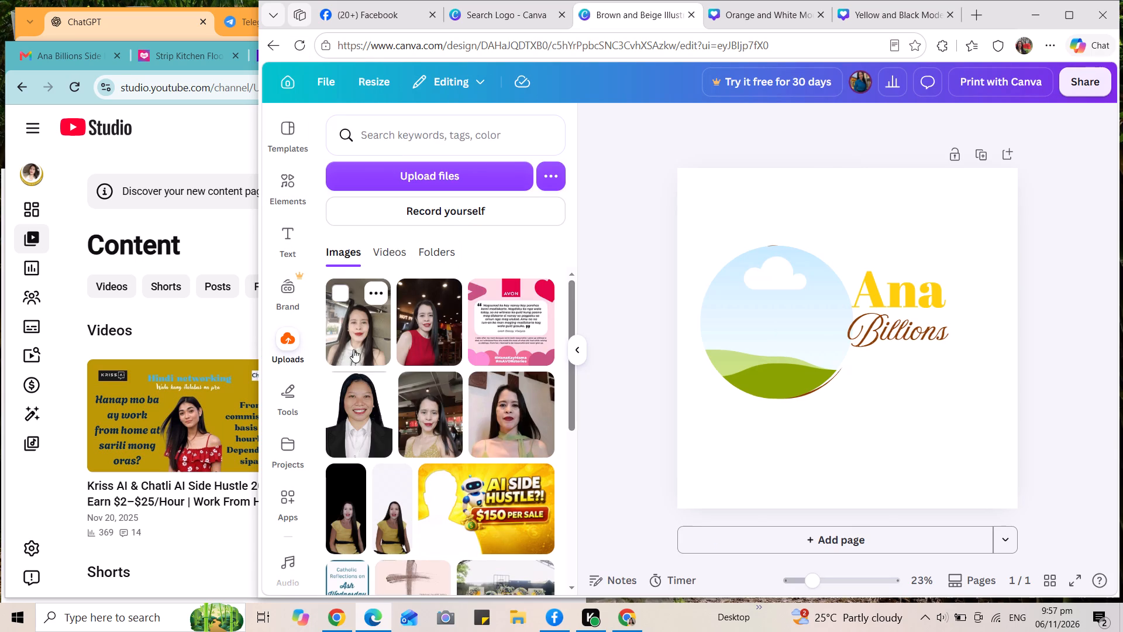
Add the newly uploaded car selfie to the design and drop it into the circular frame.
{"action": "left_click", "coordinate": [359, 339]}
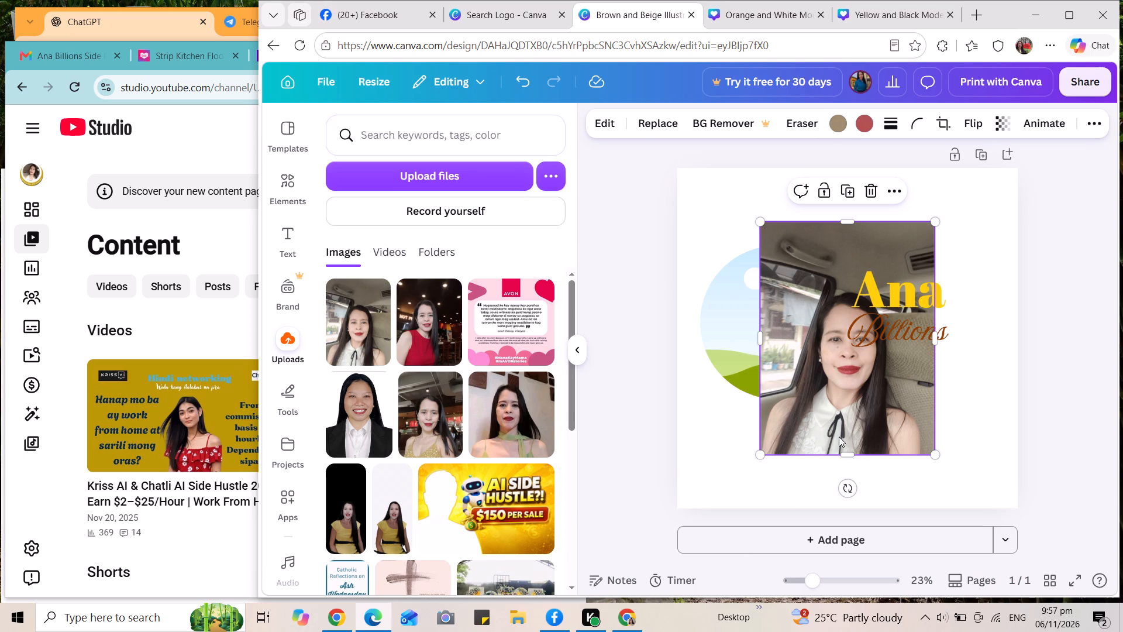
{"action": "left_click_drag", "start_coordinate": [841, 426], "coordinate": [788, 403]}
{"action": "left_click_drag", "start_coordinate": [788, 403], "coordinate": [780, 383]}
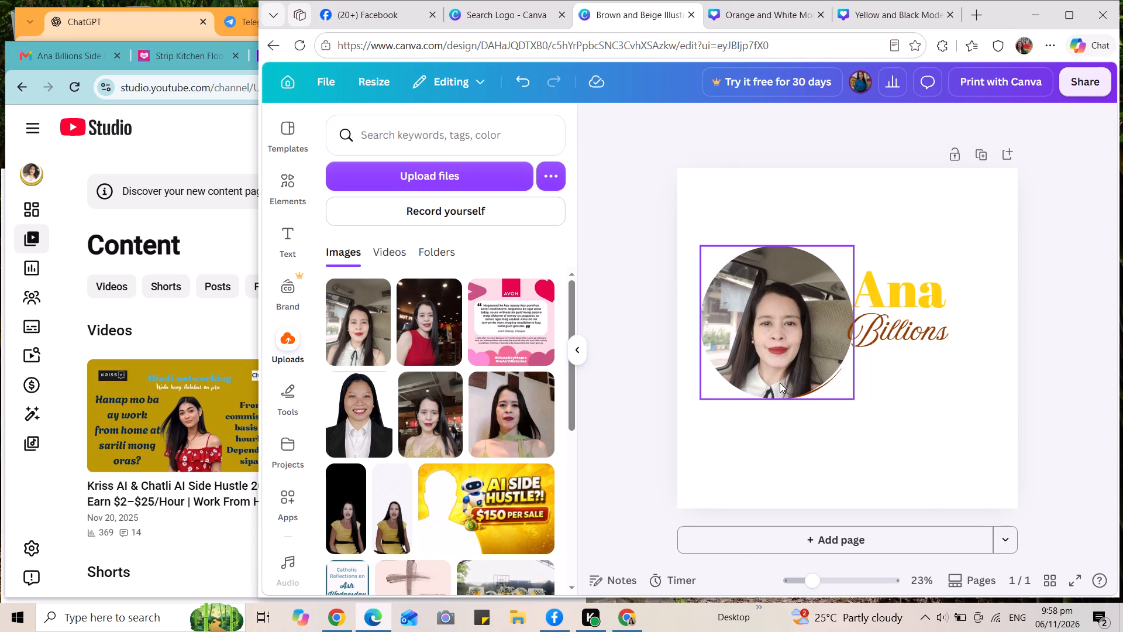
Reposition the photo upward inside the circular frame so the face sits near the circle's centre.
{"action": "triple_click", "coordinate": [781, 354]}
{"action": "left_click", "coordinate": [781, 354]}
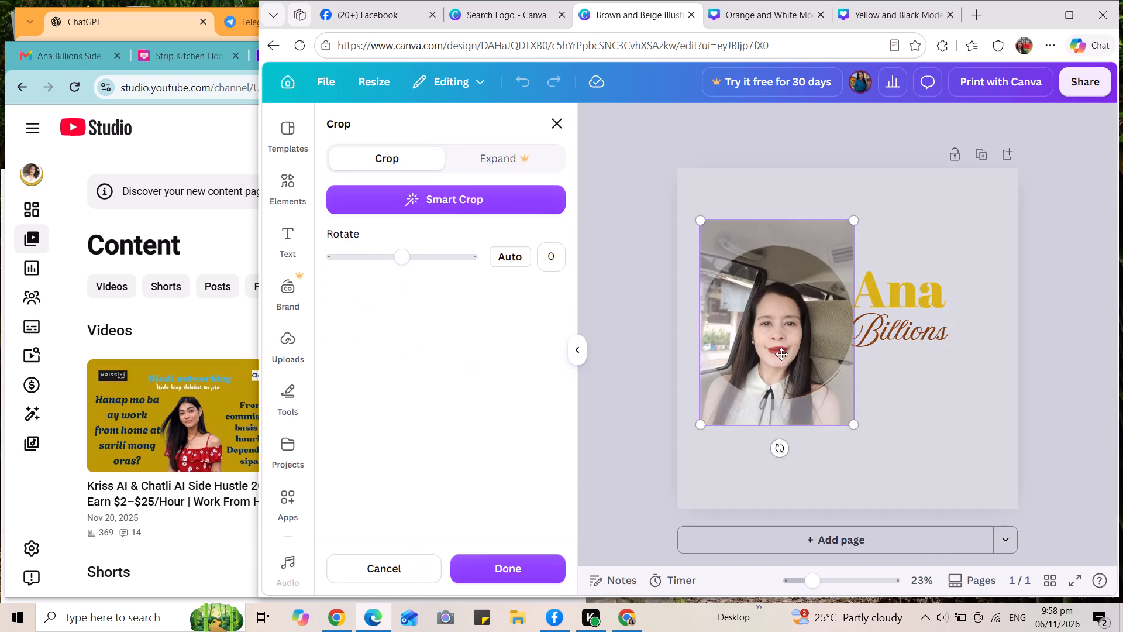
{"action": "triple_click", "coordinate": [781, 354]}
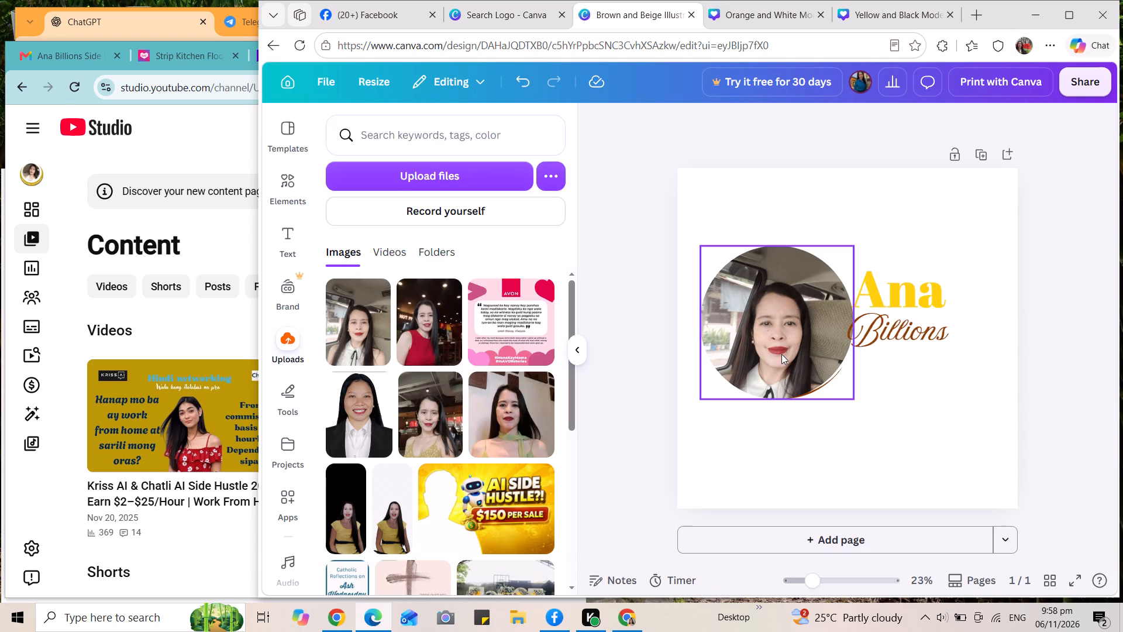
{"action": "double_click", "coordinate": [781, 354]}
{"action": "left_click_drag", "start_coordinate": [781, 354], "coordinate": [783, 315]}
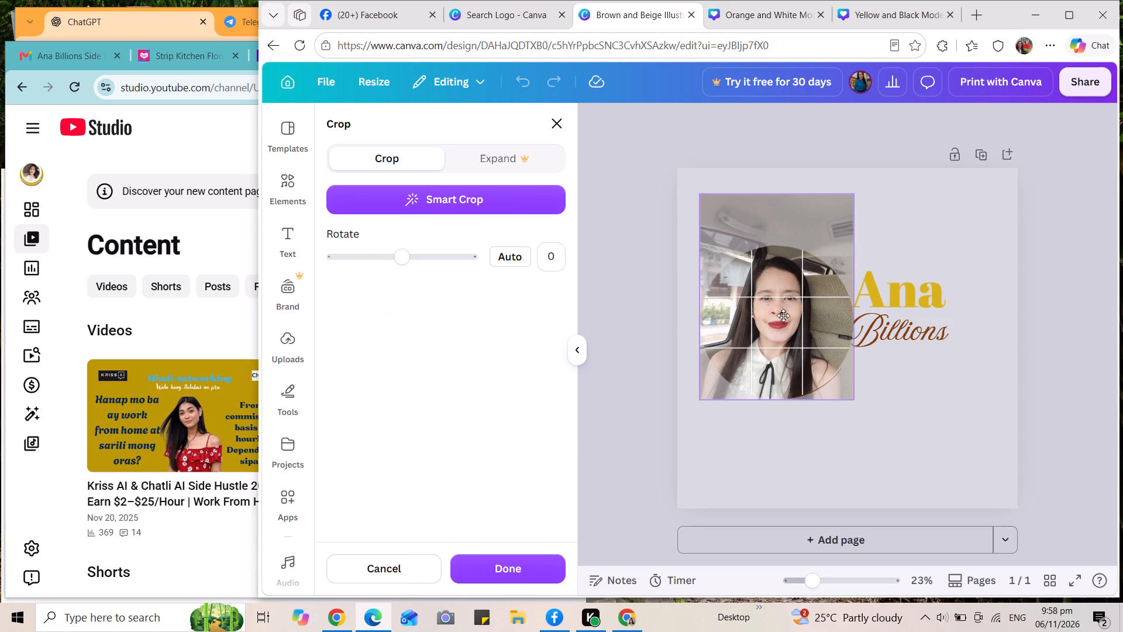
{"action": "left_click_drag", "start_coordinate": [783, 315], "coordinate": [814, 304]}
{"action": "left_click_drag", "start_coordinate": [781, 318], "coordinate": [787, 318]}
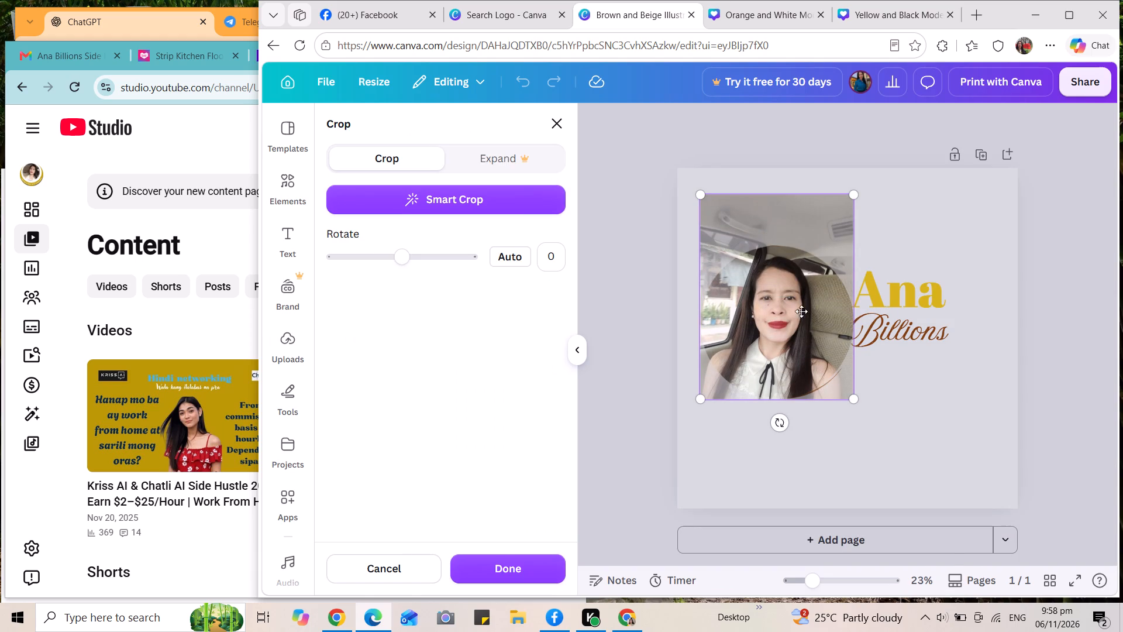
{"action": "left_click", "coordinate": [935, 238]}
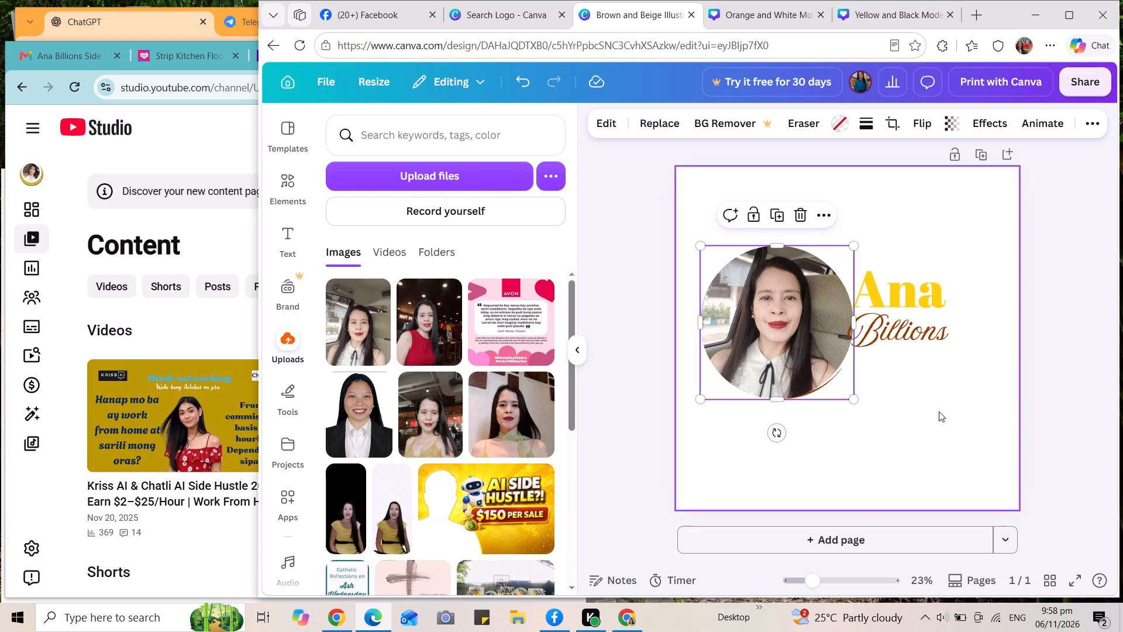
Increase the font size of the "Billions" text to 136.
{"action": "left_click", "coordinate": [918, 365]}
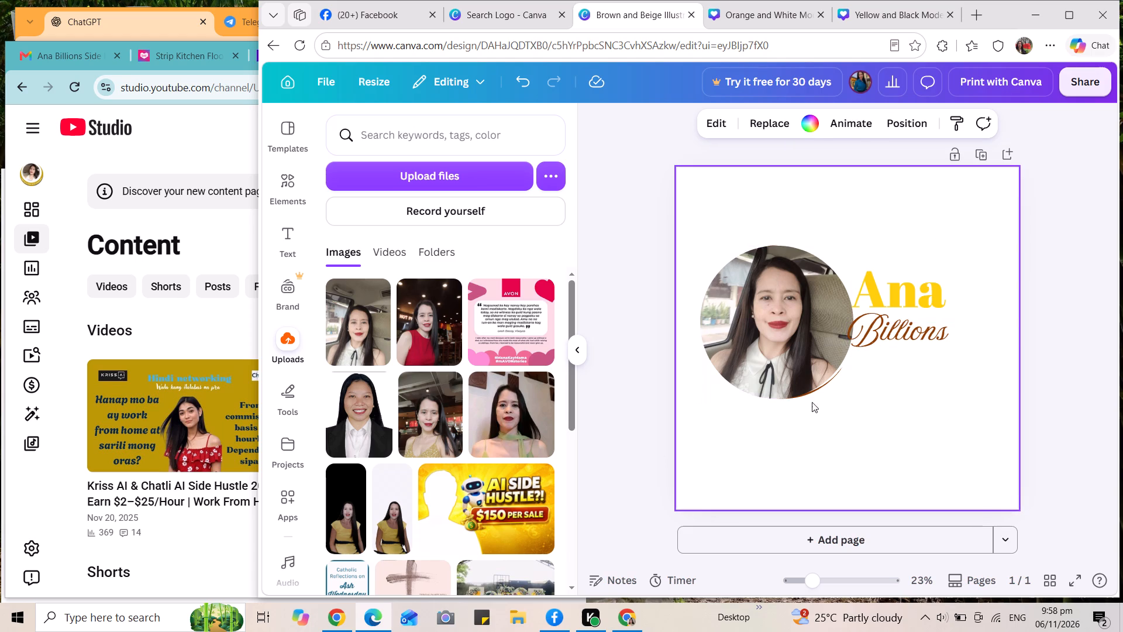
{"action": "double_click", "coordinate": [917, 342]}
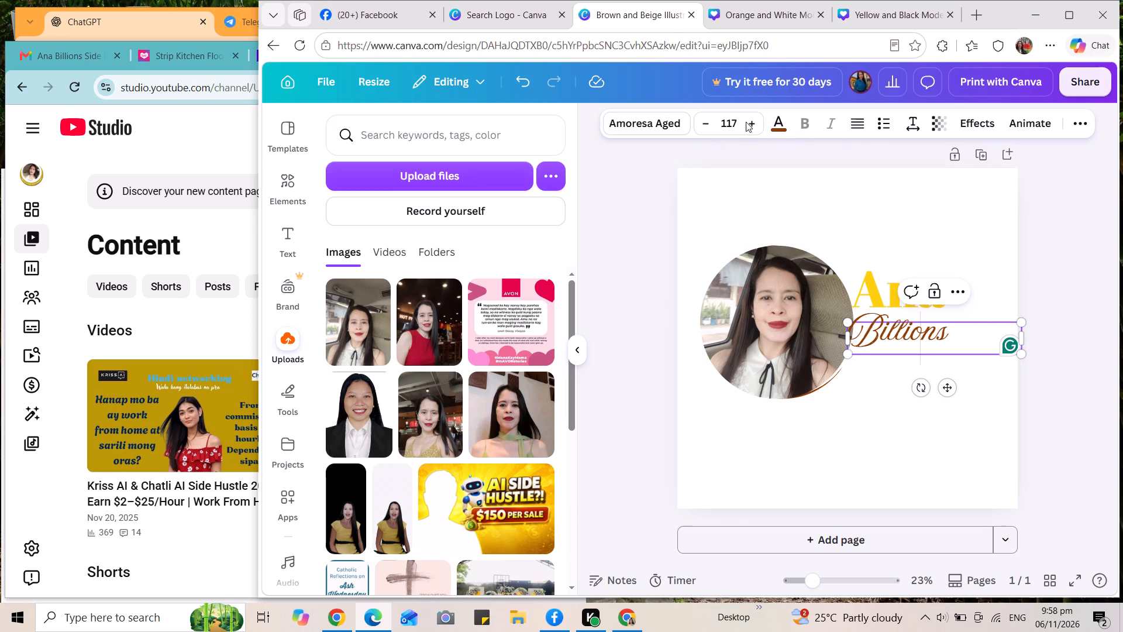
{"action": "triple_click", "coordinate": [755, 118]}
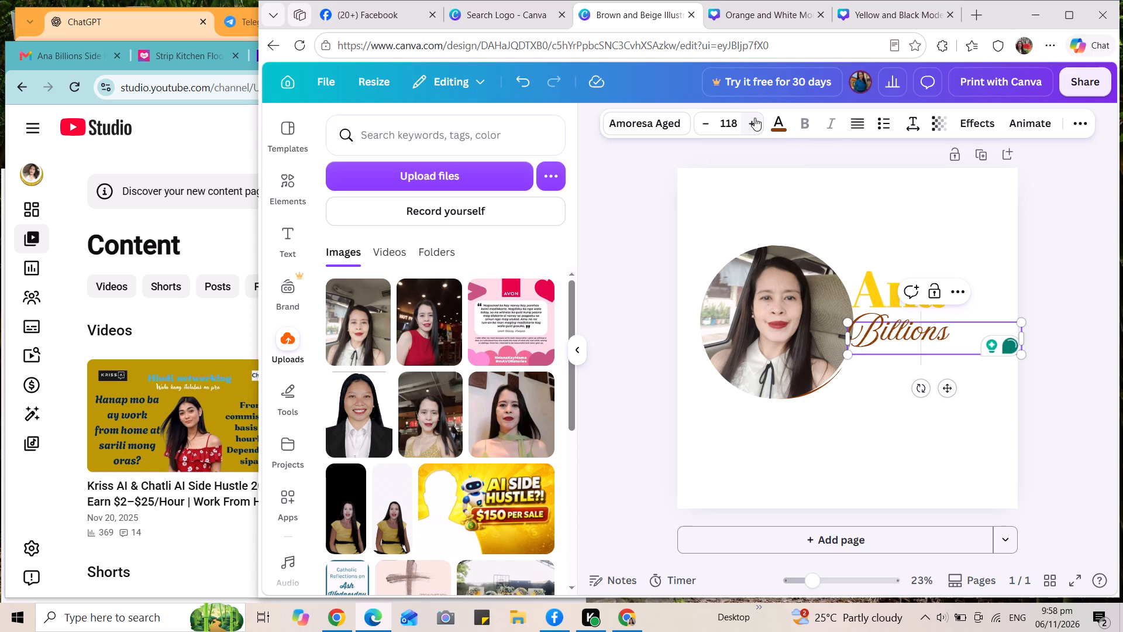
{"action": "triple_click", "coordinate": [755, 118]}
{"action": "triple_click", "coordinate": [755, 118]}
{"action": "triple_click", "coordinate": [755, 118]}
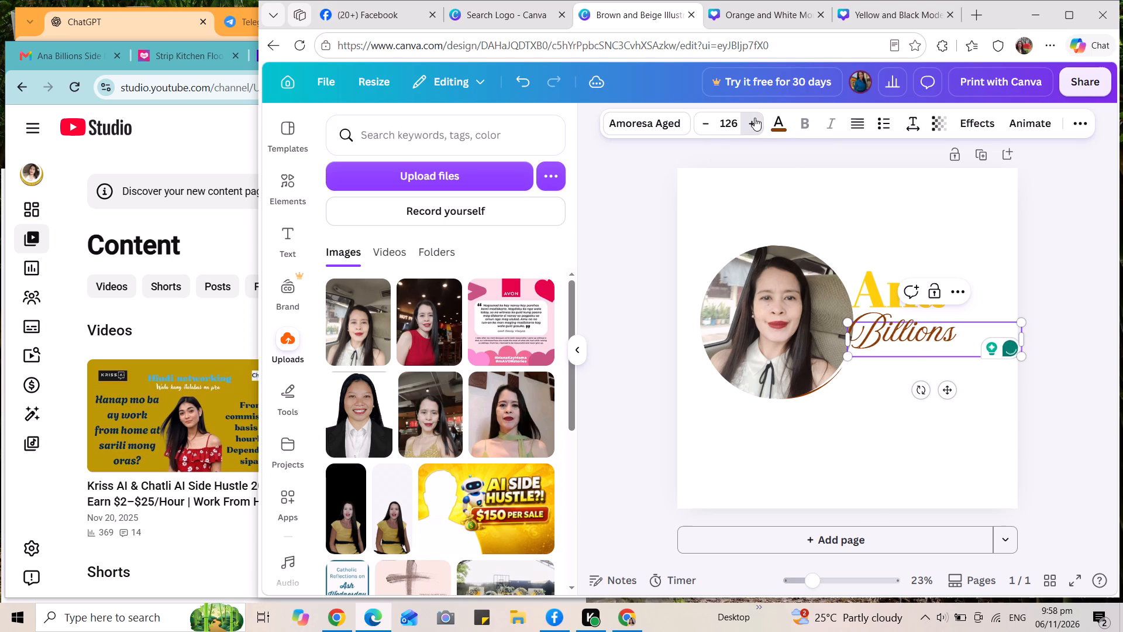
{"action": "triple_click", "coordinate": [755, 118]}
{"action": "triple_click", "coordinate": [755, 118]}
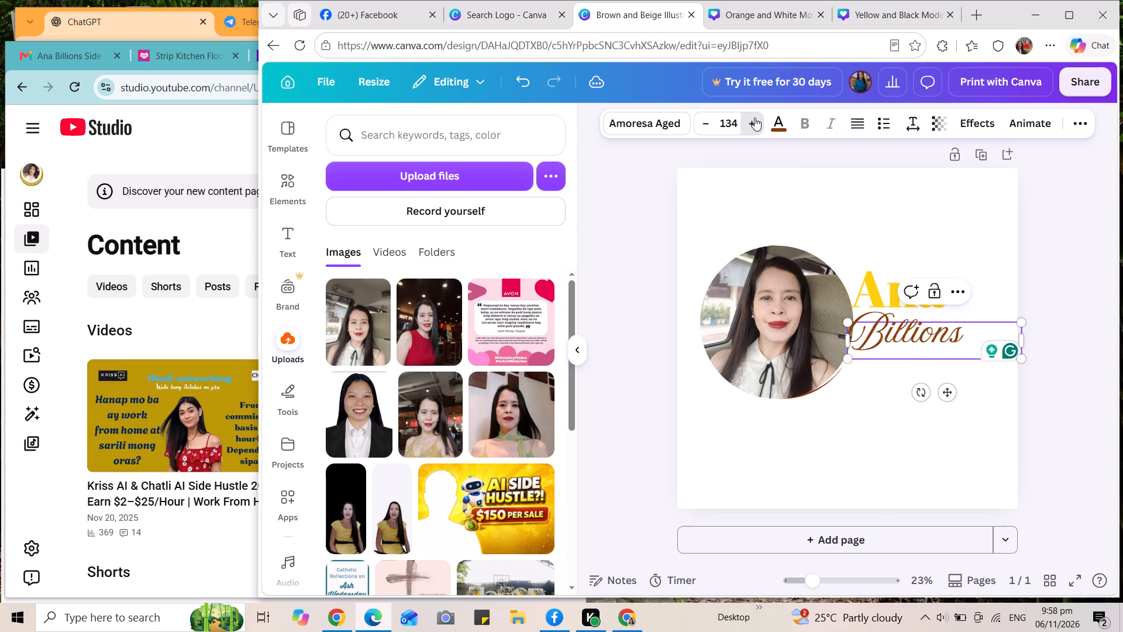
{"action": "left_click", "coordinate": [755, 118]}
{"action": "left_click", "coordinate": [647, 228]}
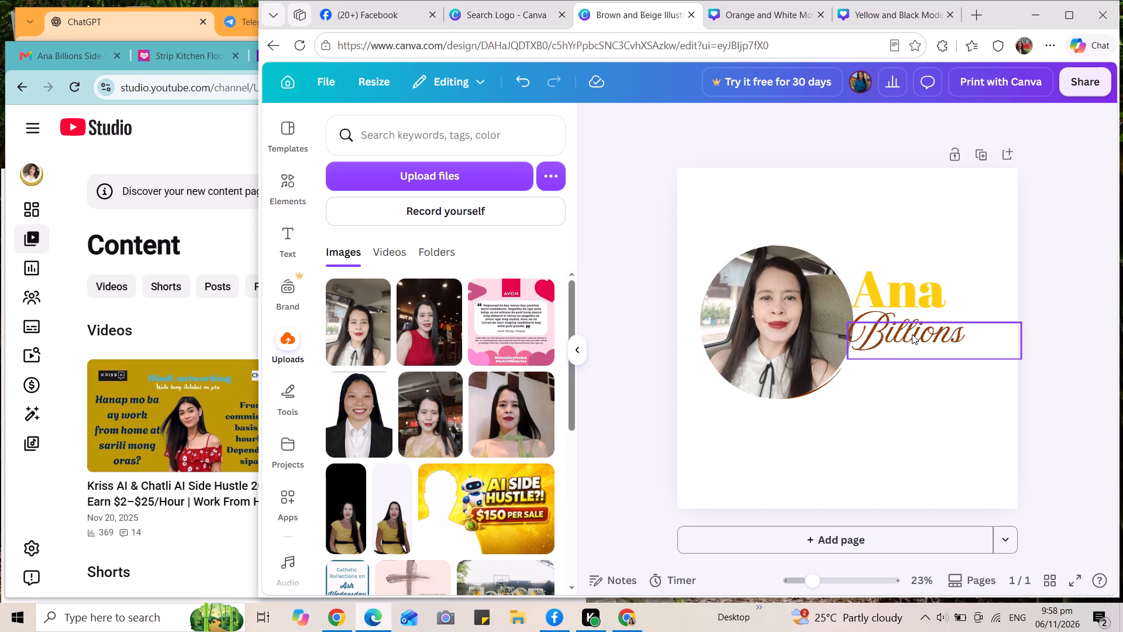
Move the "Billions" text up to overlap the bottom of "Ana", starting just beside the photo's edge.
{"action": "left_click_drag", "start_coordinate": [910, 345], "coordinate": [910, 348]}
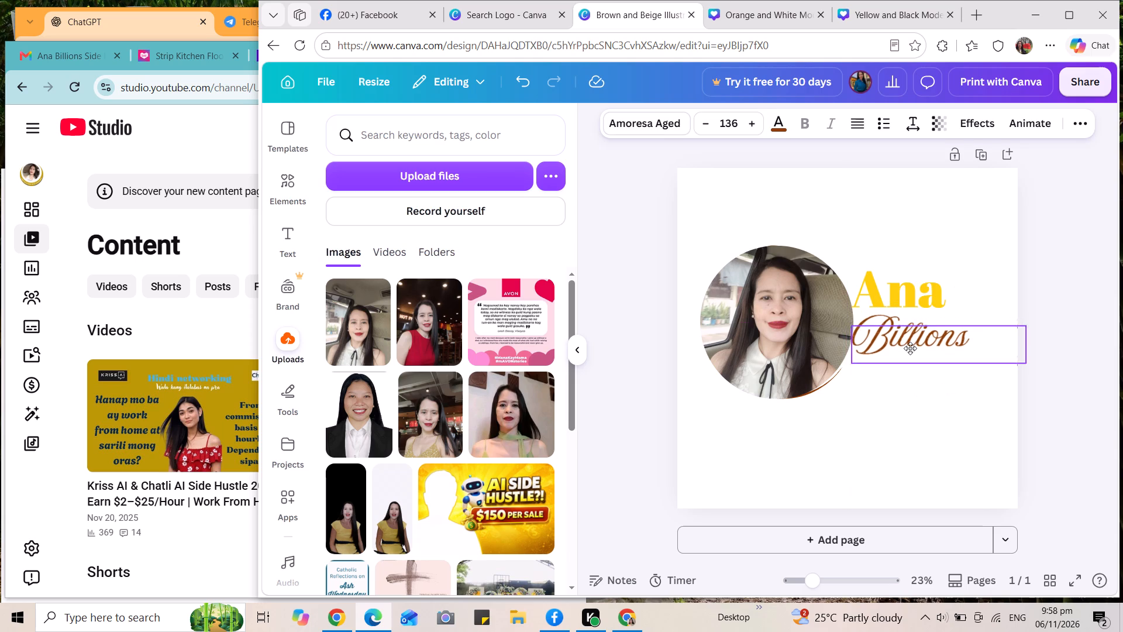
{"action": "left_click_drag", "start_coordinate": [910, 348], "coordinate": [909, 344]}
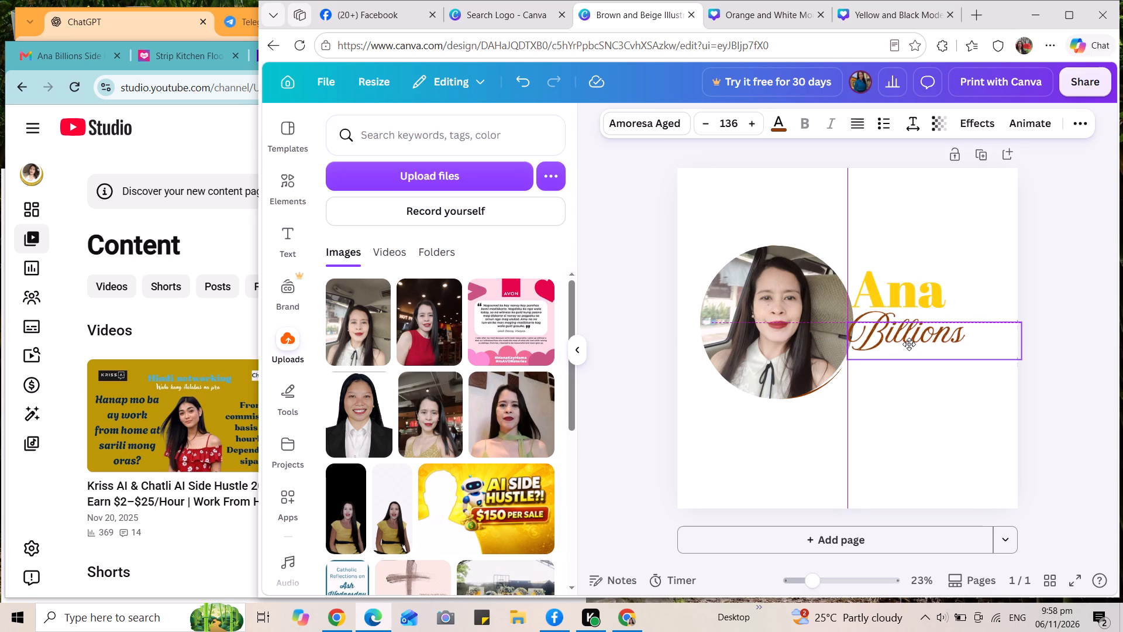
{"action": "left_click_drag", "start_coordinate": [909, 344], "coordinate": [910, 335]}
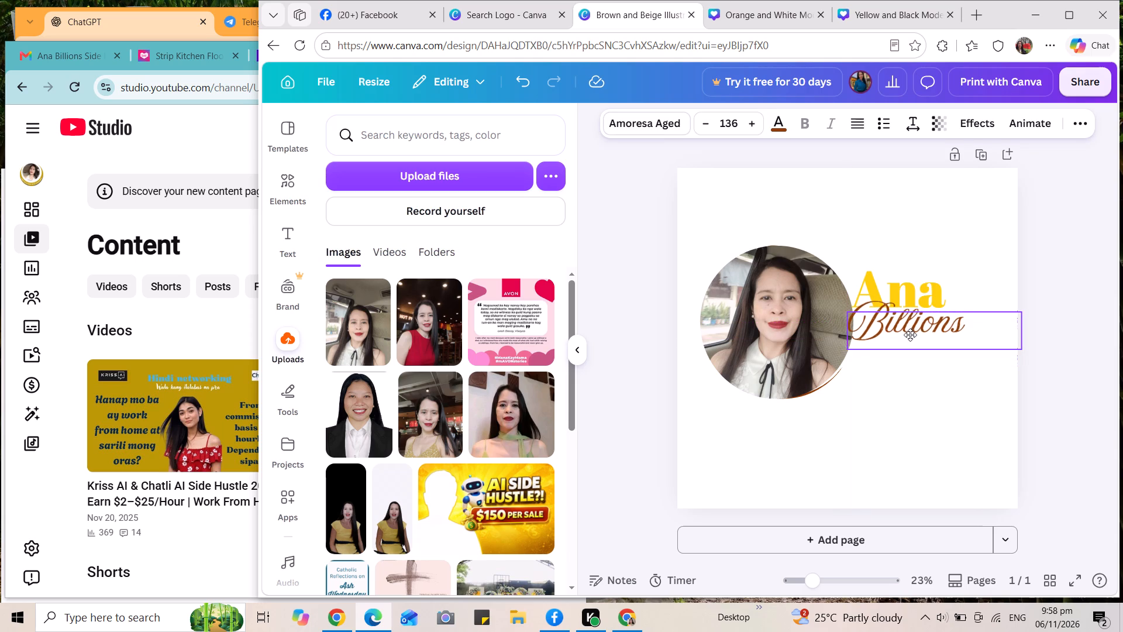
{"action": "left_click_drag", "start_coordinate": [910, 335], "coordinate": [903, 341]}
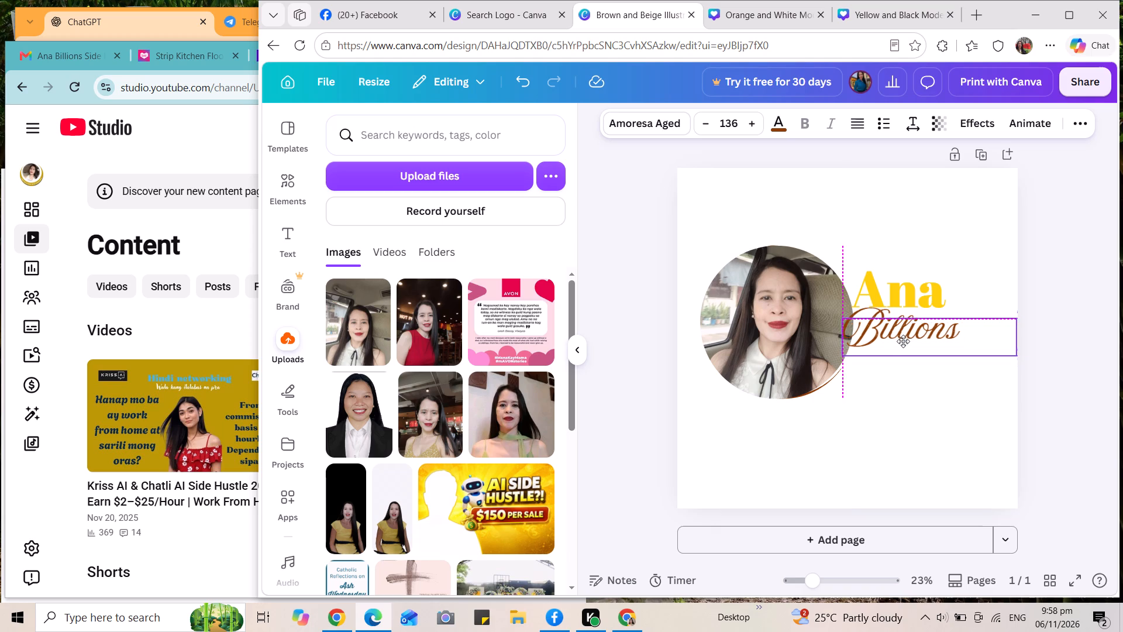
{"action": "left_click_drag", "start_coordinate": [903, 341], "coordinate": [910, 338]}
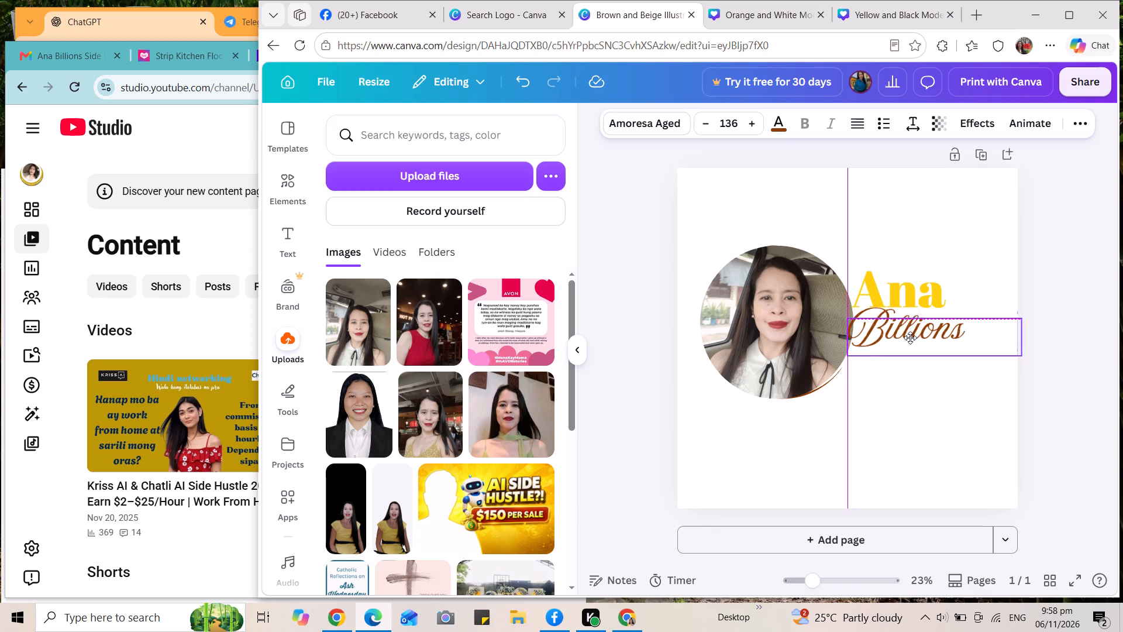
{"action": "left_click_drag", "start_coordinate": [910, 338], "coordinate": [911, 342]}
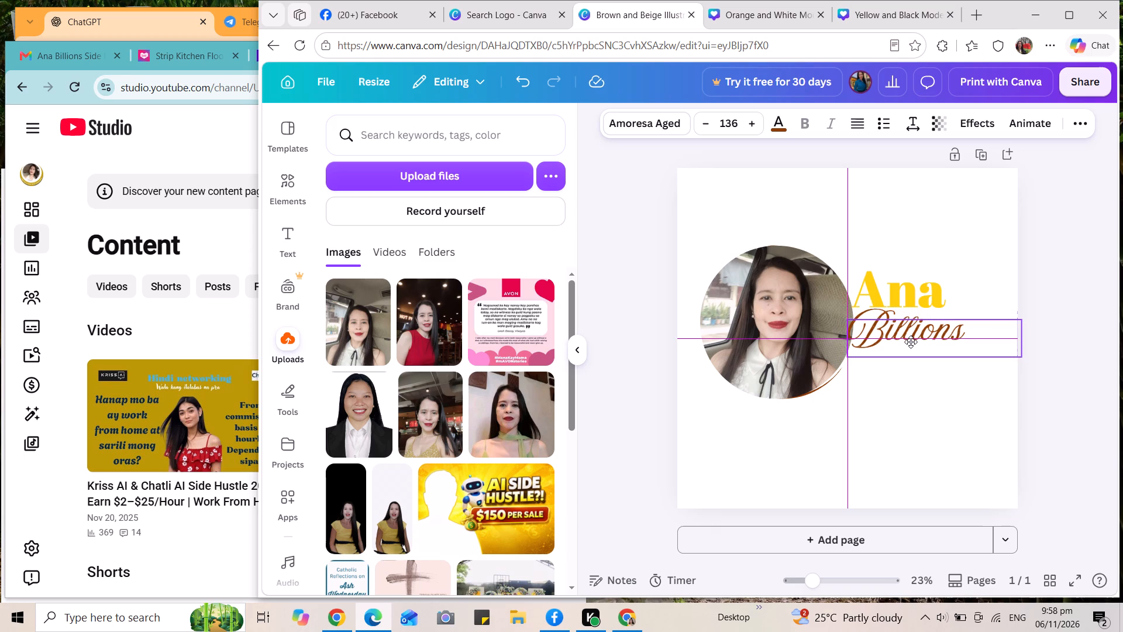
{"action": "left_click_drag", "start_coordinate": [911, 342], "coordinate": [912, 338]}
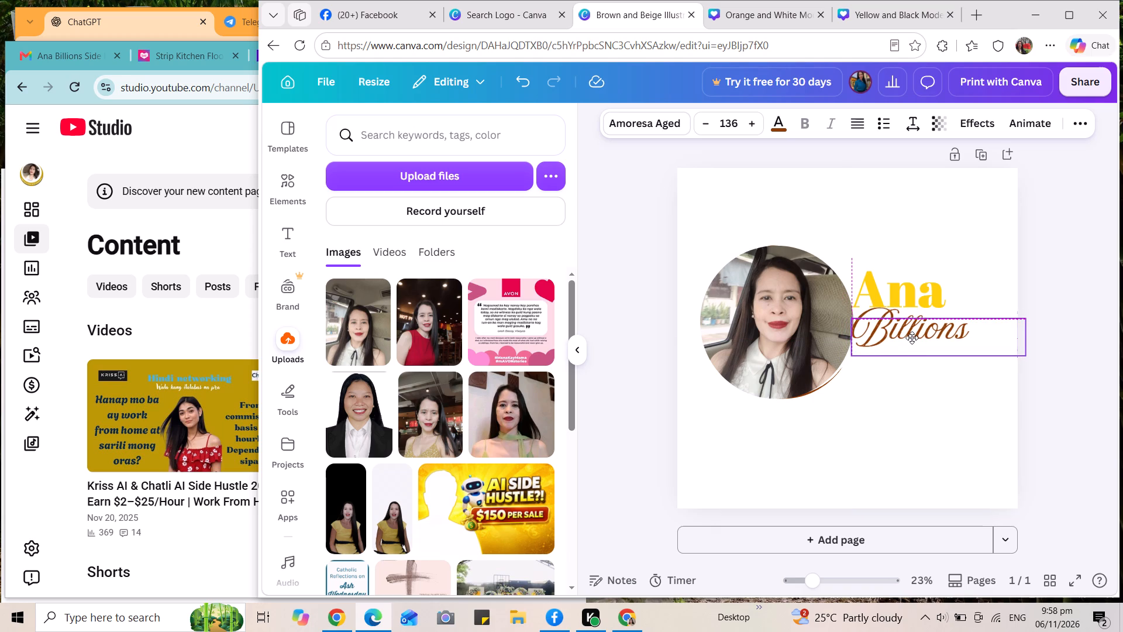
{"action": "left_click_drag", "start_coordinate": [912, 338], "coordinate": [913, 333]}
{"action": "left_click", "coordinate": [771, 201]}
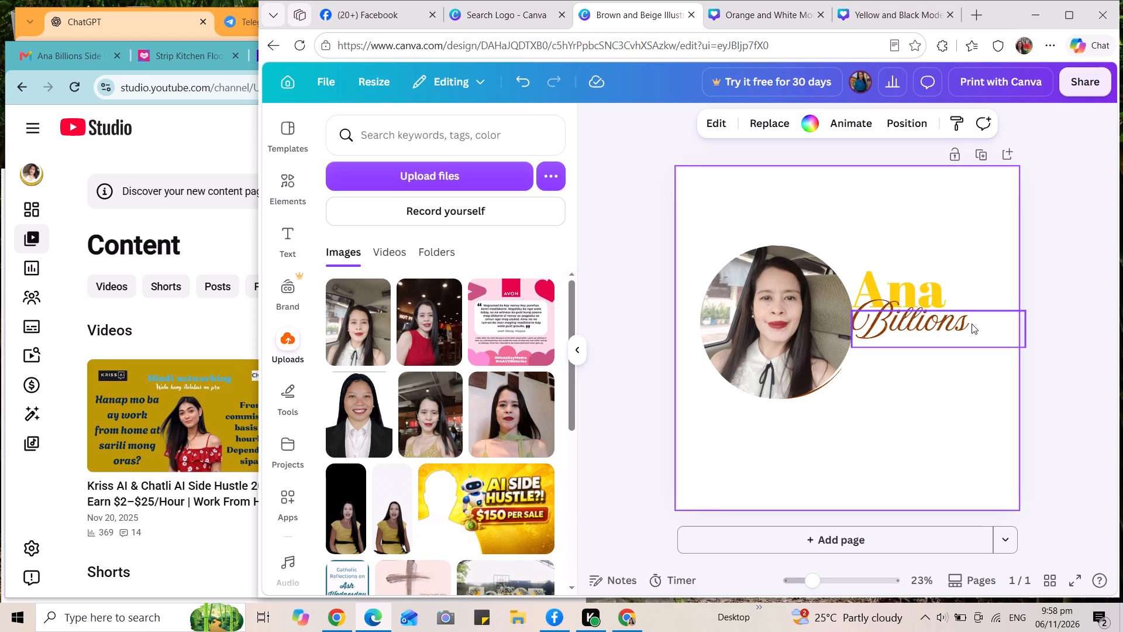
Change the "Billions" text to a custom, darker shade of brown.
{"action": "left_click", "coordinate": [904, 332]}
{"action": "left_click", "coordinate": [776, 130]}
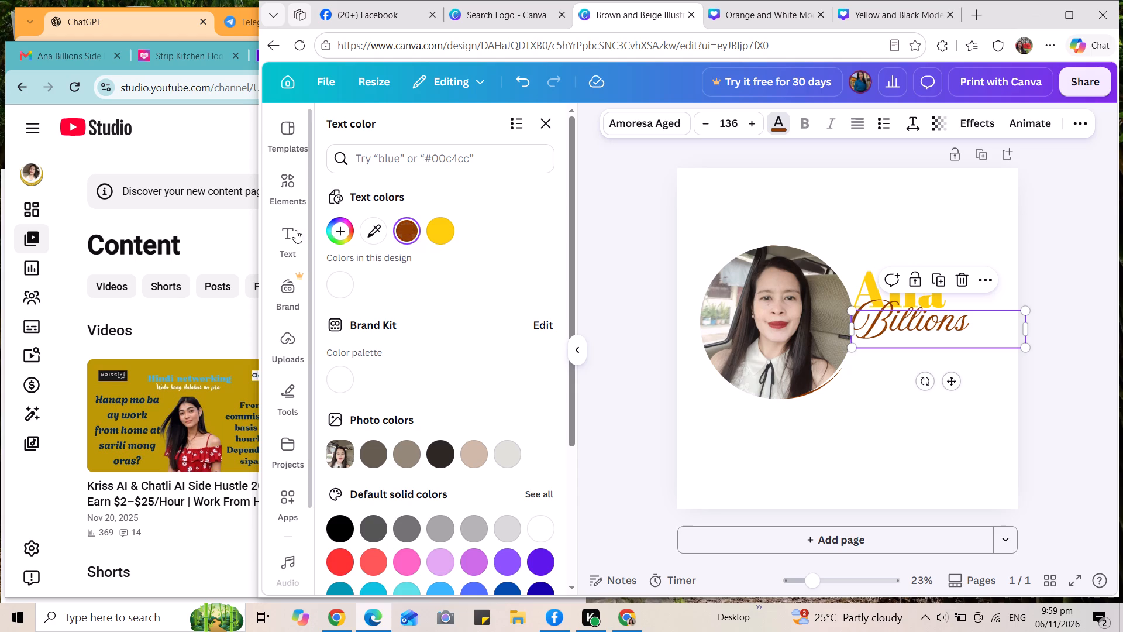
{"action": "left_click", "coordinate": [334, 229]}
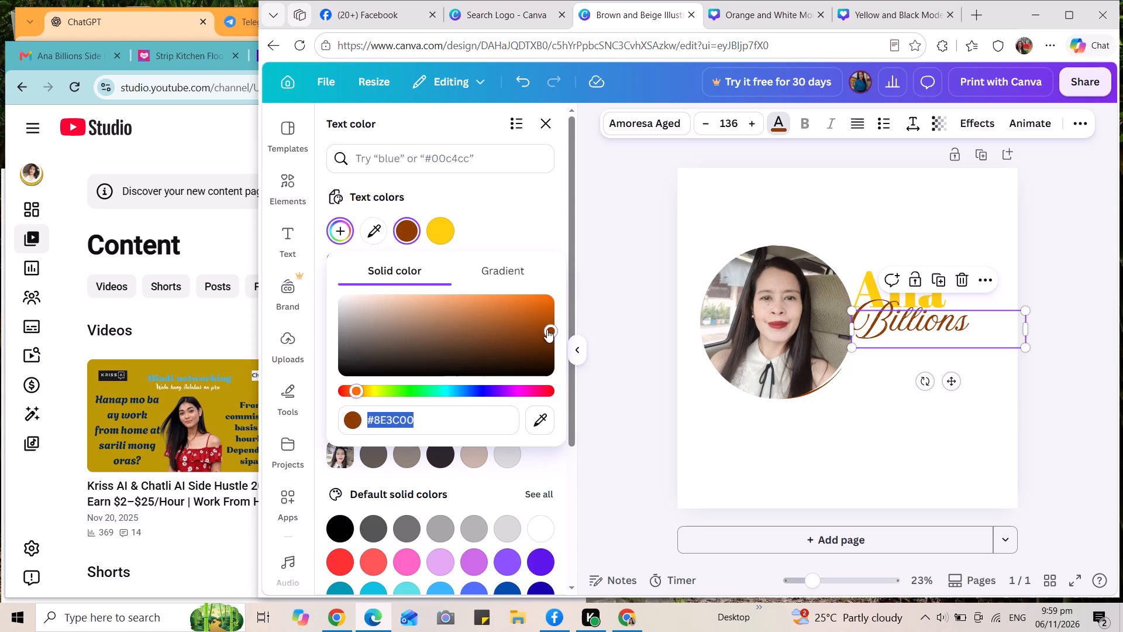
{"action": "left_click_drag", "start_coordinate": [547, 329], "coordinate": [550, 346]}
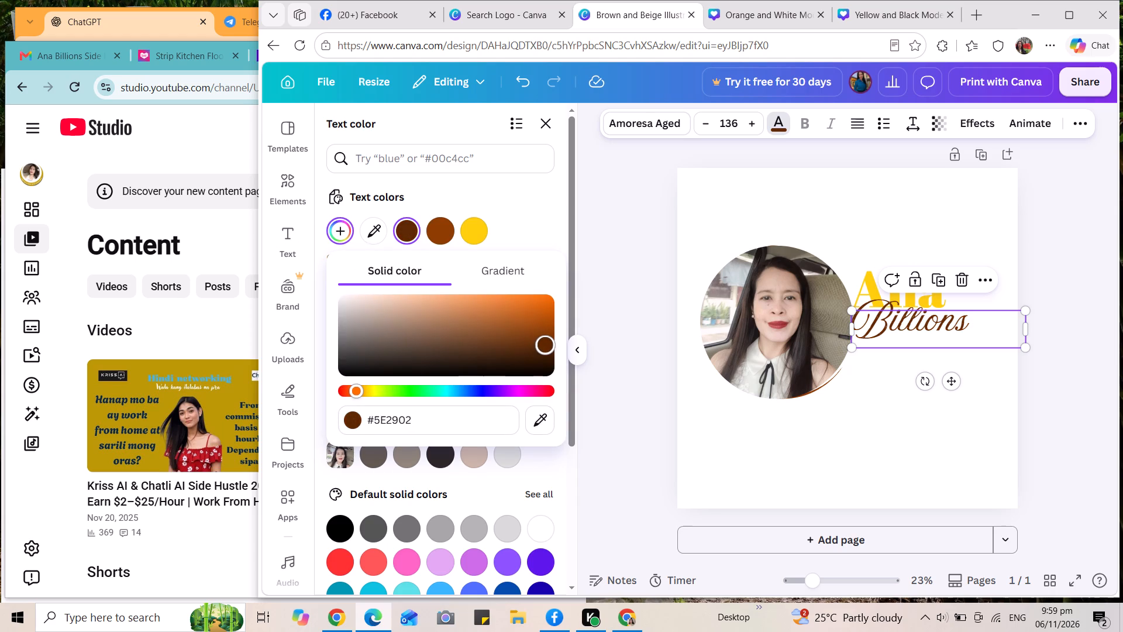
{"action": "left_click_drag", "start_coordinate": [550, 346], "coordinate": [555, 354]}
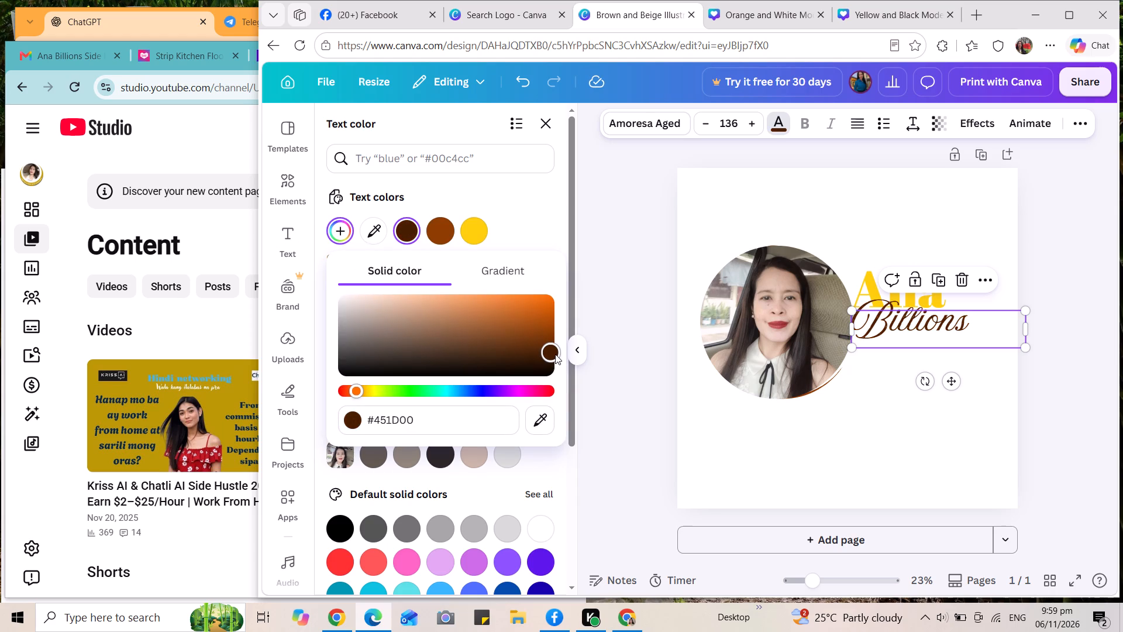
{"action": "left_click_drag", "start_coordinate": [555, 354], "coordinate": [555, 346]}
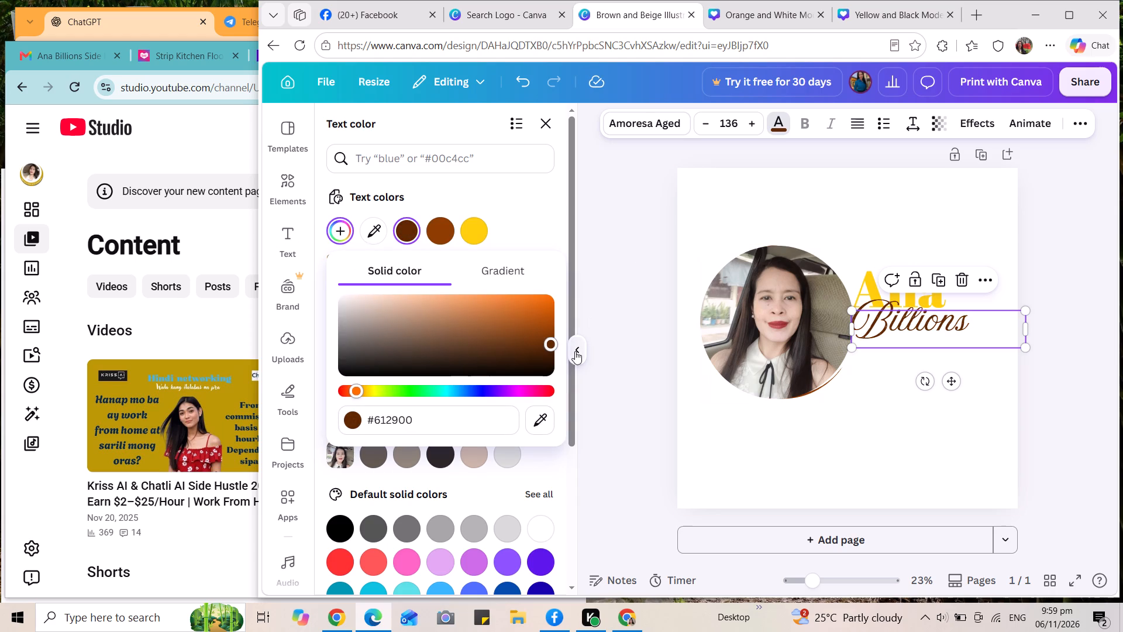
{"action": "left_click_drag", "start_coordinate": [552, 352], "coordinate": [549, 347]}
{"action": "left_click", "coordinate": [663, 169]}
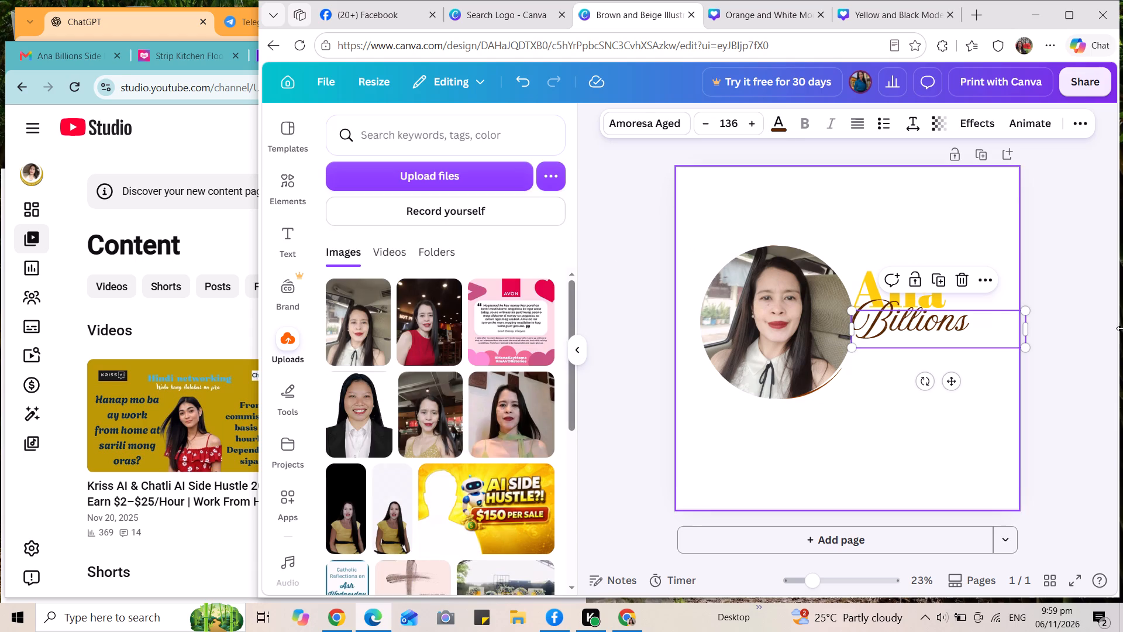
{"action": "left_click", "coordinate": [1072, 231]}
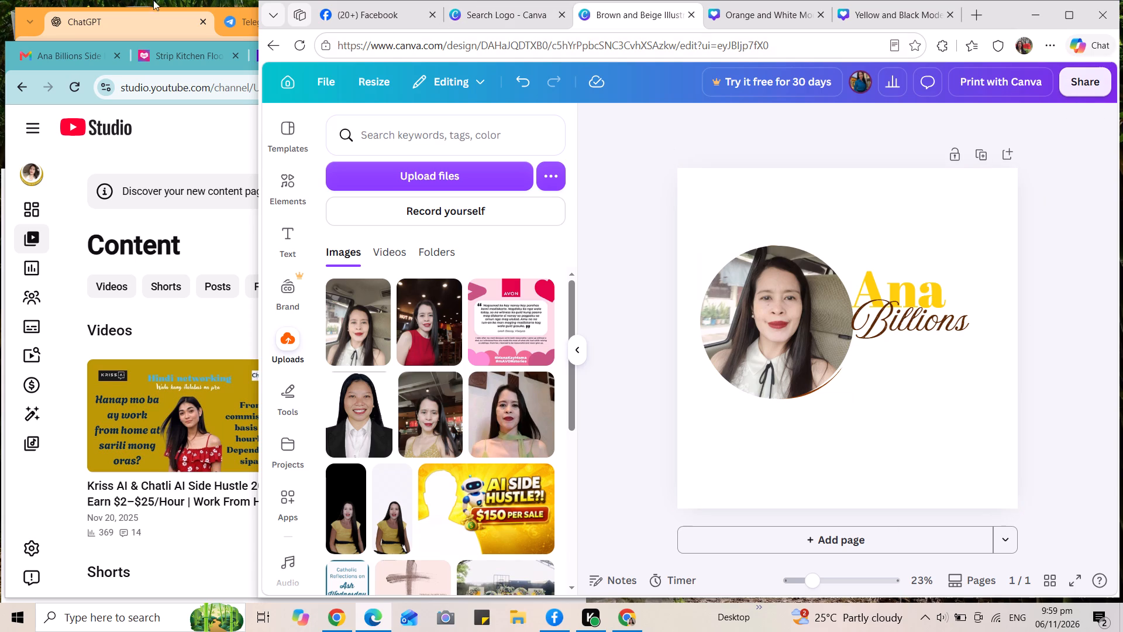
Review the original chef logo template and its similar designs, and browse the template gallery for design ideas.
{"action": "left_click", "coordinate": [497, 19]}
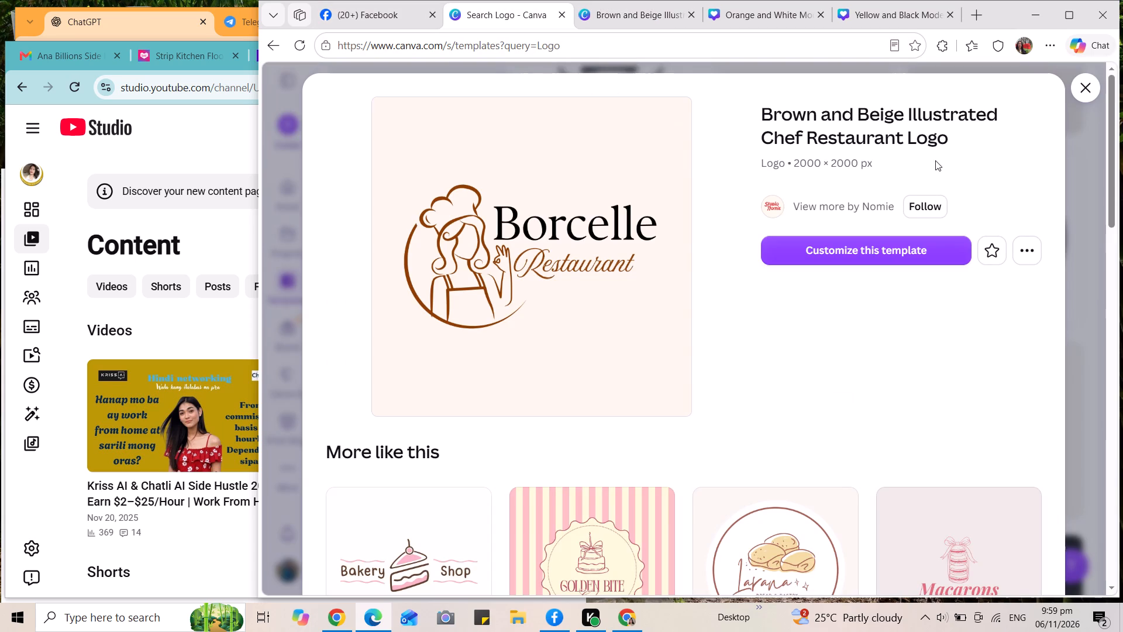
{"action": "scroll", "coordinate": [683, 307], "scroll_direction": "down", "scroll_amount": 3}
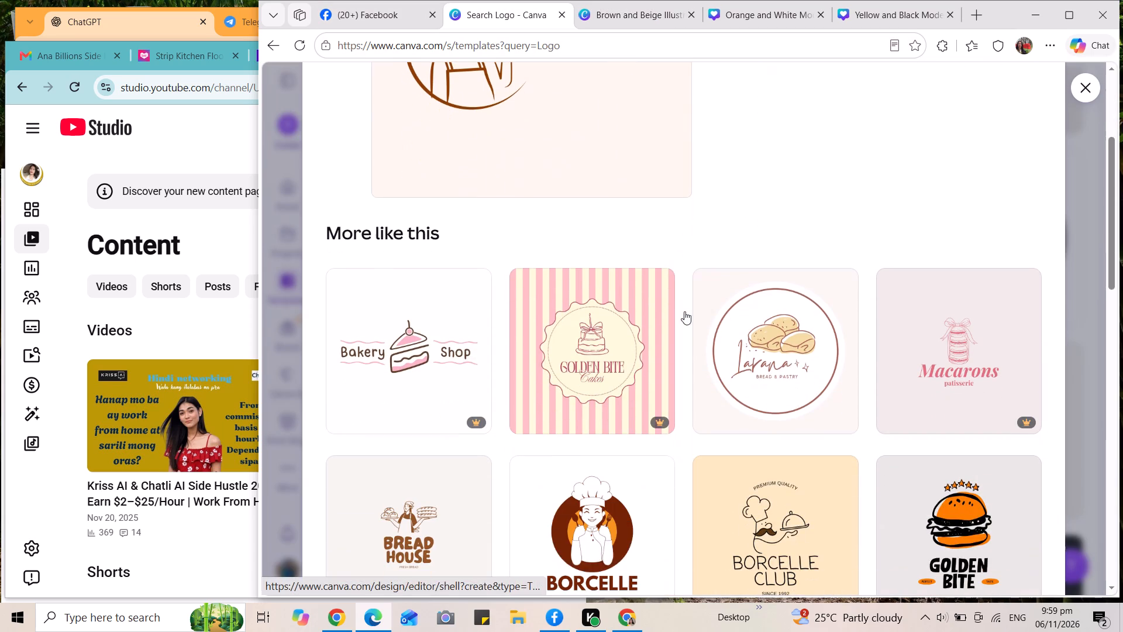
{"action": "scroll", "coordinate": [895, 404], "scroll_direction": "down", "scroll_amount": 2}
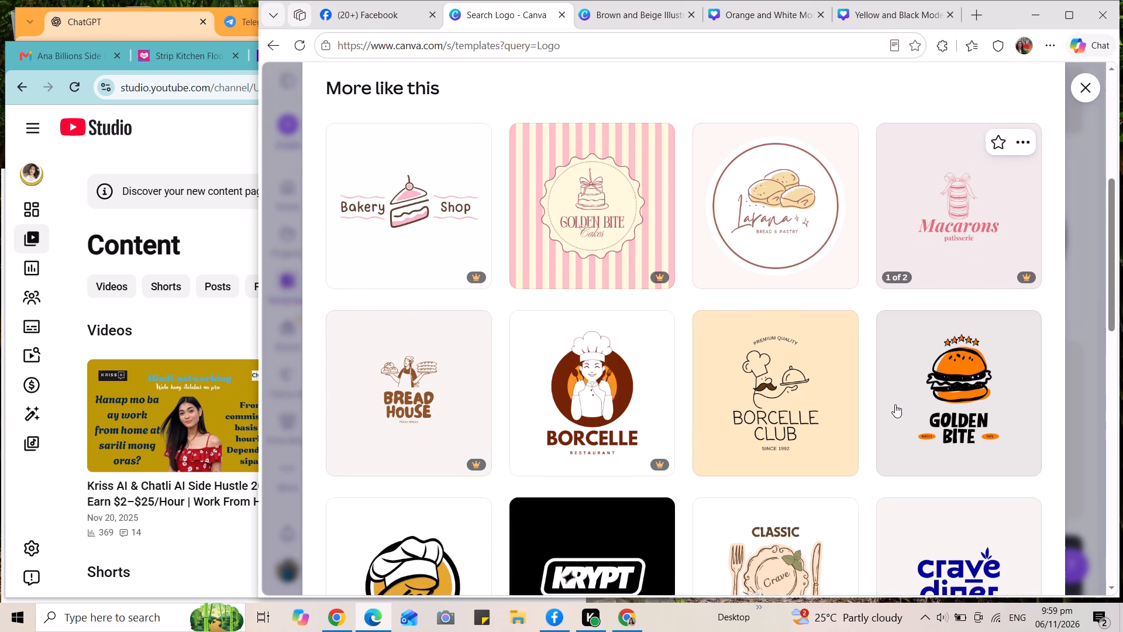
{"action": "scroll", "coordinate": [895, 404], "scroll_direction": "up", "scroll_amount": 5}
{"action": "scroll", "coordinate": [350, 83], "scroll_direction": "up", "scroll_amount": 2}
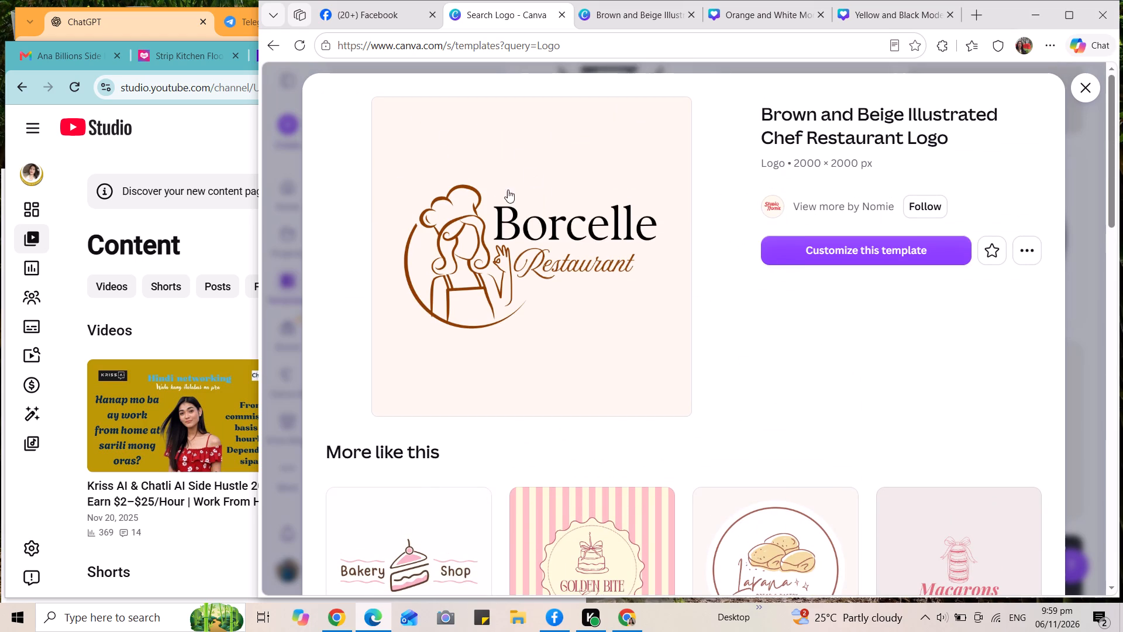
{"action": "left_click", "coordinate": [277, 50]}
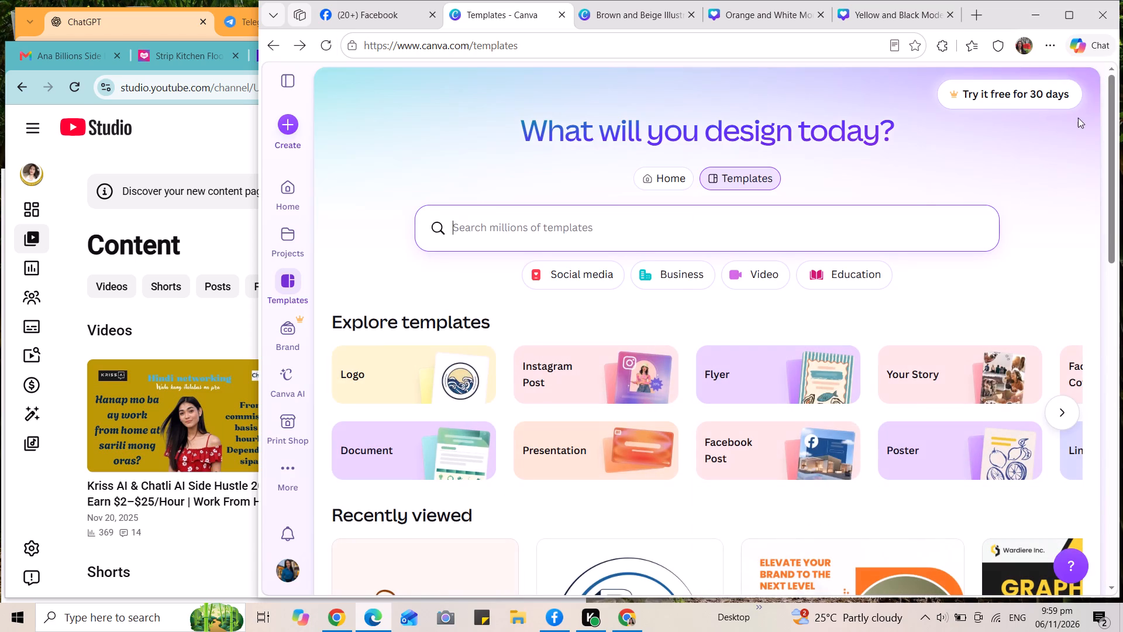
{"action": "scroll", "coordinate": [884, 360], "scroll_direction": "down", "scroll_amount": 3}
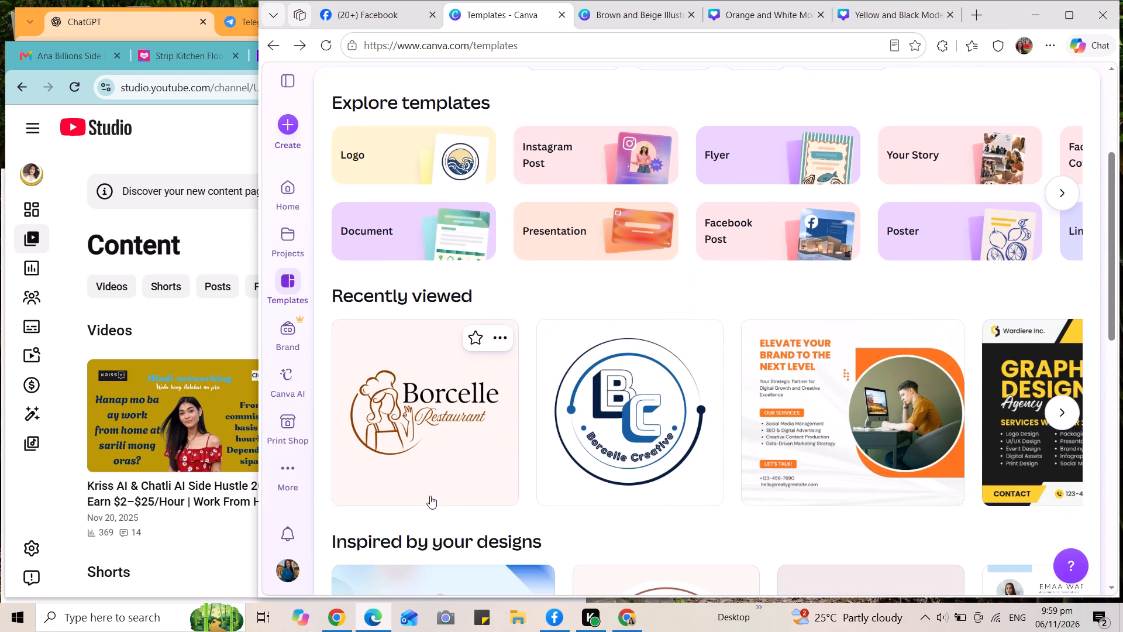
{"action": "scroll", "coordinate": [445, 441], "scroll_direction": "down", "scroll_amount": 1}
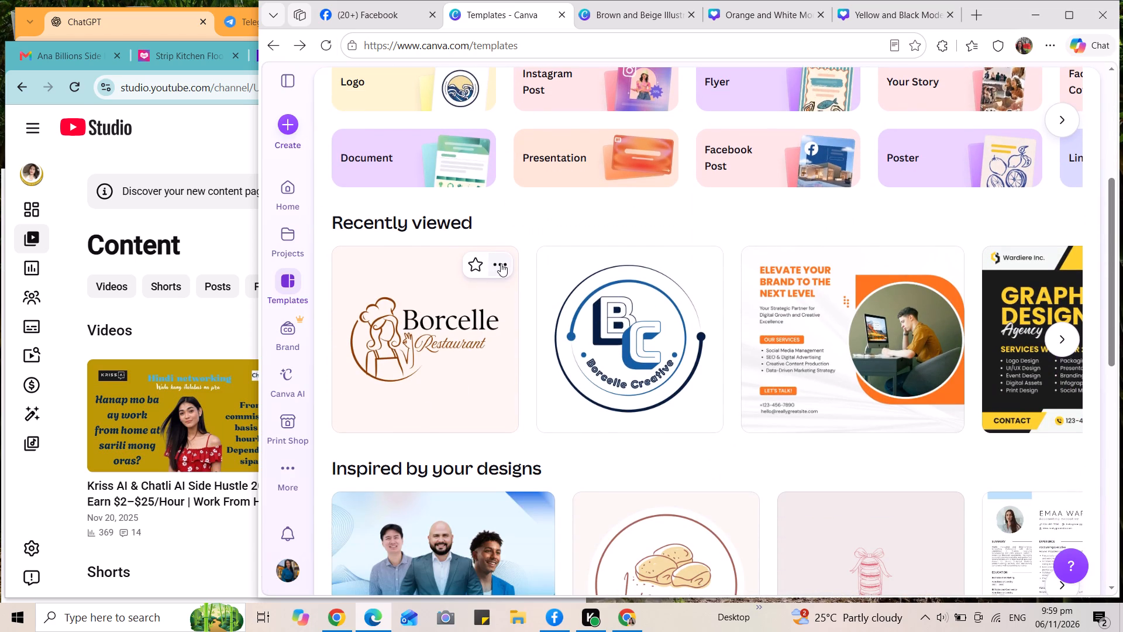
{"action": "left_click", "coordinate": [503, 263]}
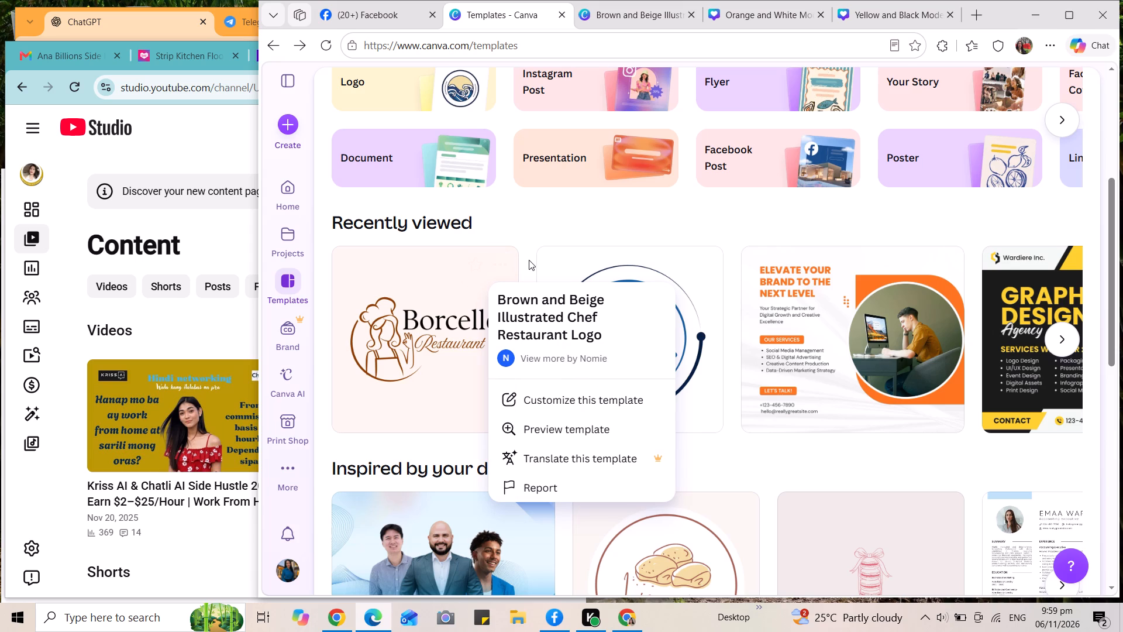
{"action": "scroll", "coordinate": [649, 401], "scroll_direction": "down", "scroll_amount": 3}
{"action": "scroll", "coordinate": [621, 468], "scroll_direction": "down", "scroll_amount": 2}
{"action": "left_click", "coordinate": [582, 219]}
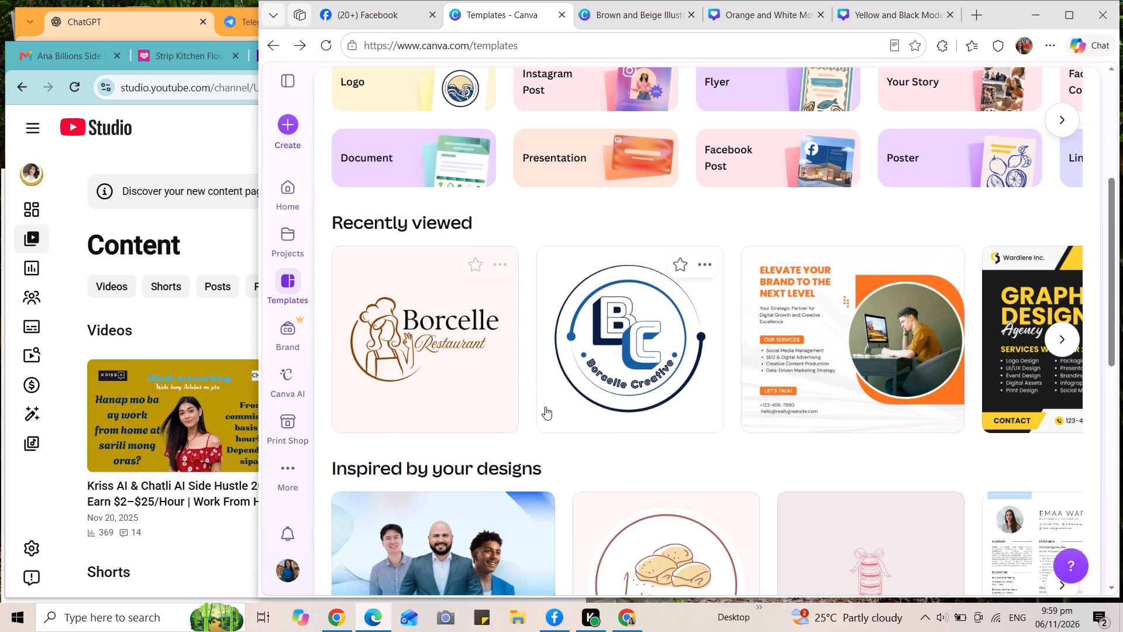
{"action": "scroll", "coordinate": [477, 371], "scroll_direction": "up", "scroll_amount": 3}
{"action": "scroll", "coordinate": [477, 371], "scroll_direction": "down", "scroll_amount": 10}
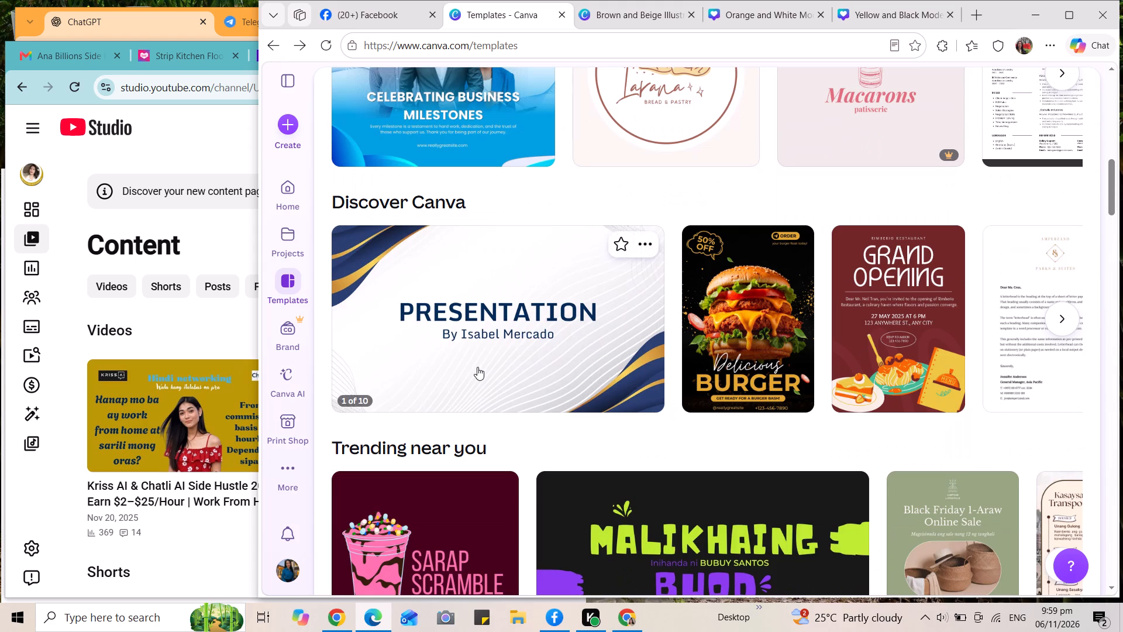
{"action": "scroll", "coordinate": [477, 367], "scroll_direction": "up", "scroll_amount": 6}
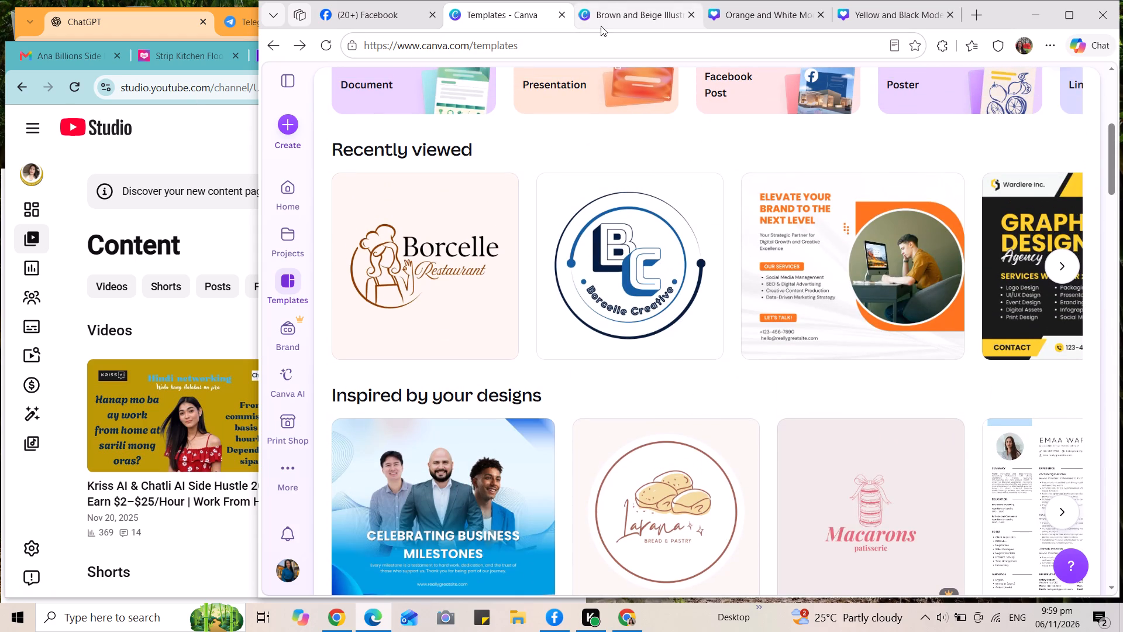
{"action": "scroll", "coordinate": [759, 339], "scroll_direction": "up", "scroll_amount": 4}
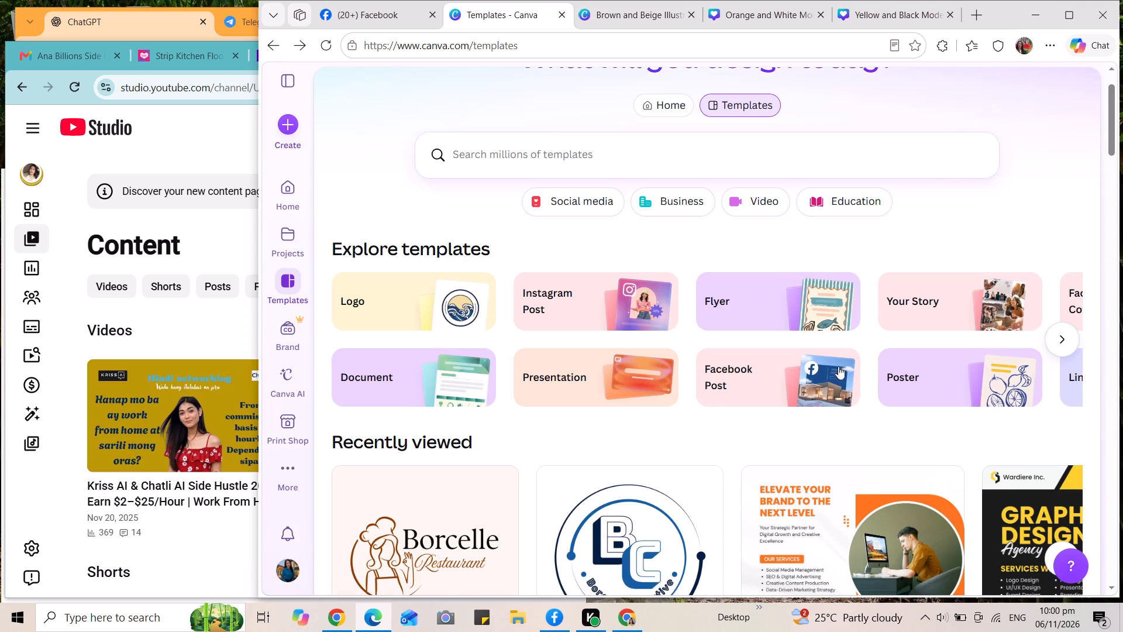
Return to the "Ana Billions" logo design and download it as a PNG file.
{"action": "left_click", "coordinate": [637, 20]}
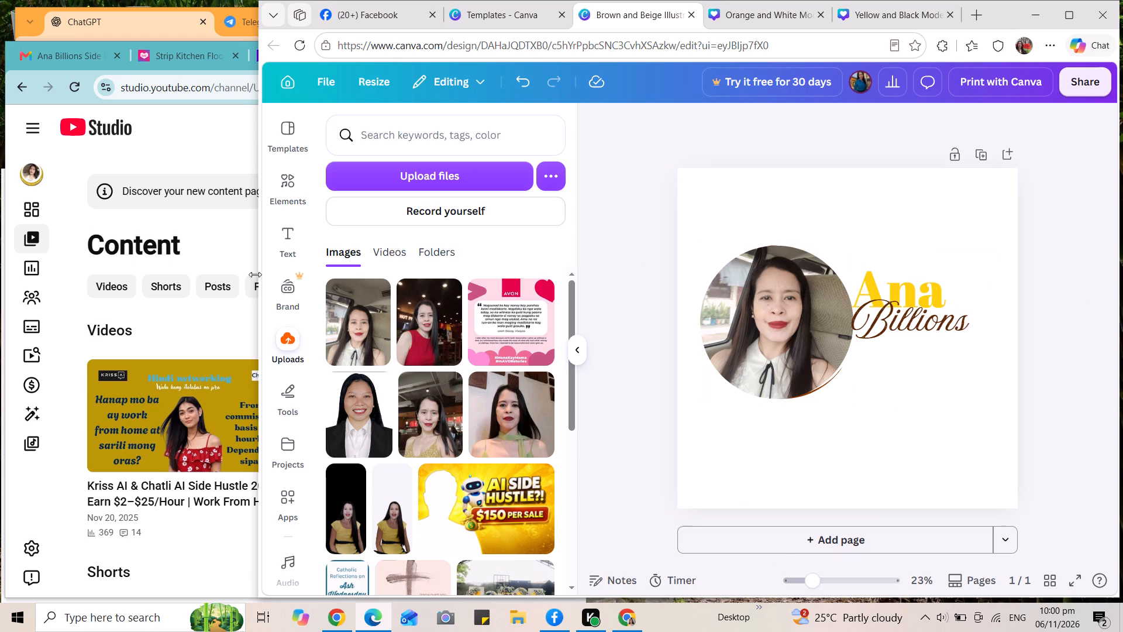
{"action": "left_click", "coordinate": [281, 241]}
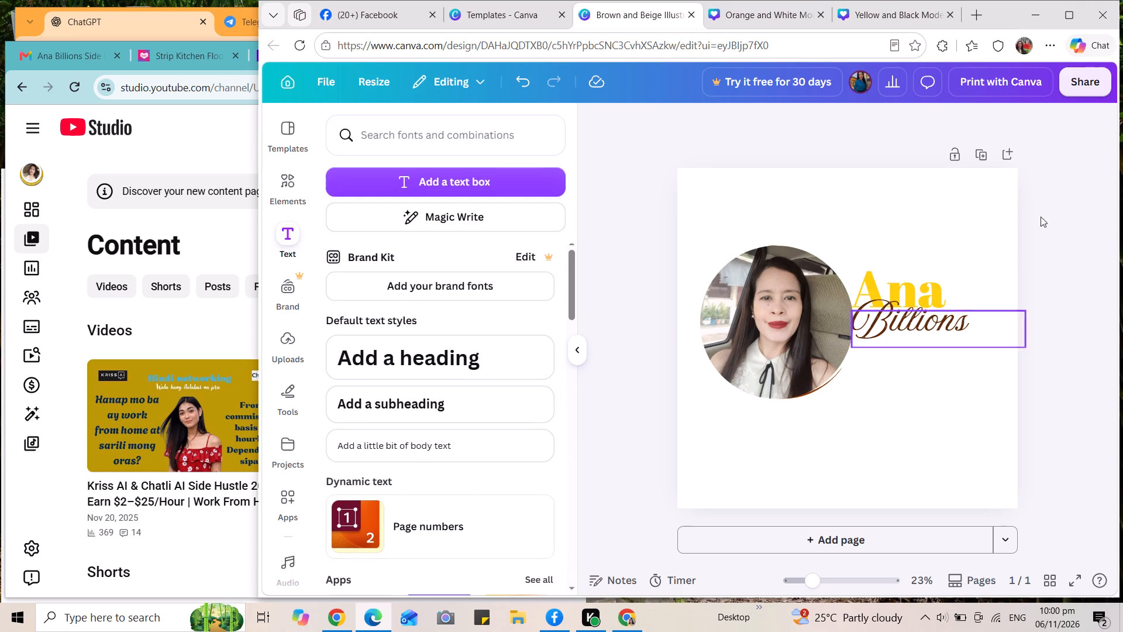
{"action": "left_click", "coordinate": [803, 123]}
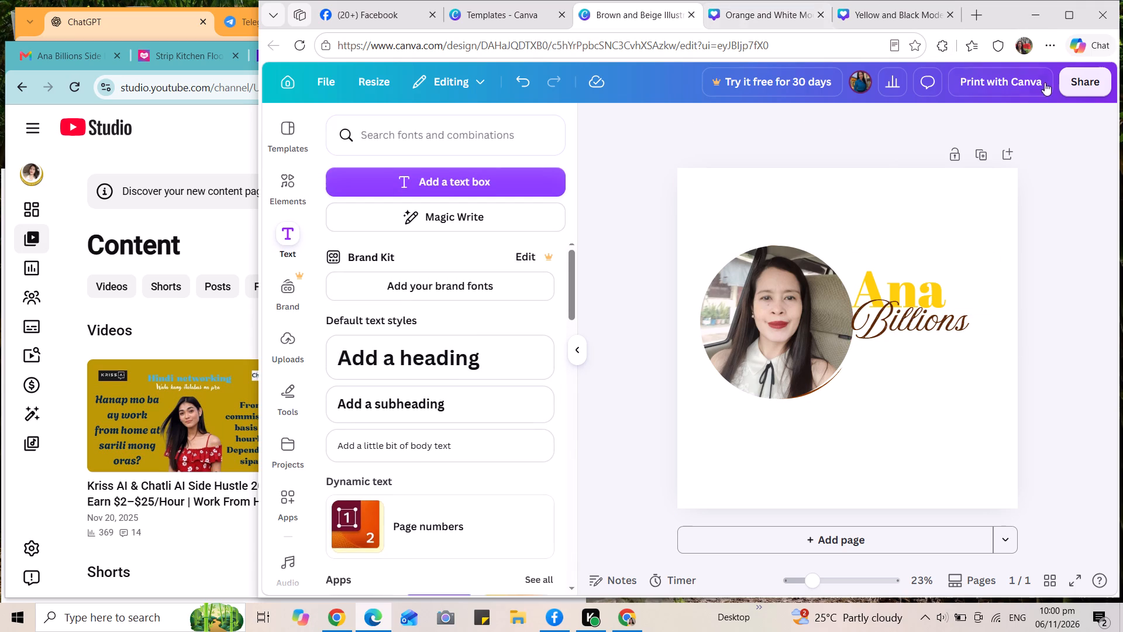
{"action": "left_click", "coordinate": [1093, 84]}
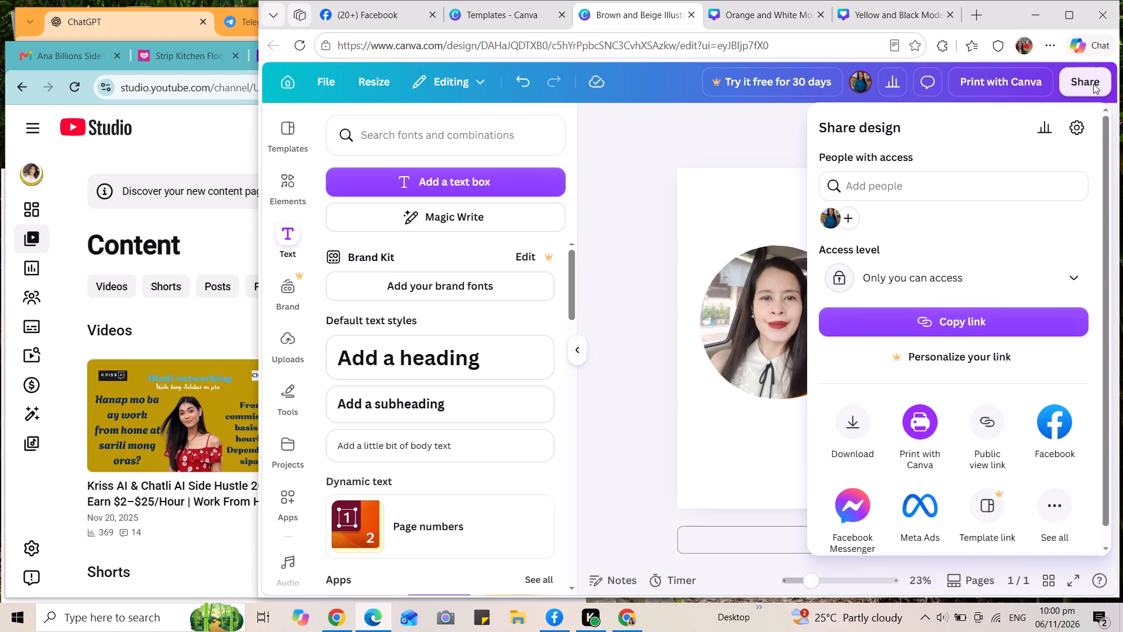
{"action": "left_click", "coordinate": [861, 430]}
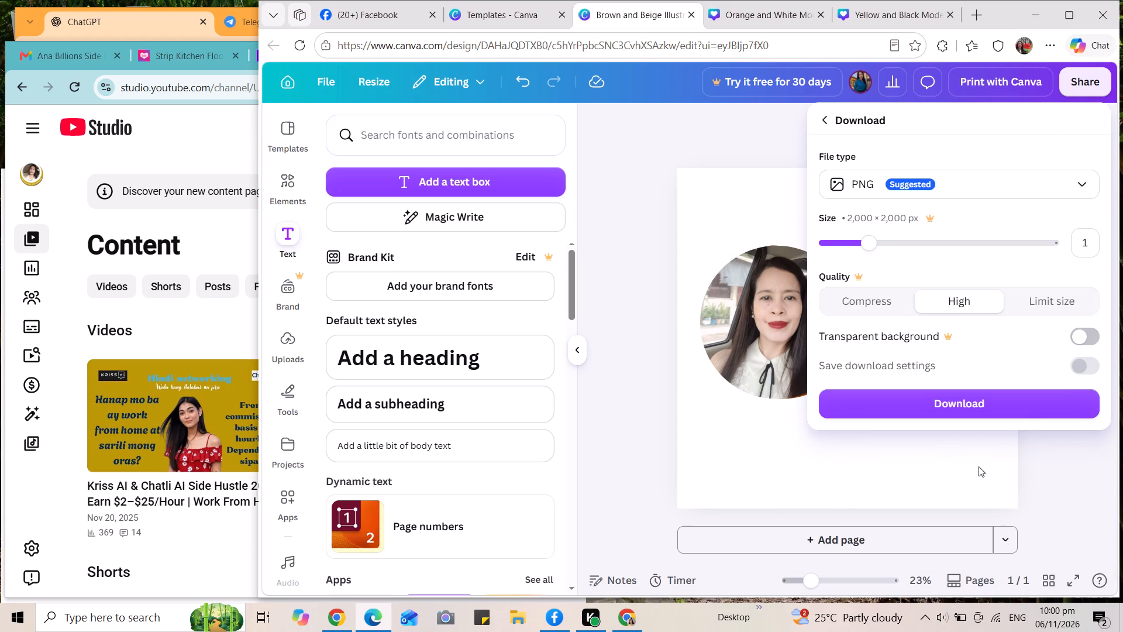
{"action": "left_click", "coordinate": [947, 410]}
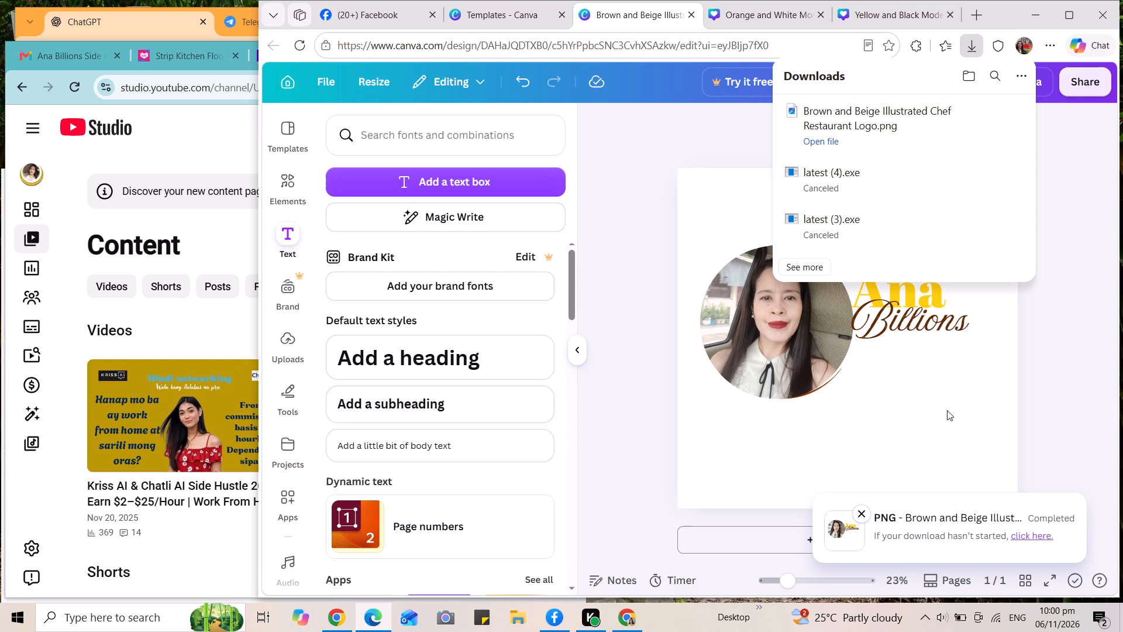
Open the downloaded logo PNG to check how it looks, and close the viewer.
{"action": "left_click", "coordinate": [826, 143]}
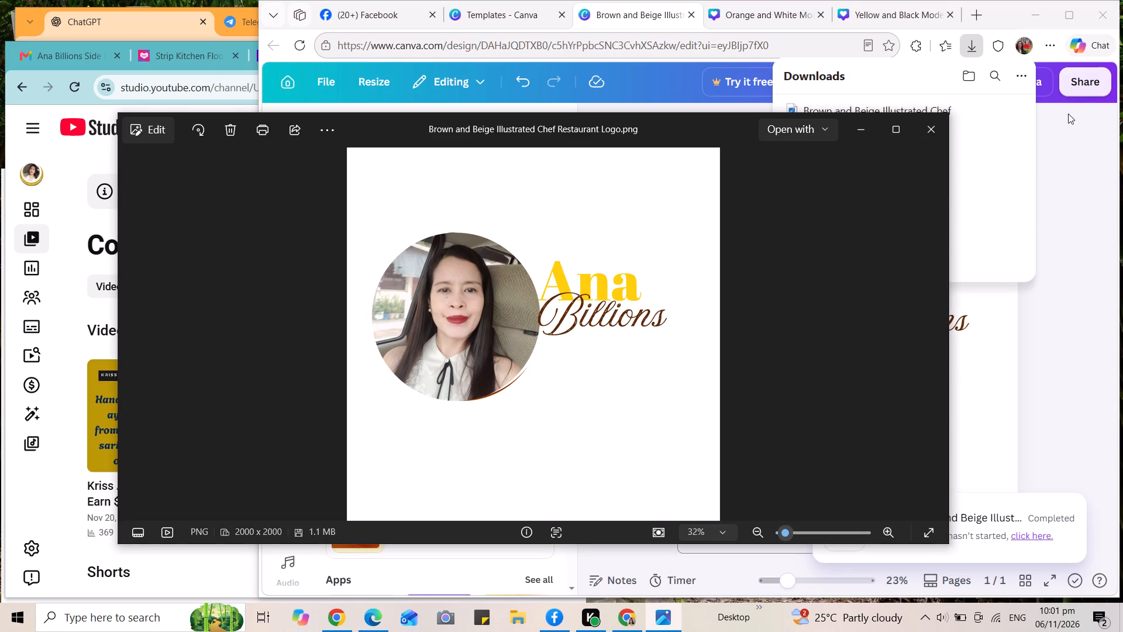
{"action": "left_click", "coordinate": [936, 136]}
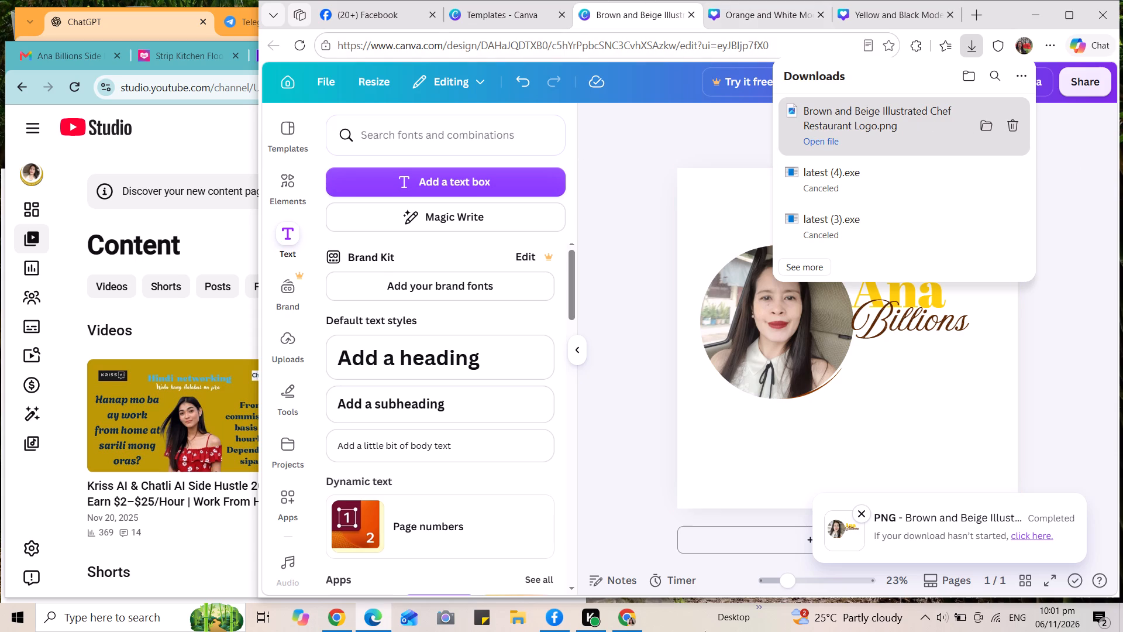
In File Explorer's Downloads folder, open the name of the downloaded "Brown and Beige Illustrated Chef Restaurant Logo" image for renaming.
{"action": "left_click", "coordinate": [528, 614]}
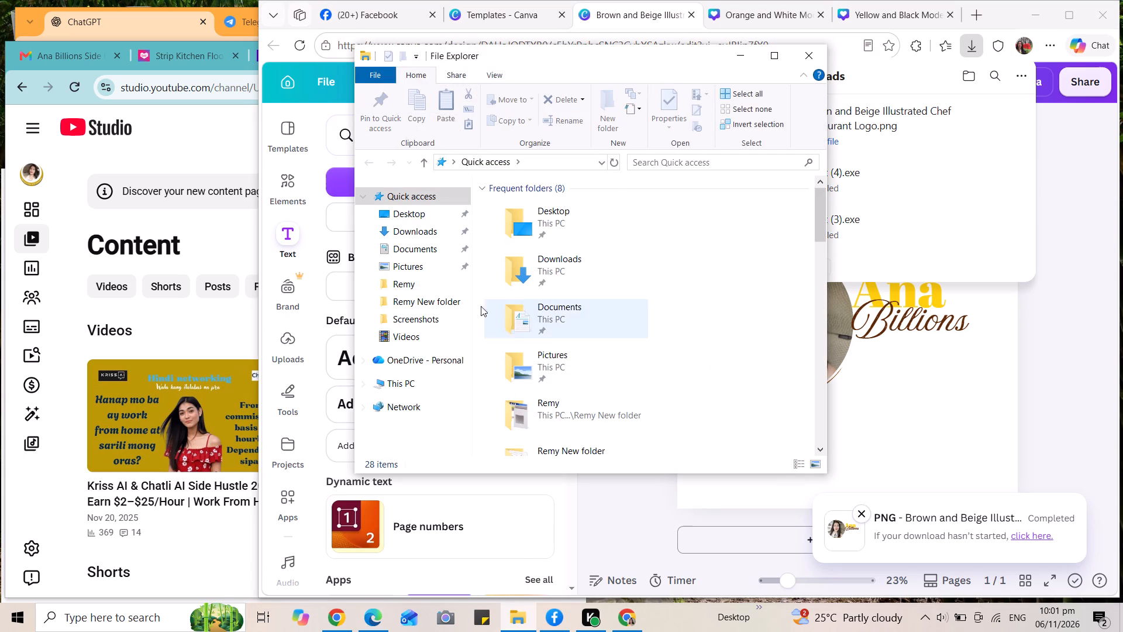
{"action": "left_click", "coordinate": [434, 232]}
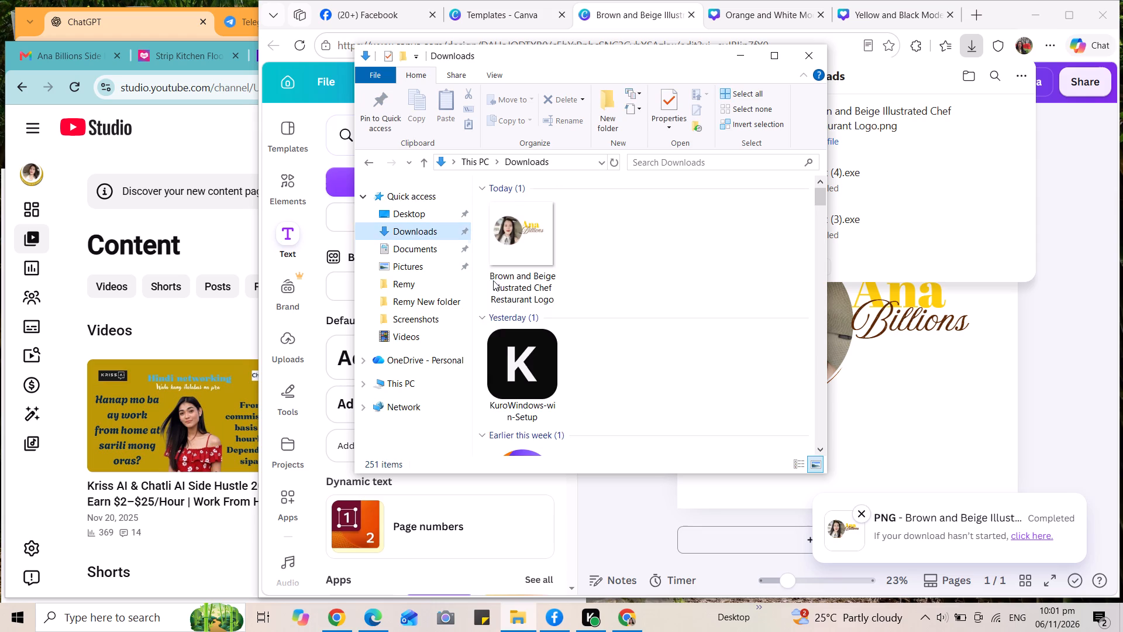
{"action": "right_click", "coordinate": [518, 243]}
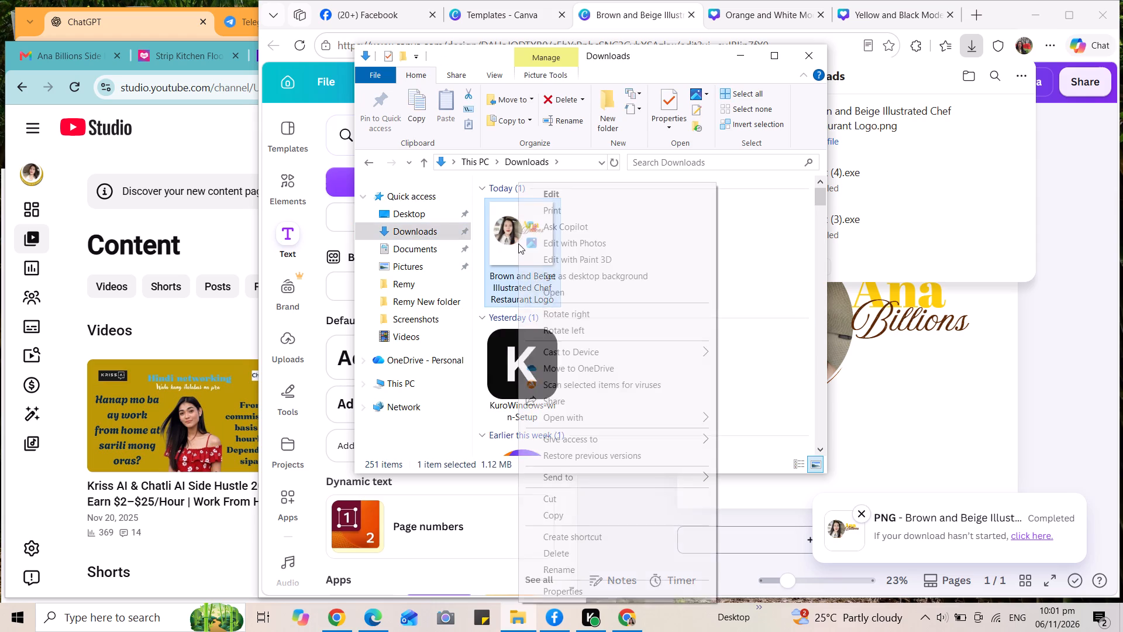
{"action": "left_click", "coordinate": [556, 569]}
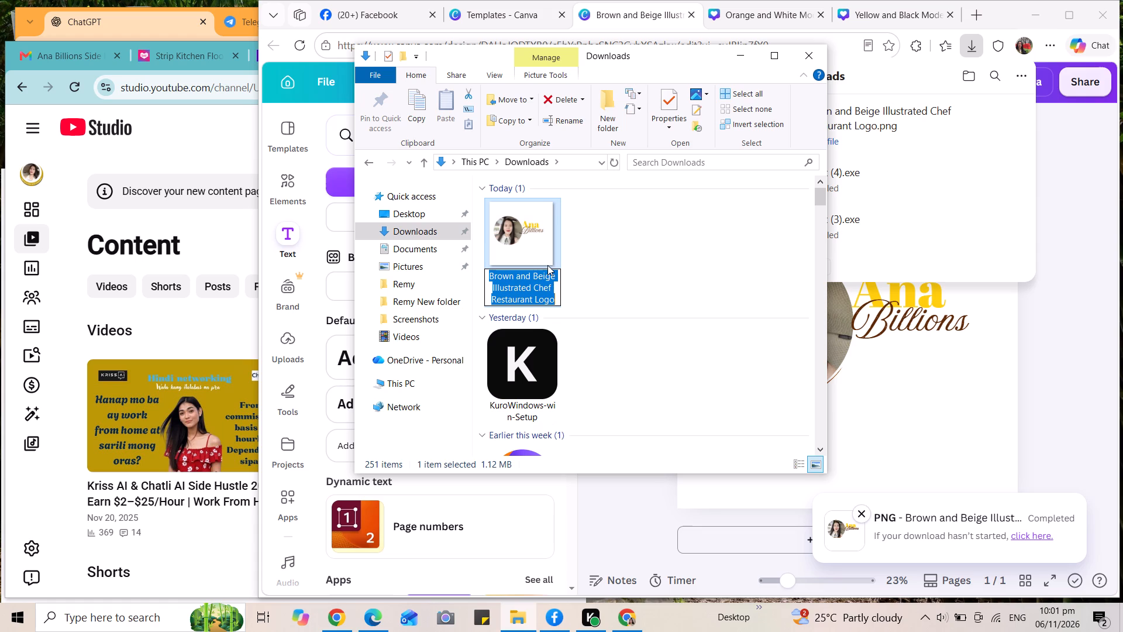
Rename the downloaded logo image as "Ana Billions Logo".
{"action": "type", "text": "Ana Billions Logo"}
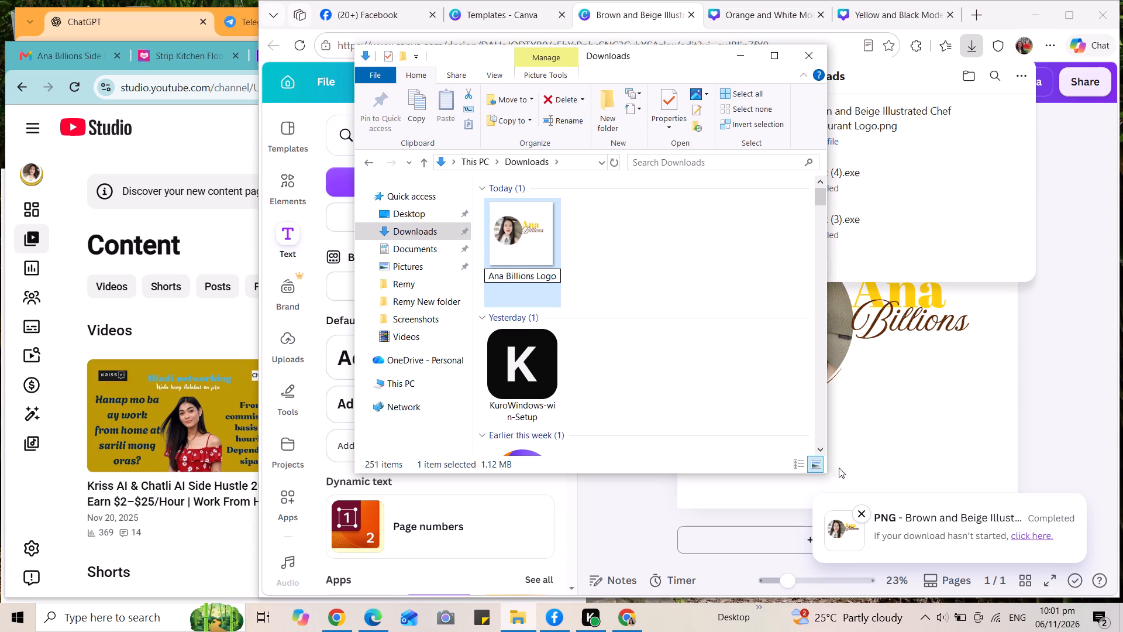
{"action": "left_click", "coordinate": [677, 328]}
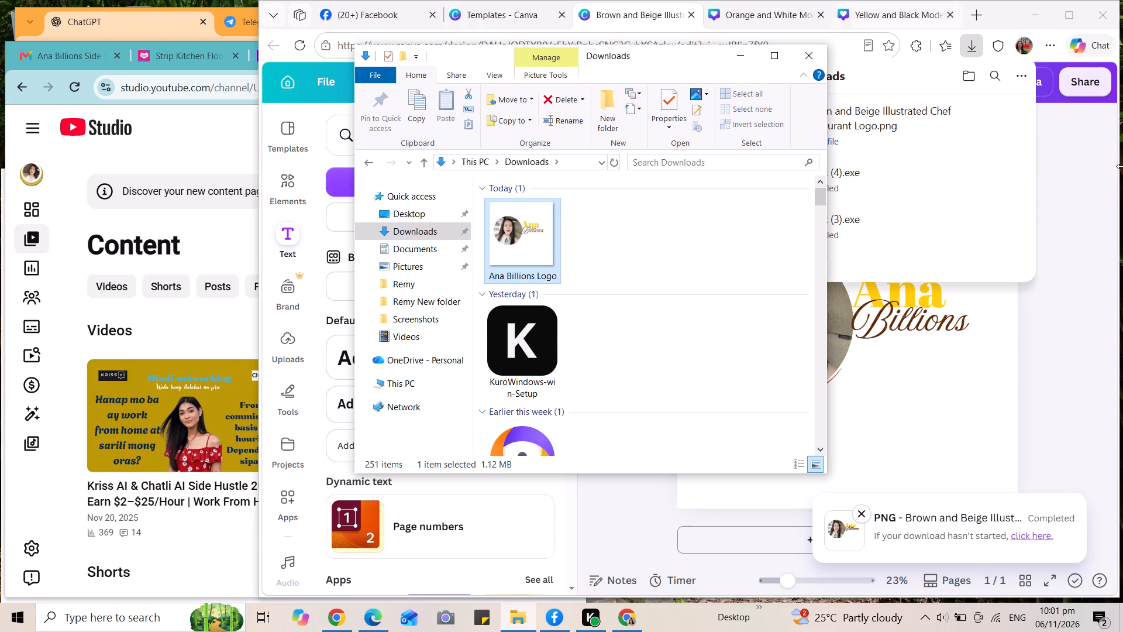
Return to Canva in Edge, open the orange and white branding design, and select the orange background shape behind the circular photo.
{"action": "left_click", "coordinate": [1100, 170]}
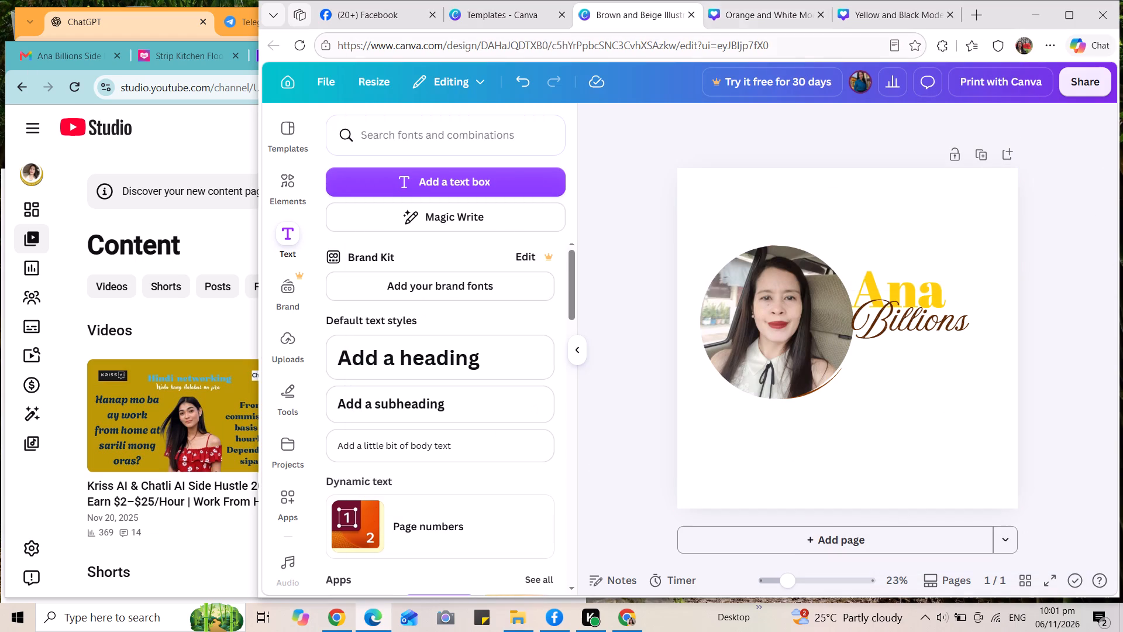
{"action": "left_click", "coordinate": [778, 29]}
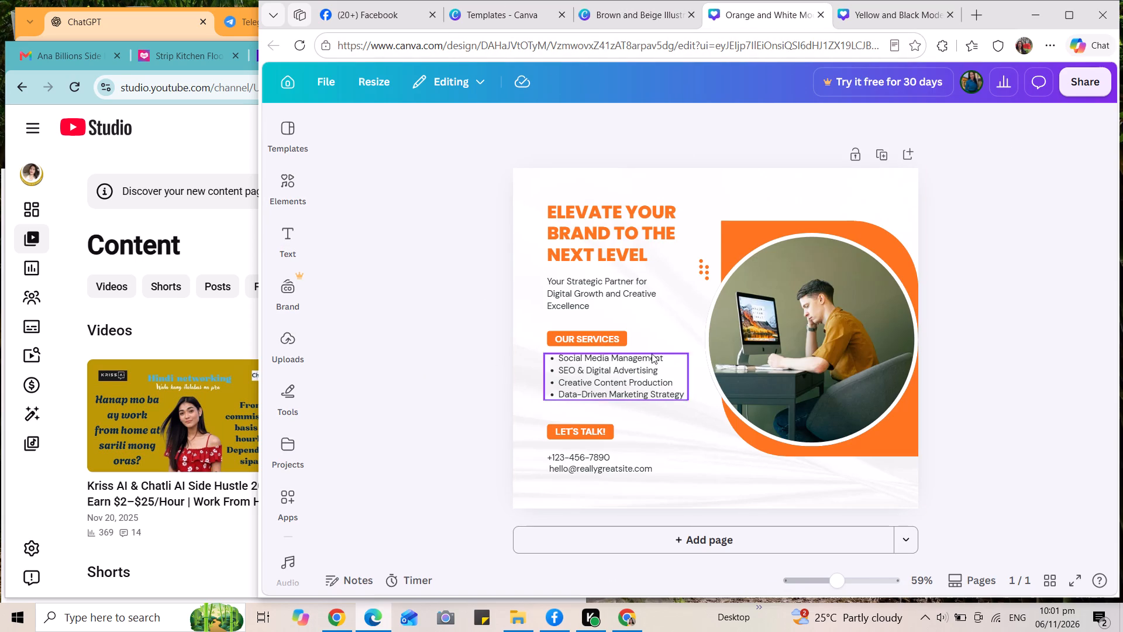
{"action": "left_click", "coordinate": [750, 223]}
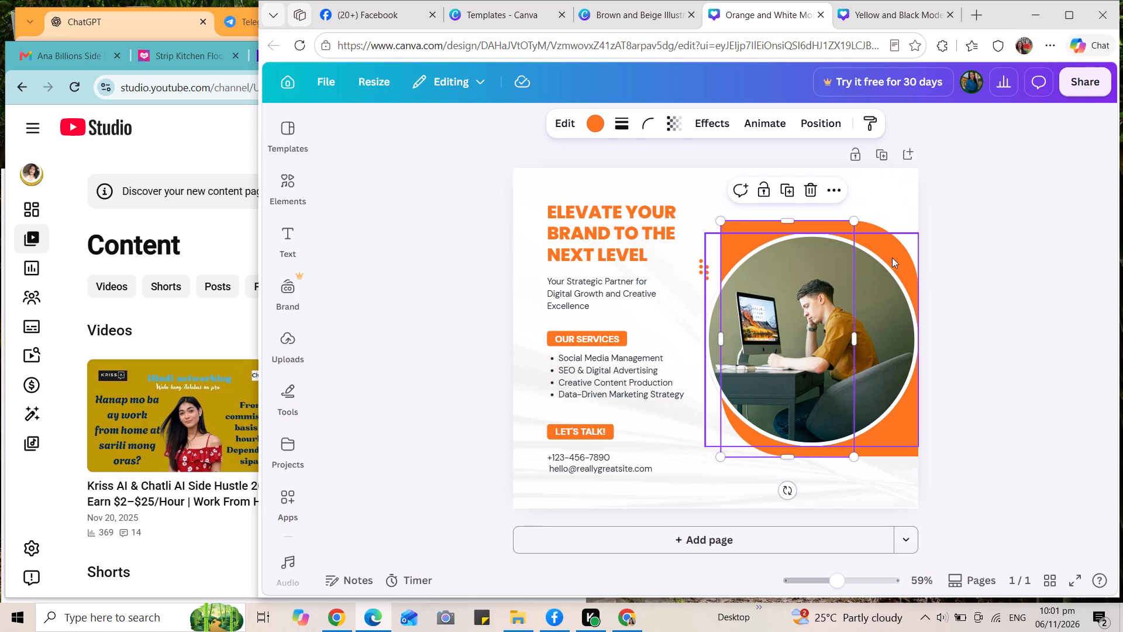
{"action": "left_click", "coordinate": [896, 253]}
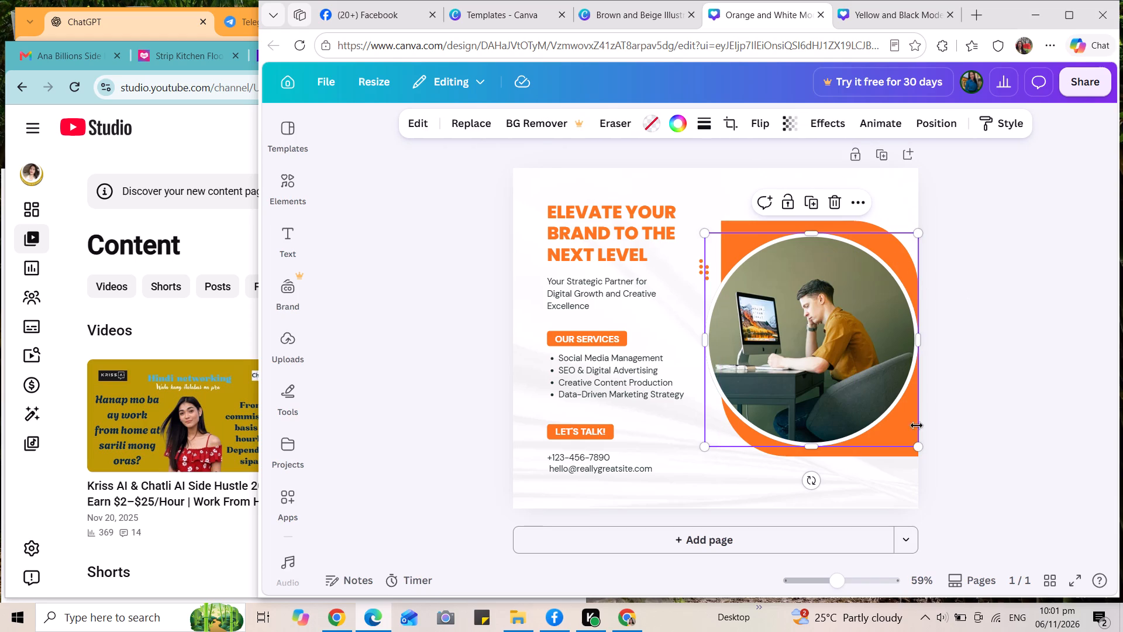
{"action": "left_click", "coordinate": [730, 218]}
{"action": "left_click", "coordinate": [726, 221]}
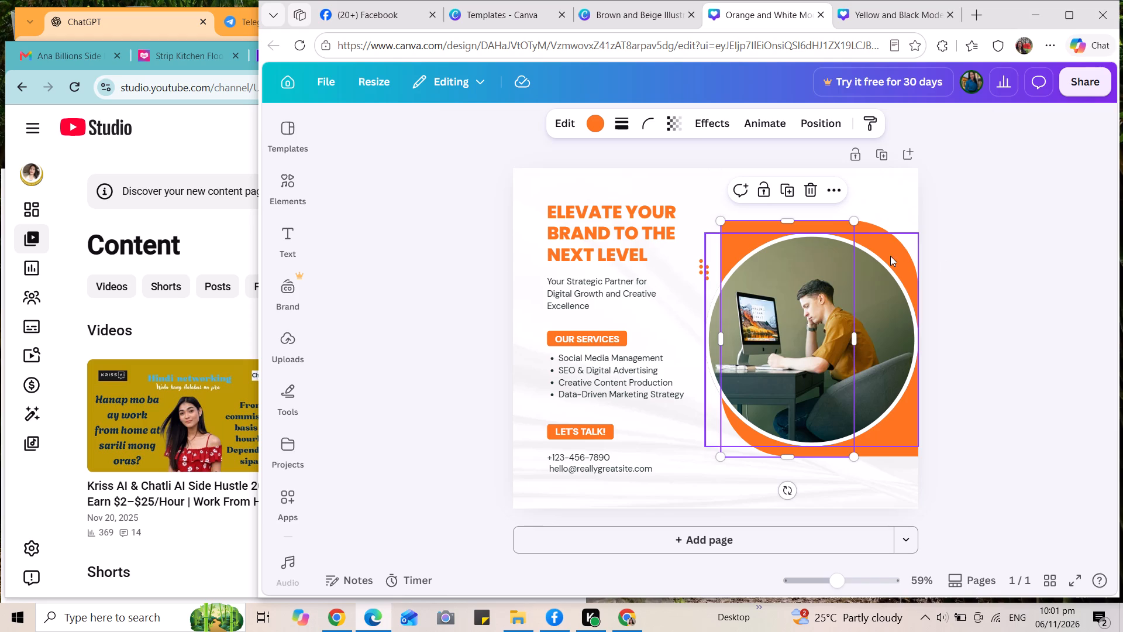
{"action": "left_click", "coordinate": [864, 226]}
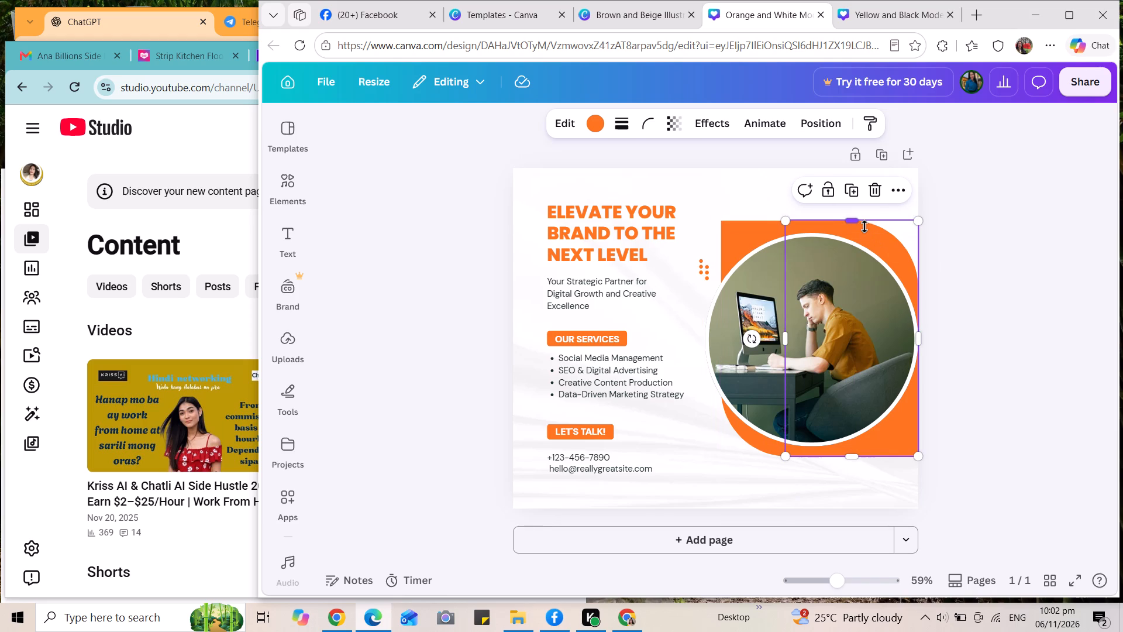
In the orange and white marketing design, recolour the selected right half of the shape behind the circular photo to light yellow #FEE88F.
{"action": "left_click", "coordinate": [596, 118]}
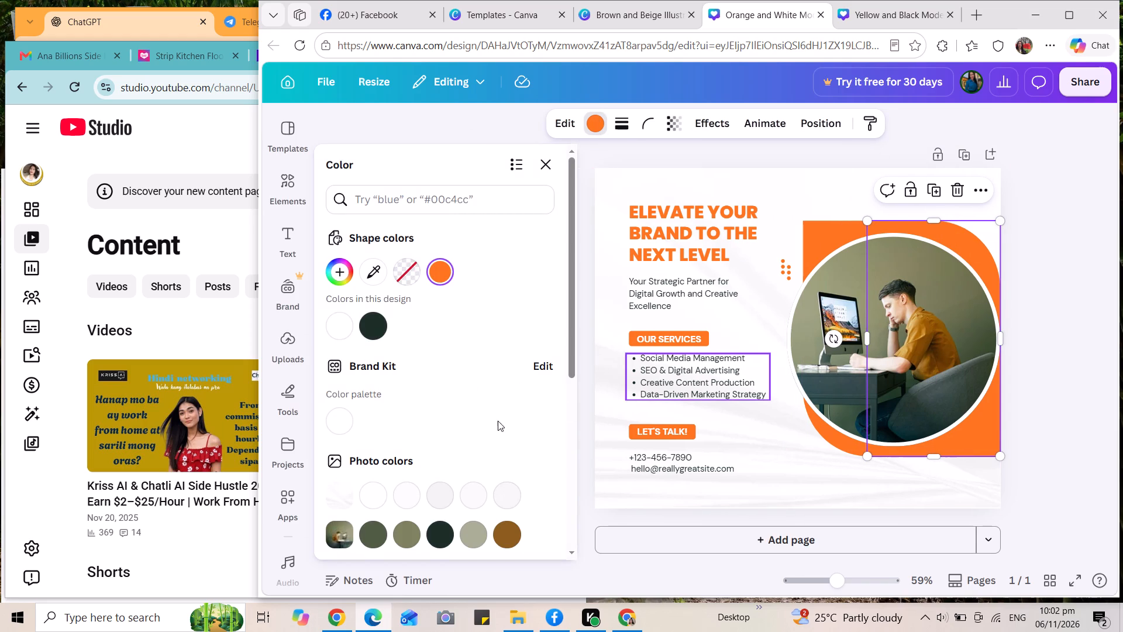
{"action": "scroll", "coordinate": [466, 487], "scroll_direction": "down", "scroll_amount": 4}
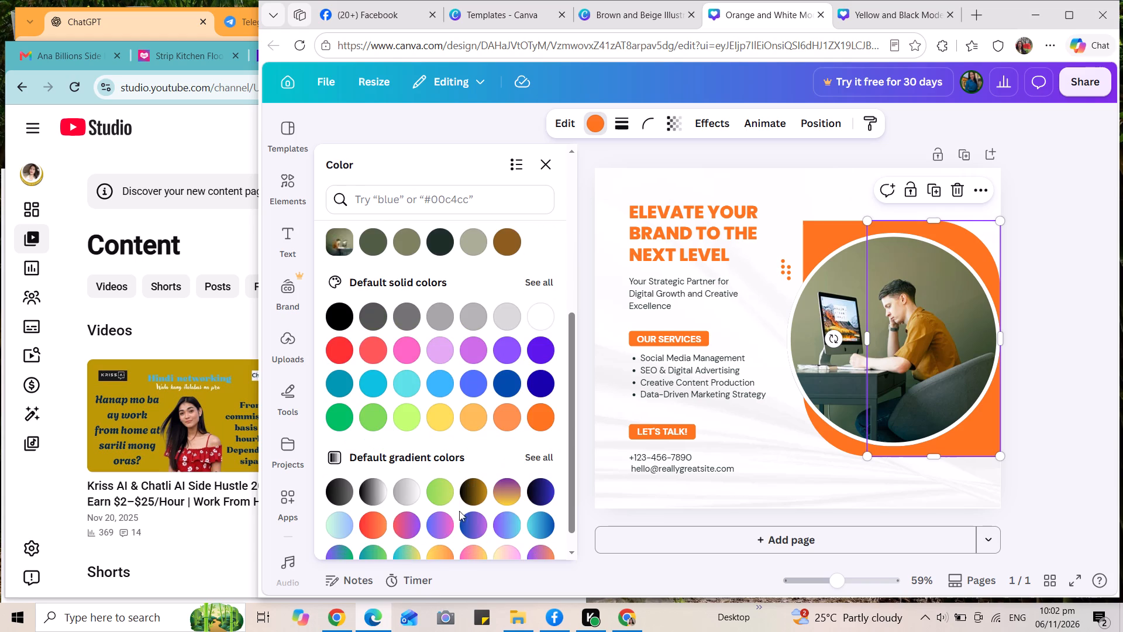
{"action": "left_click", "coordinate": [438, 428]}
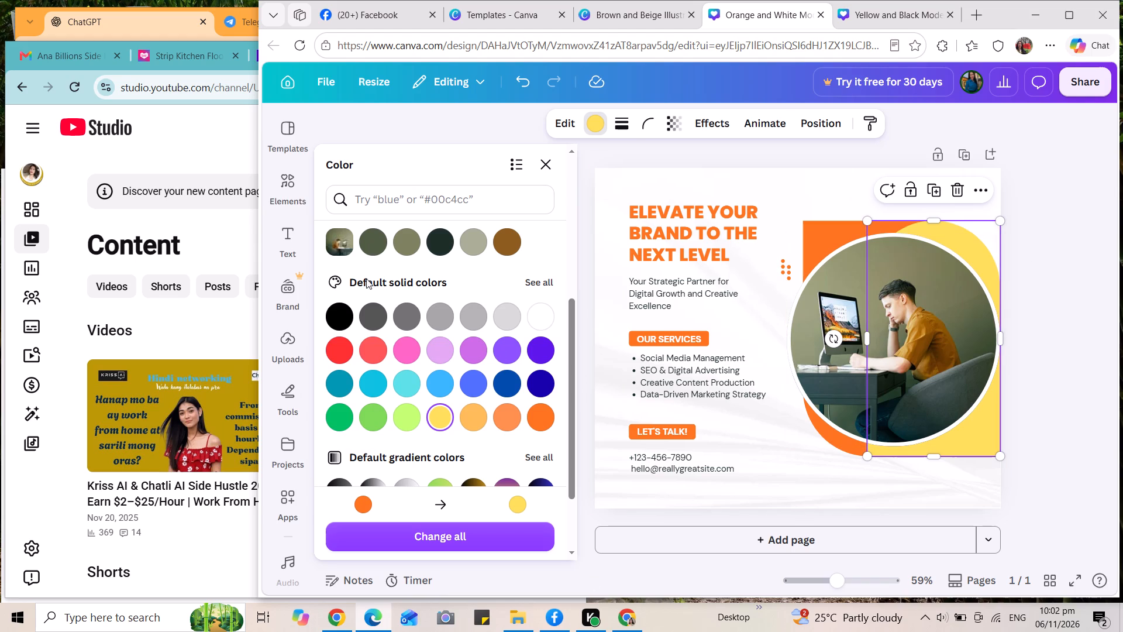
{"action": "scroll", "coordinate": [386, 344], "scroll_direction": "up", "scroll_amount": 7}
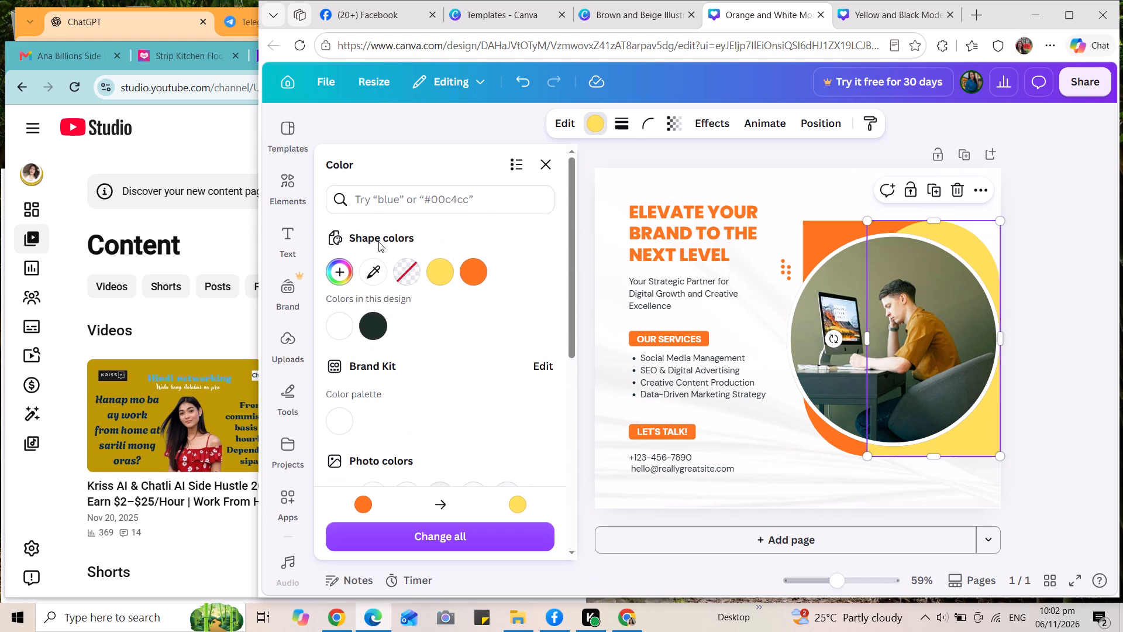
{"action": "left_click", "coordinate": [334, 276]}
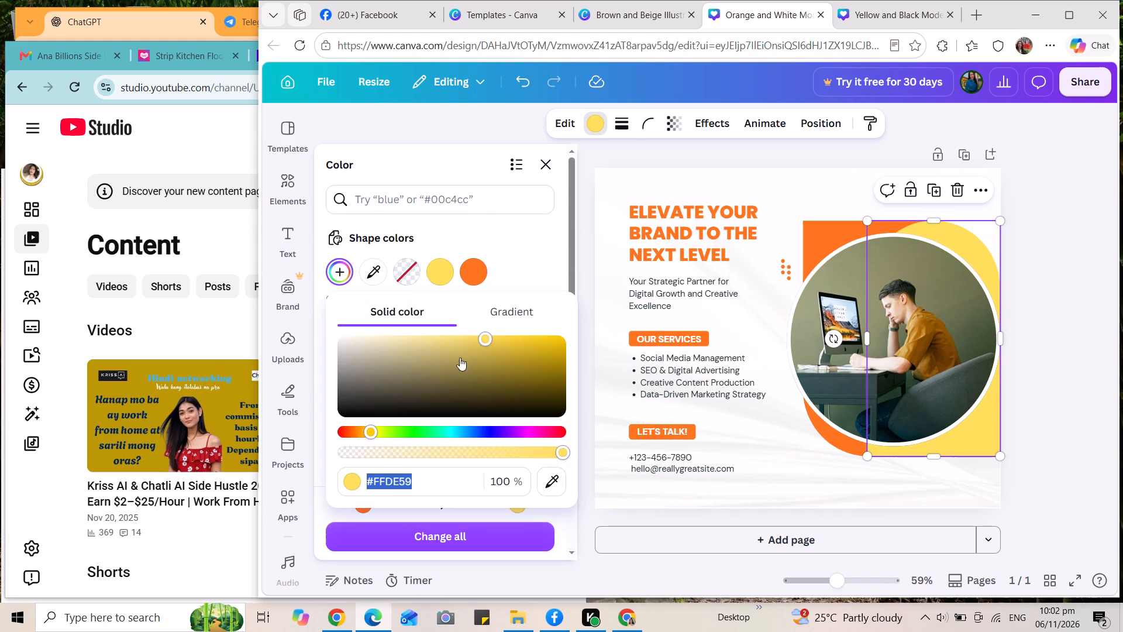
{"action": "left_click_drag", "start_coordinate": [482, 342], "coordinate": [457, 335]}
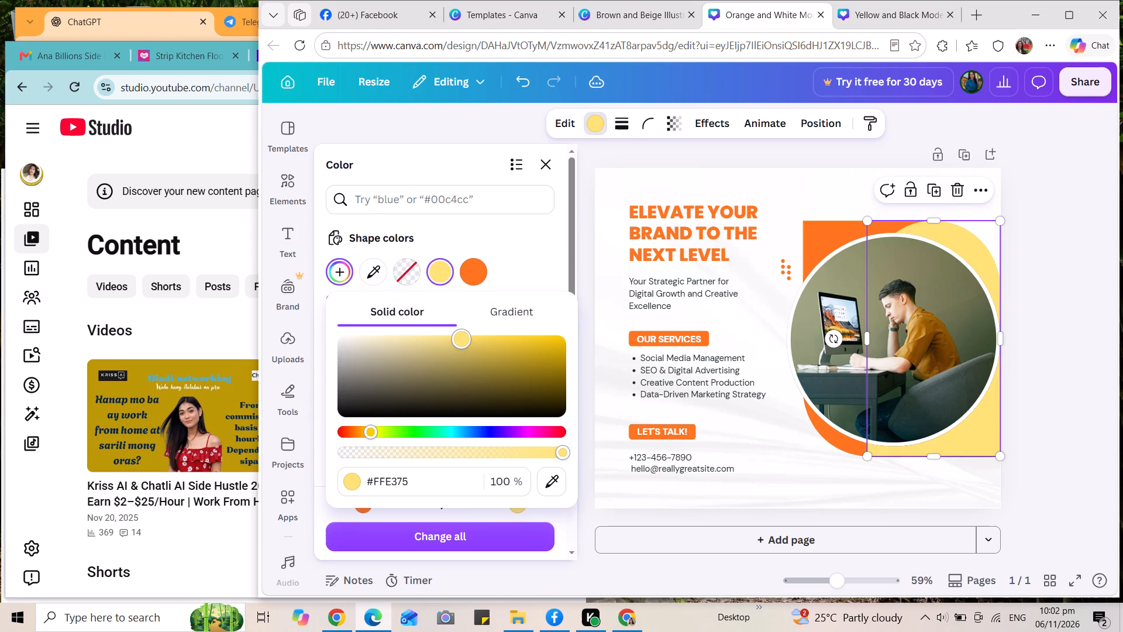
{"action": "left_click_drag", "start_coordinate": [457, 335], "coordinate": [443, 334]}
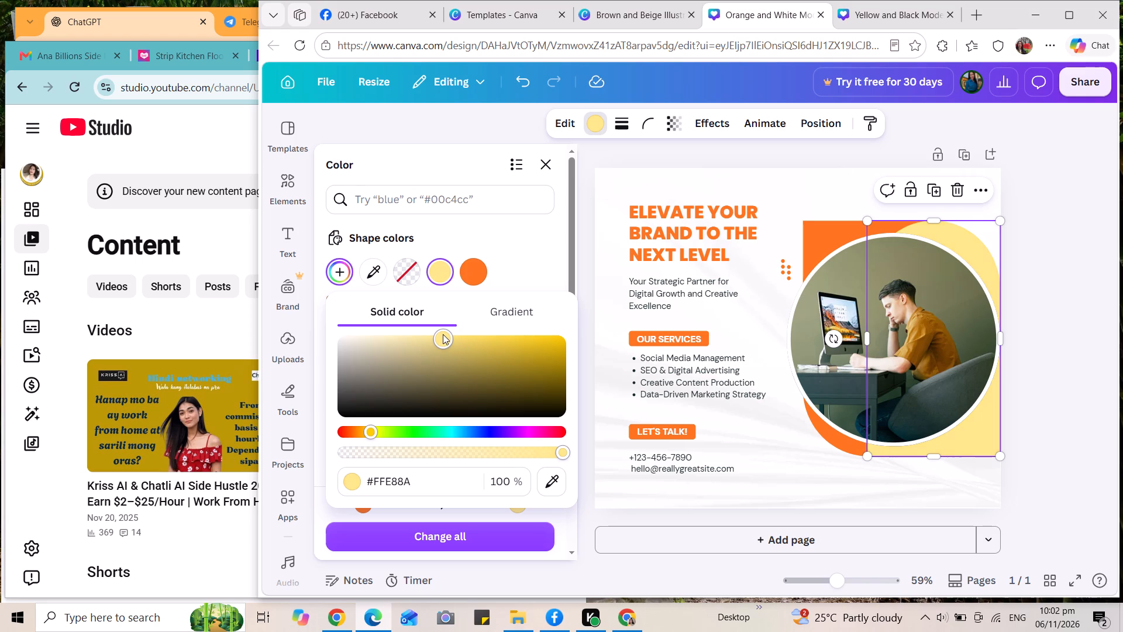
{"action": "left_click_drag", "start_coordinate": [443, 334], "coordinate": [438, 334]}
{"action": "left_click_drag", "start_coordinate": [438, 334], "coordinate": [437, 336]}
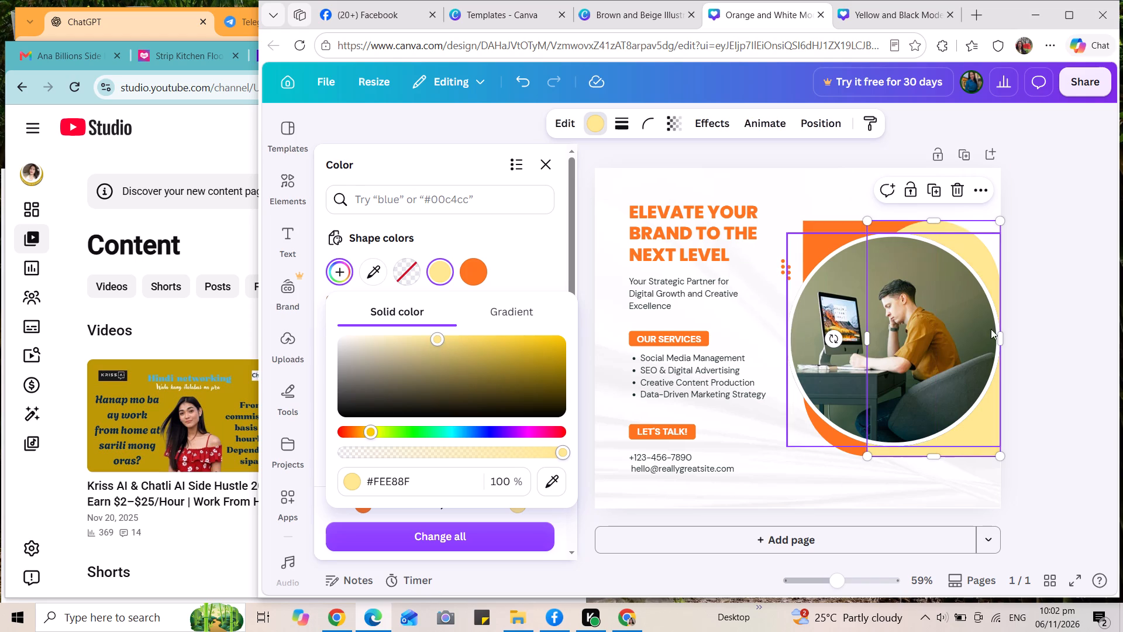
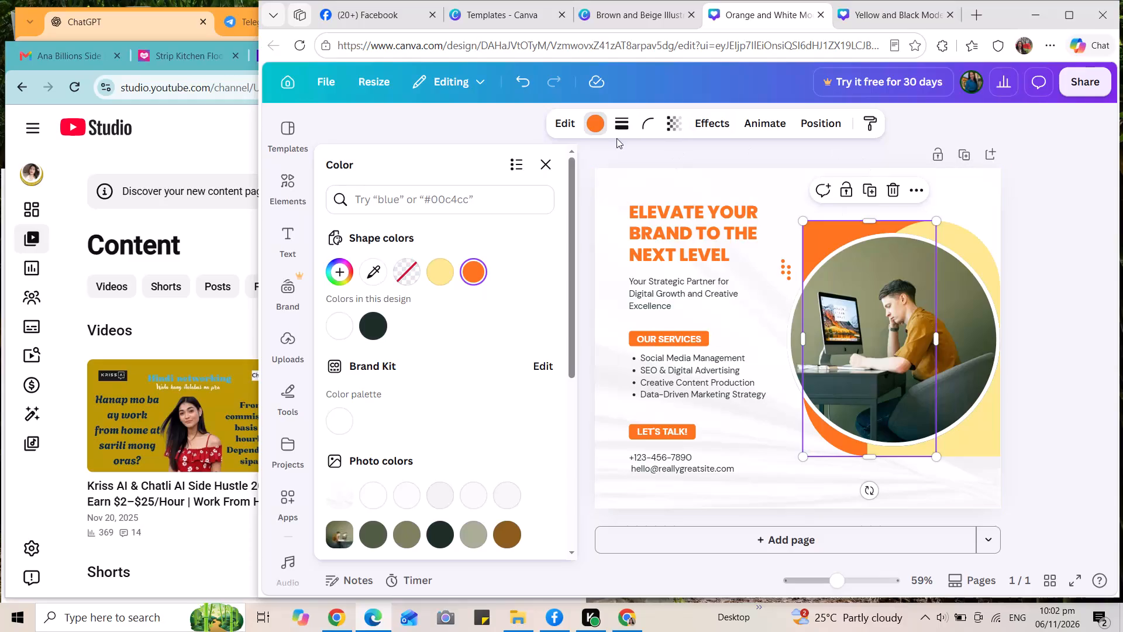
Recolour the orange left half of the shape behind the circular photo to the light yellow used on its right half.
{"action": "left_click", "coordinate": [588, 125]}
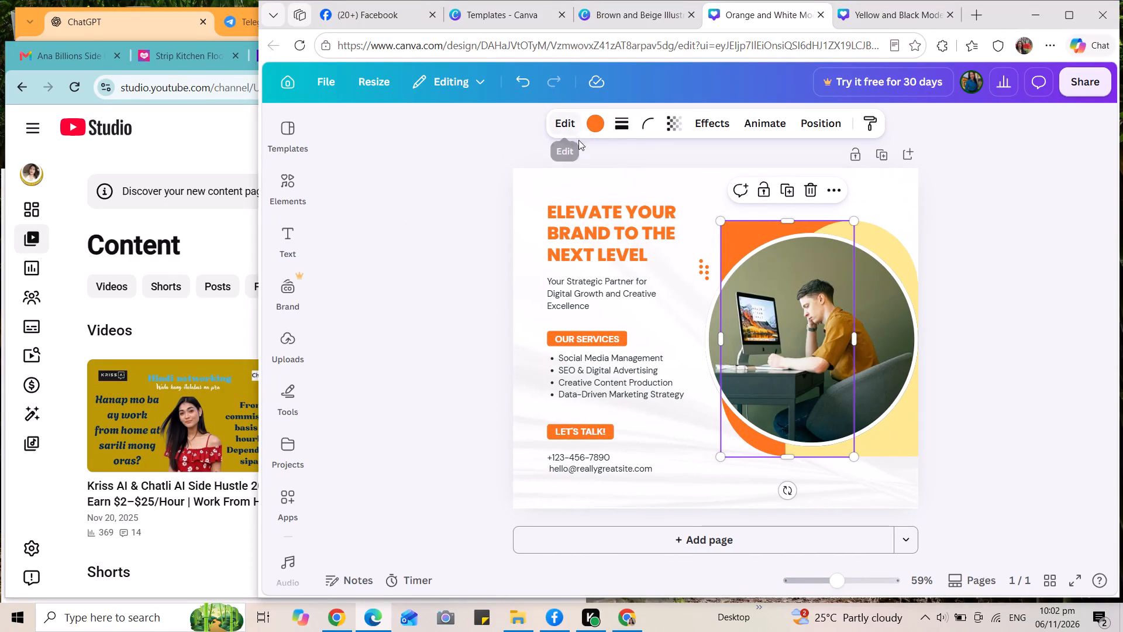
{"action": "left_click", "coordinate": [599, 131]}
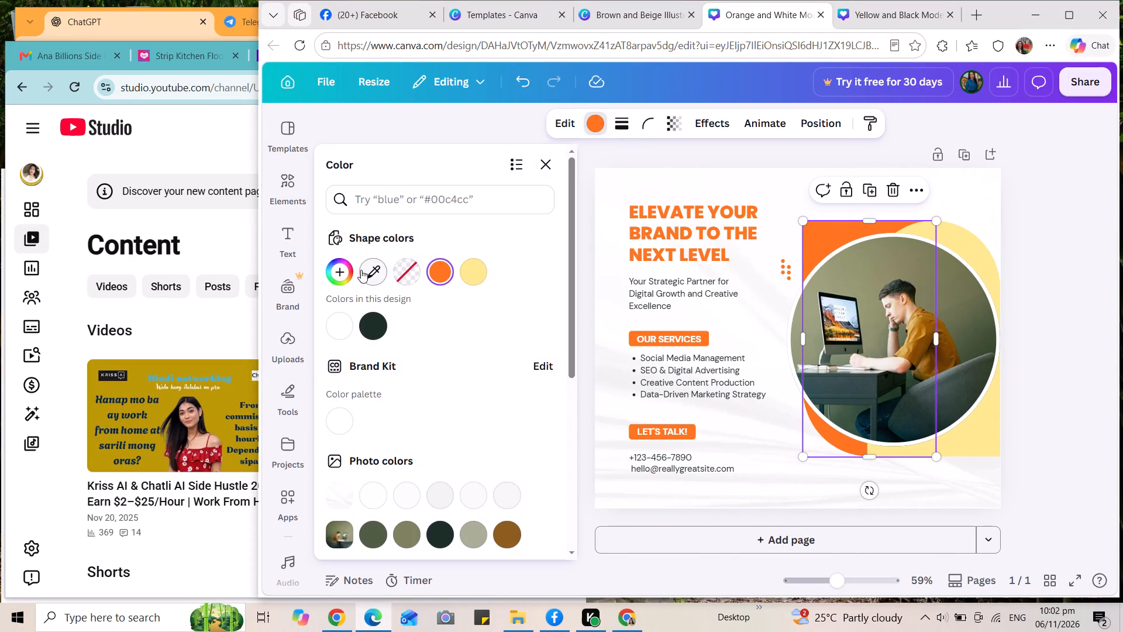
{"action": "left_click", "coordinate": [478, 272]}
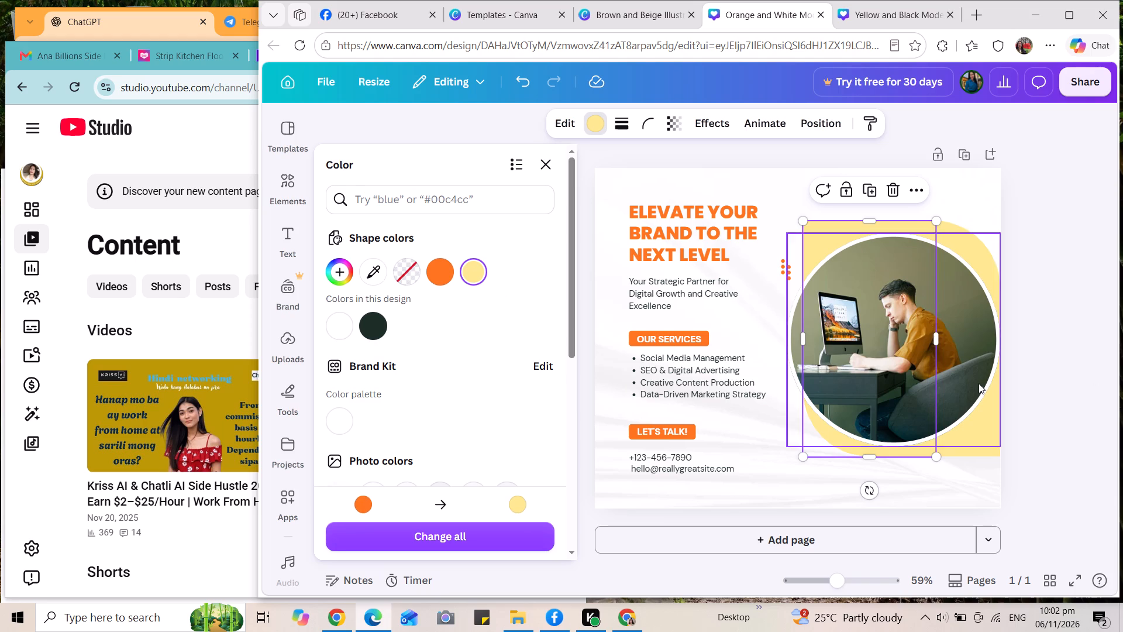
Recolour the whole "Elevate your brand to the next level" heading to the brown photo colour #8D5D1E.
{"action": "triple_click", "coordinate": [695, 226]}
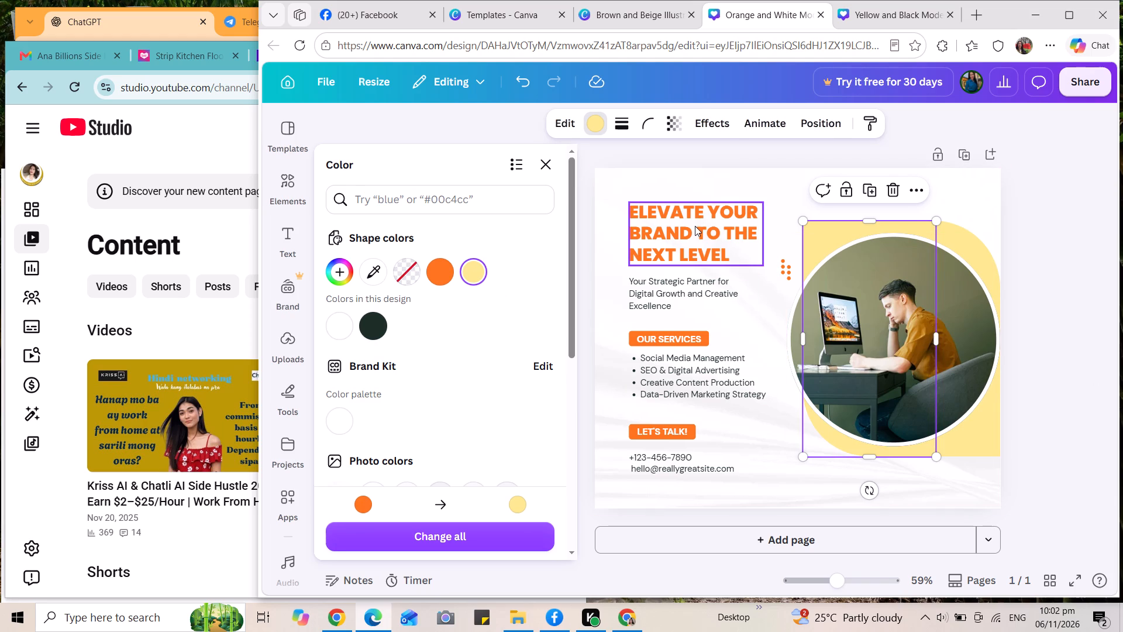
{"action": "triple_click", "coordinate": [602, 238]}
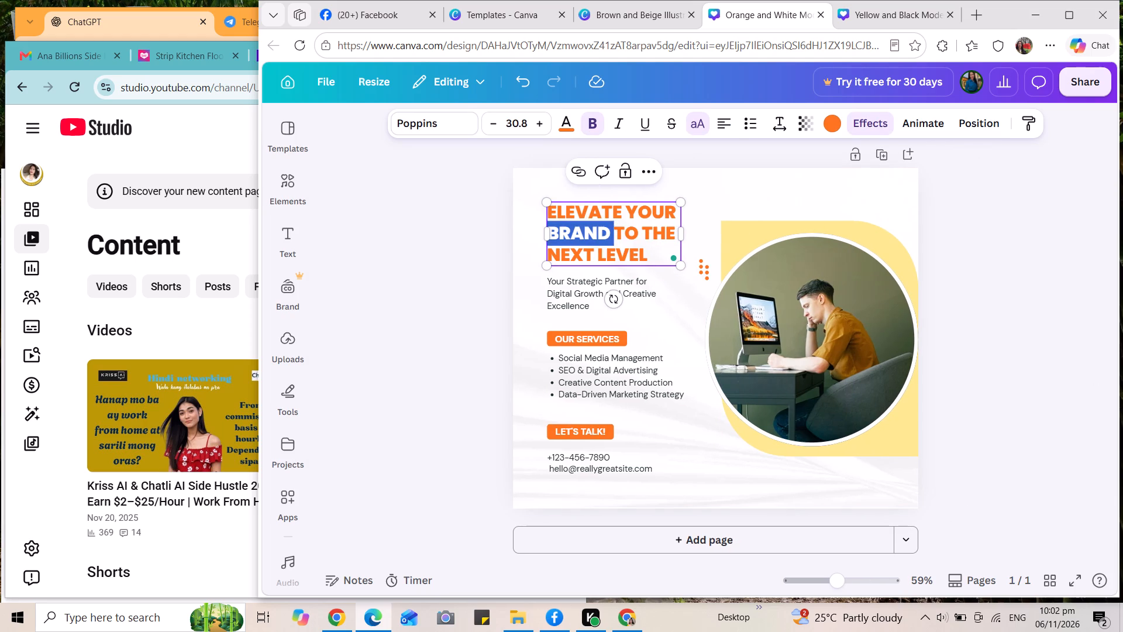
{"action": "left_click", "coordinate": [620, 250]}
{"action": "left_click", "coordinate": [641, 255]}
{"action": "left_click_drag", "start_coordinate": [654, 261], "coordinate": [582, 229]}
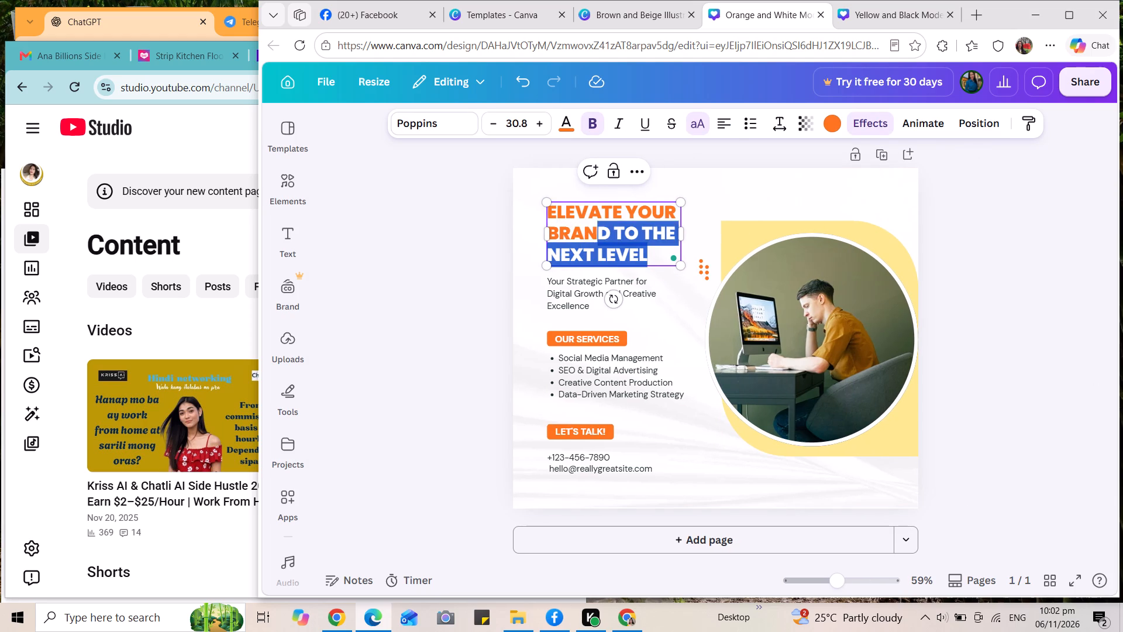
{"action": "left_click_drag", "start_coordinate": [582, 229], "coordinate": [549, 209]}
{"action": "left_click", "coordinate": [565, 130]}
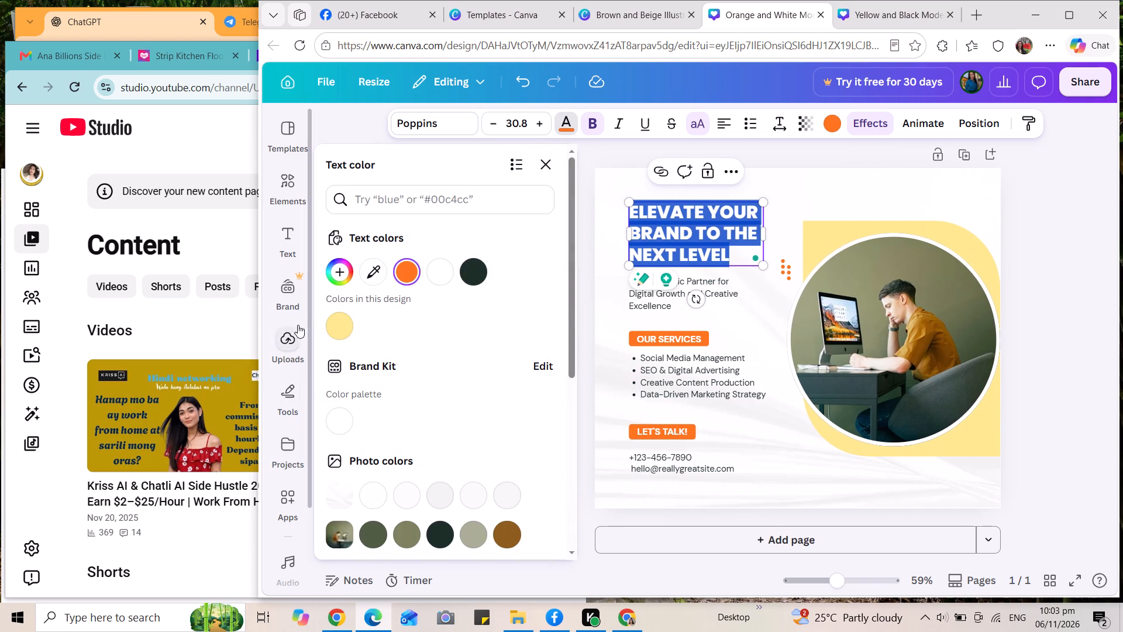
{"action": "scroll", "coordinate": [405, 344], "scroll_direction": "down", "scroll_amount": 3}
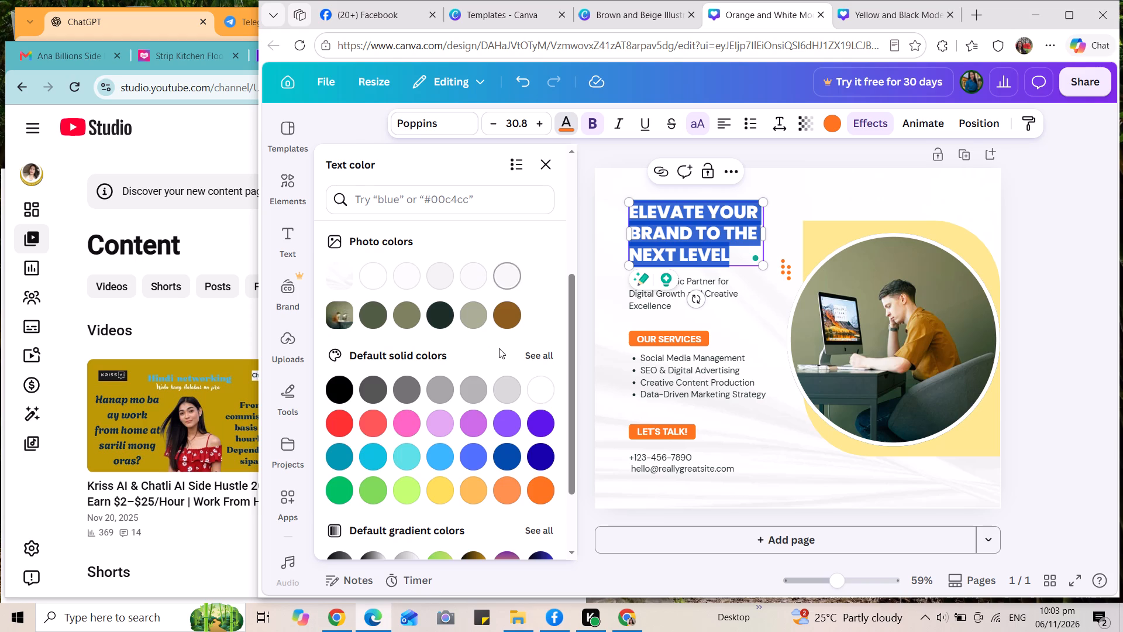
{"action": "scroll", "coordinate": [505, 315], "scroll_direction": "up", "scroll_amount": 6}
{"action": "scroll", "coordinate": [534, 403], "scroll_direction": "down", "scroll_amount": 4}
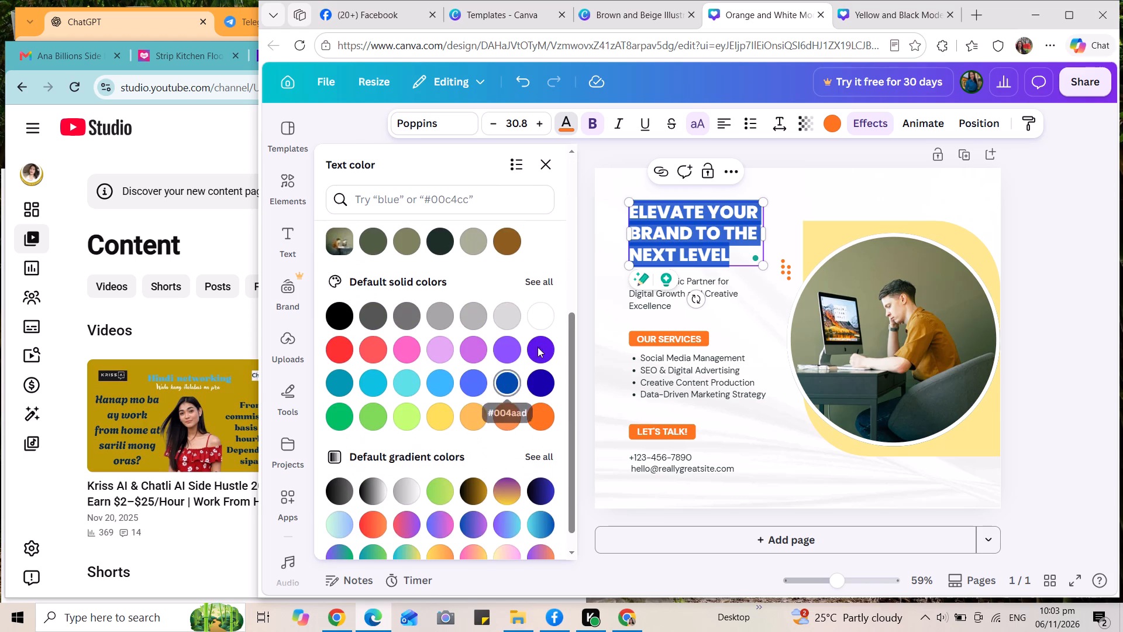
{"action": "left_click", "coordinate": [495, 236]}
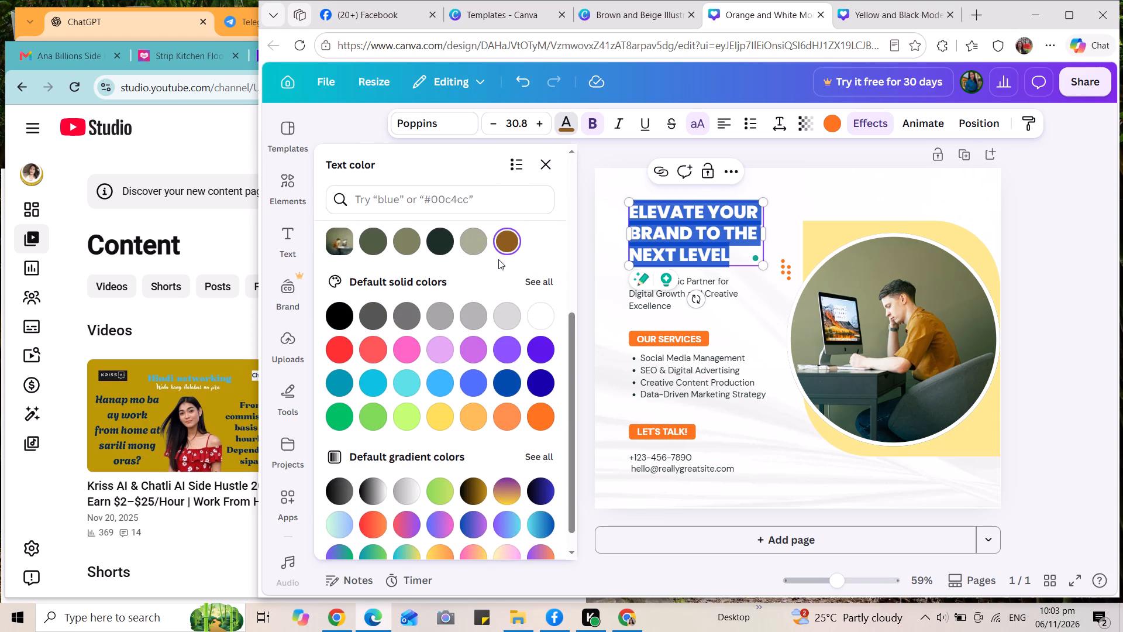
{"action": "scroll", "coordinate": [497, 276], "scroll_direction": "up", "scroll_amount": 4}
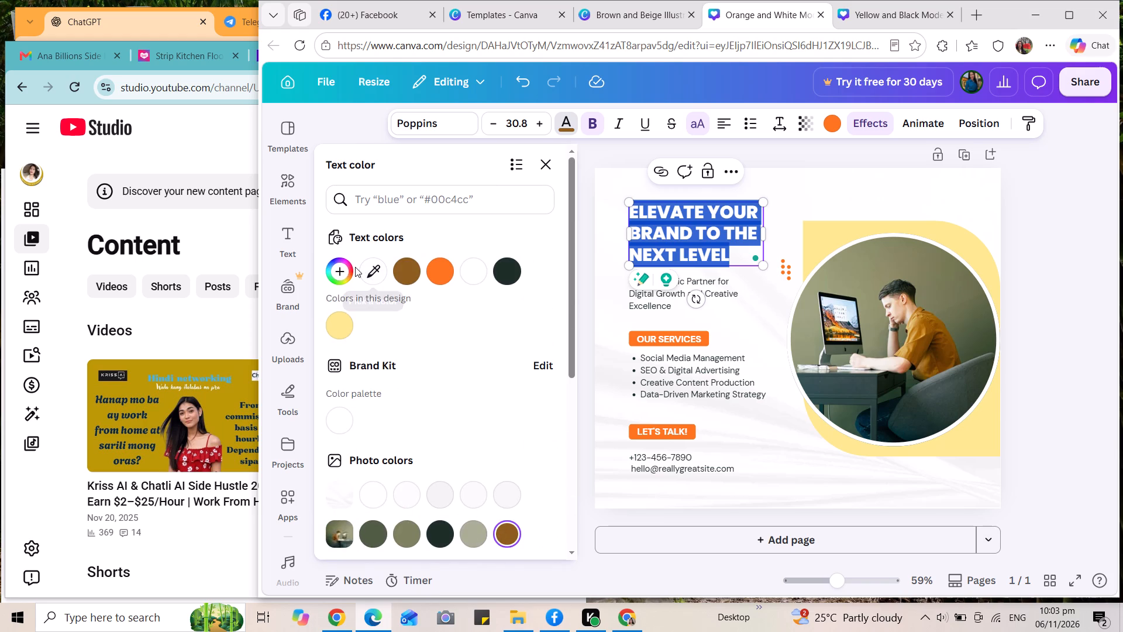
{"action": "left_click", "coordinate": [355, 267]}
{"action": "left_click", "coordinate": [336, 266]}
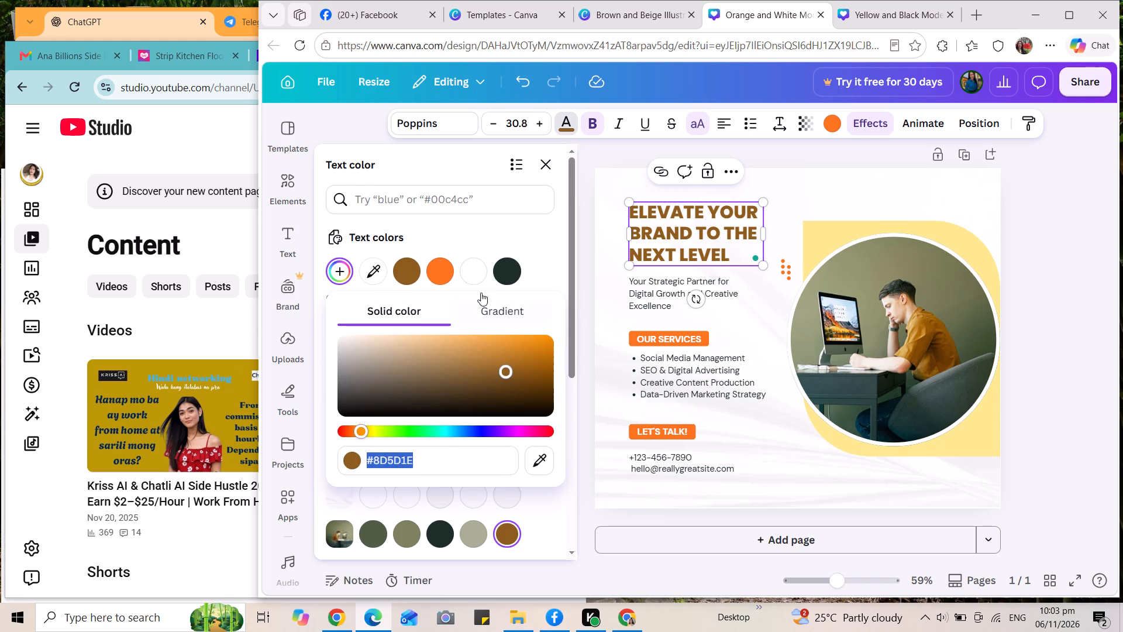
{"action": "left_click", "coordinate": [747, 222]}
Apply the default black-to-gold 90° linear gradient (#000000, #c89116) to the whole "Elevate your brand to the next level" heading.
{"action": "triple_click", "coordinate": [733, 233]}
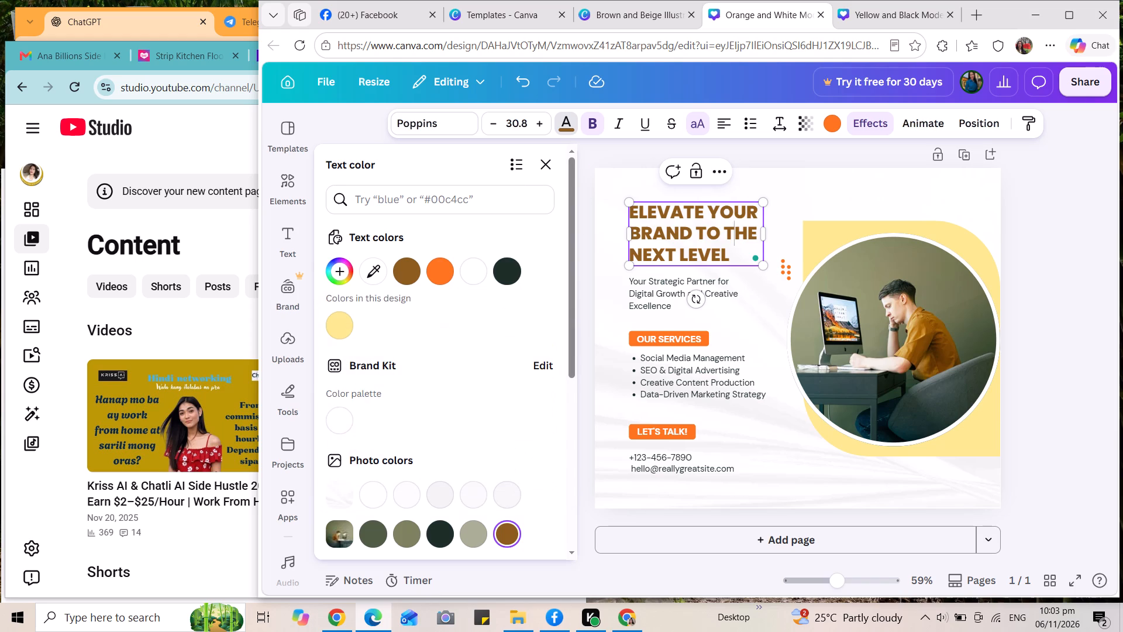
{"action": "left_click", "coordinate": [733, 233]}
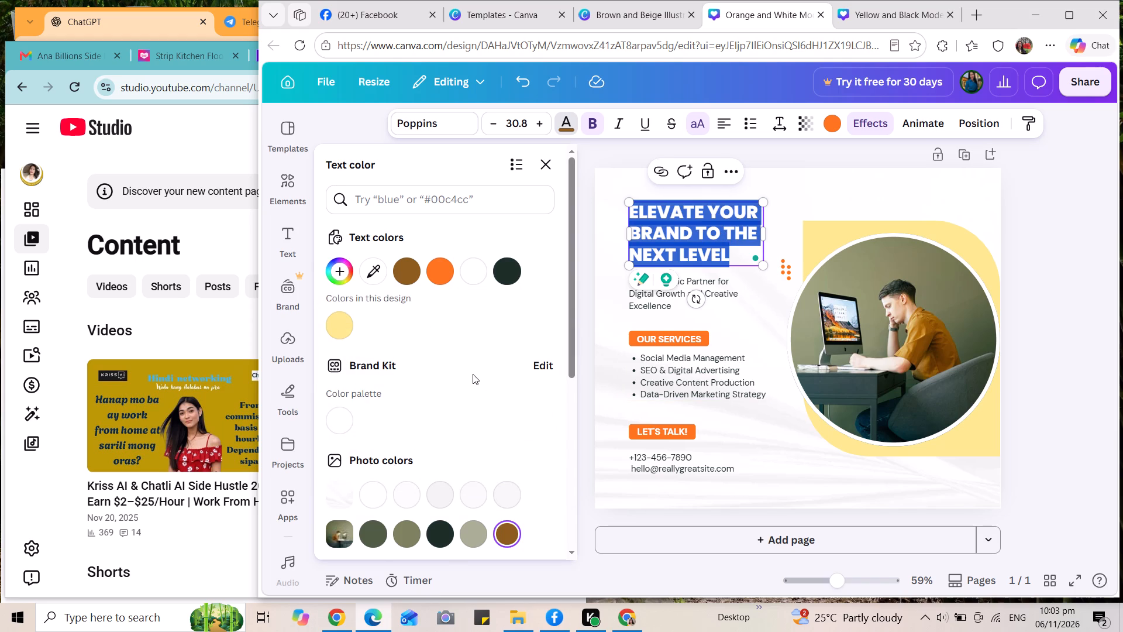
{"action": "scroll", "coordinate": [473, 374], "scroll_direction": "down", "scroll_amount": 1}
{"action": "scroll", "coordinate": [435, 436], "scroll_direction": "up", "scroll_amount": 4}
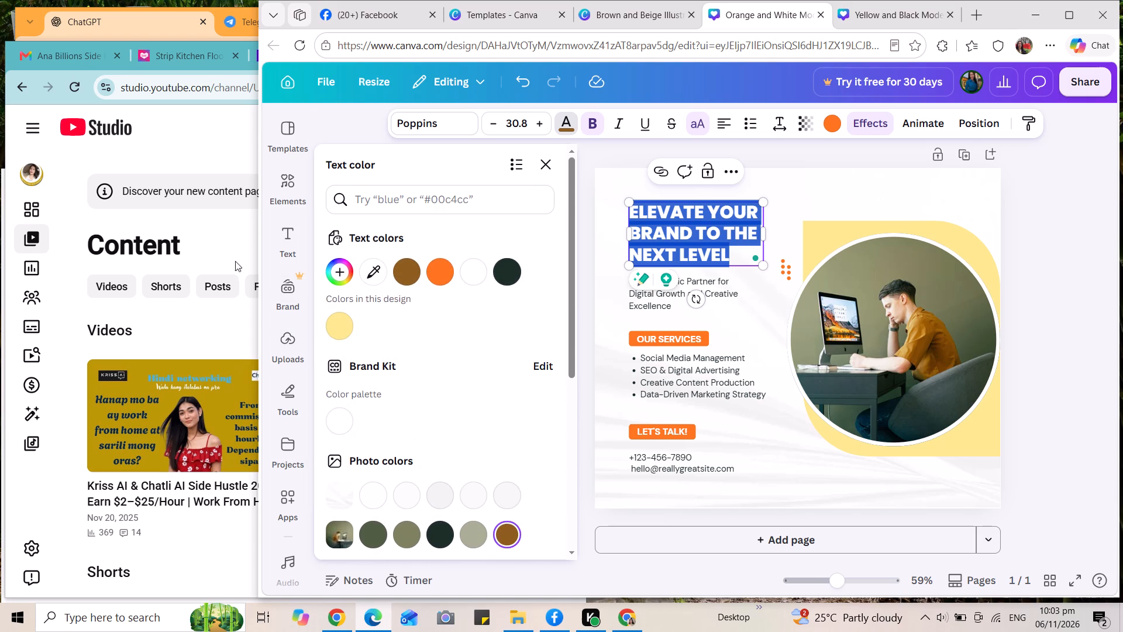
{"action": "scroll", "coordinate": [476, 348], "scroll_direction": "down", "scroll_amount": 5}
{"action": "scroll", "coordinate": [486, 478], "scroll_direction": "down", "scroll_amount": 2}
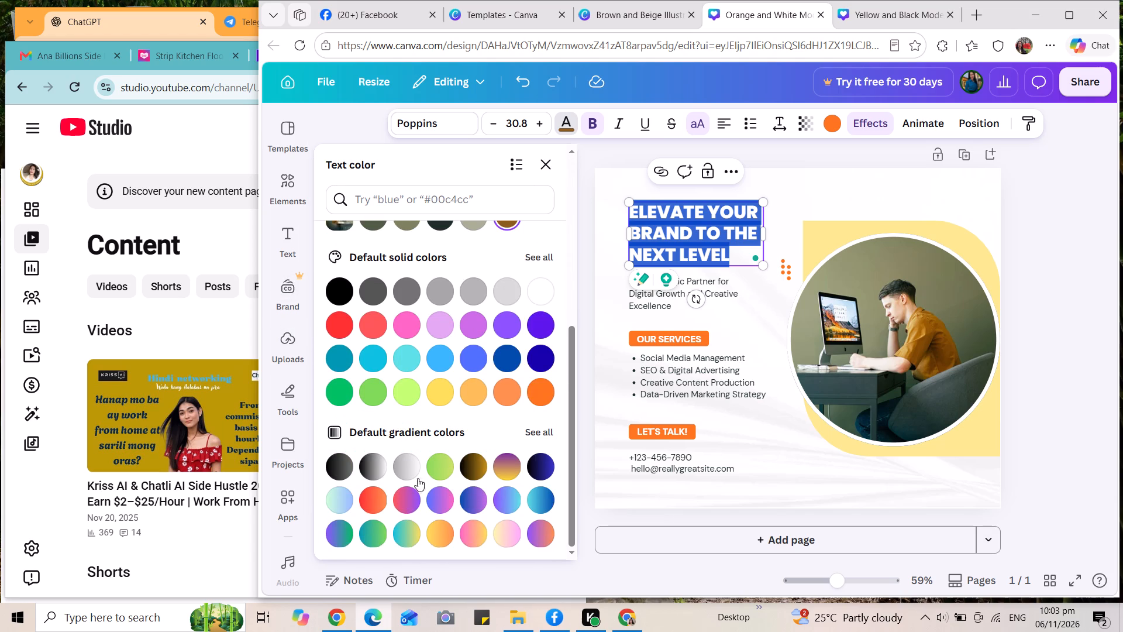
{"action": "left_click", "coordinate": [473, 467]}
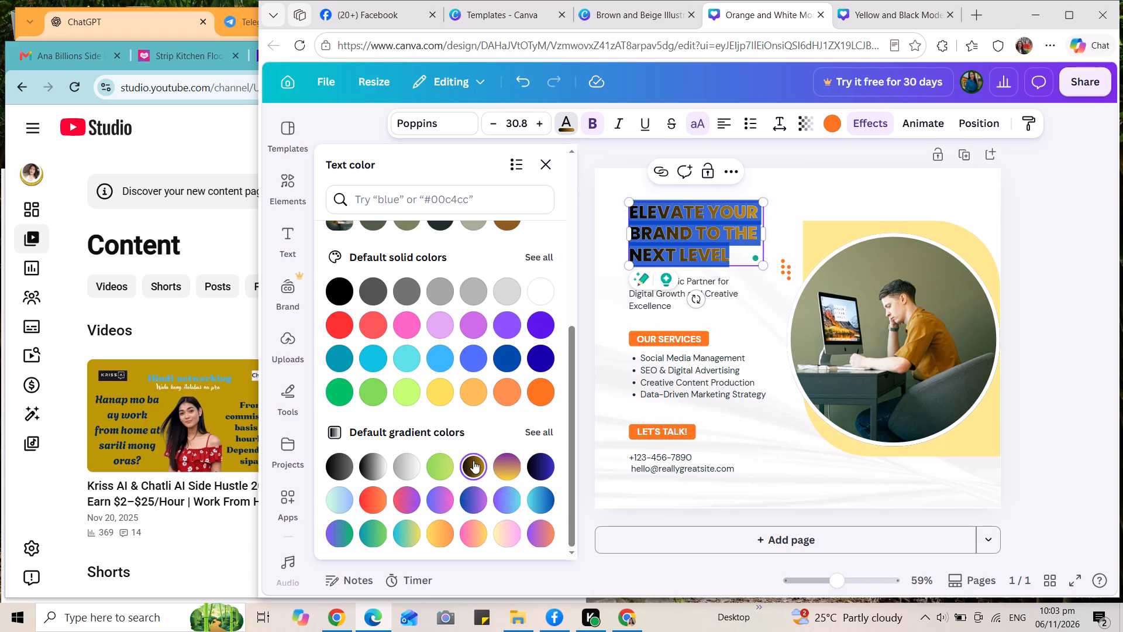
{"action": "left_click", "coordinate": [607, 200]}
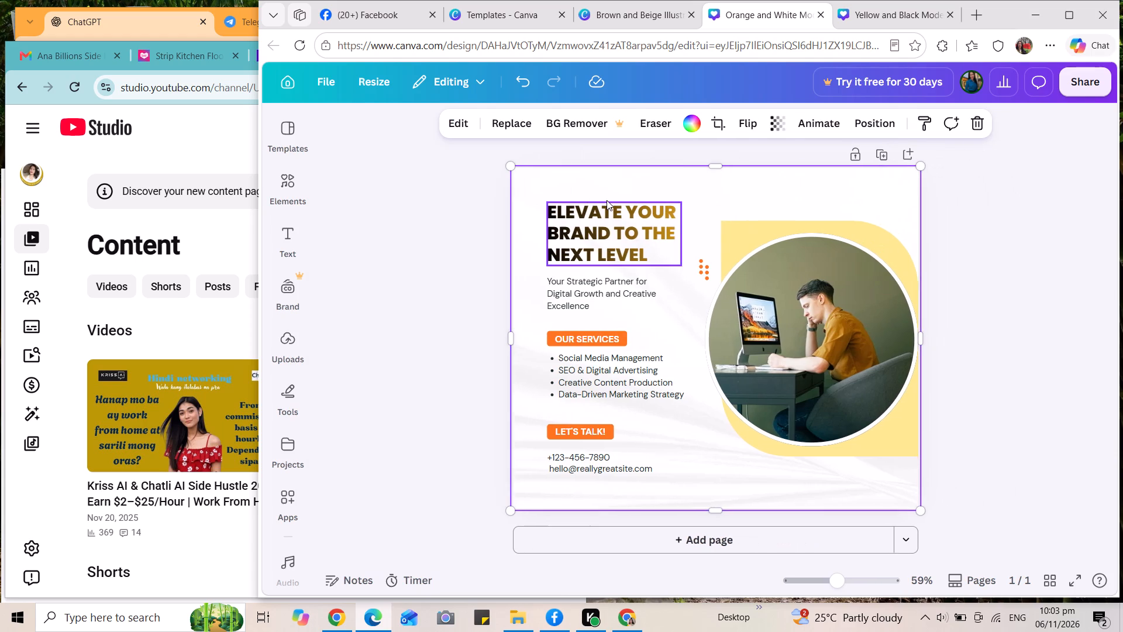
Replace the black colour in the heading's gradient with a mustard yellow, #C6B72B.
{"action": "double_click", "coordinate": [569, 239]}
{"action": "left_click", "coordinate": [569, 236]}
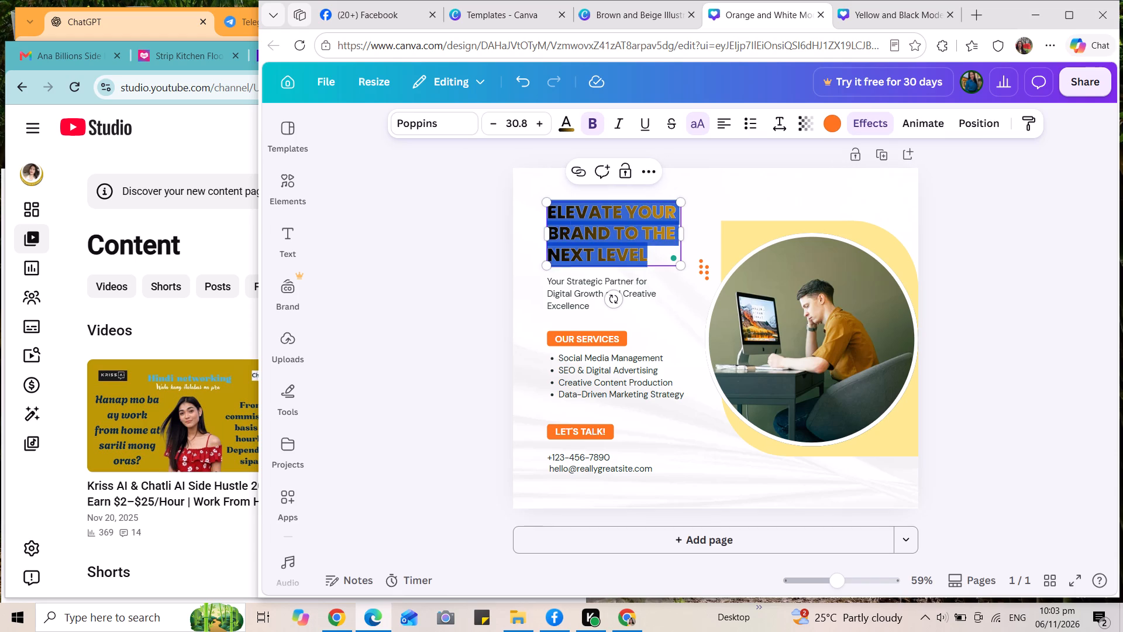
{"action": "triple_click", "coordinate": [569, 236]}
{"action": "left_click", "coordinate": [569, 236]}
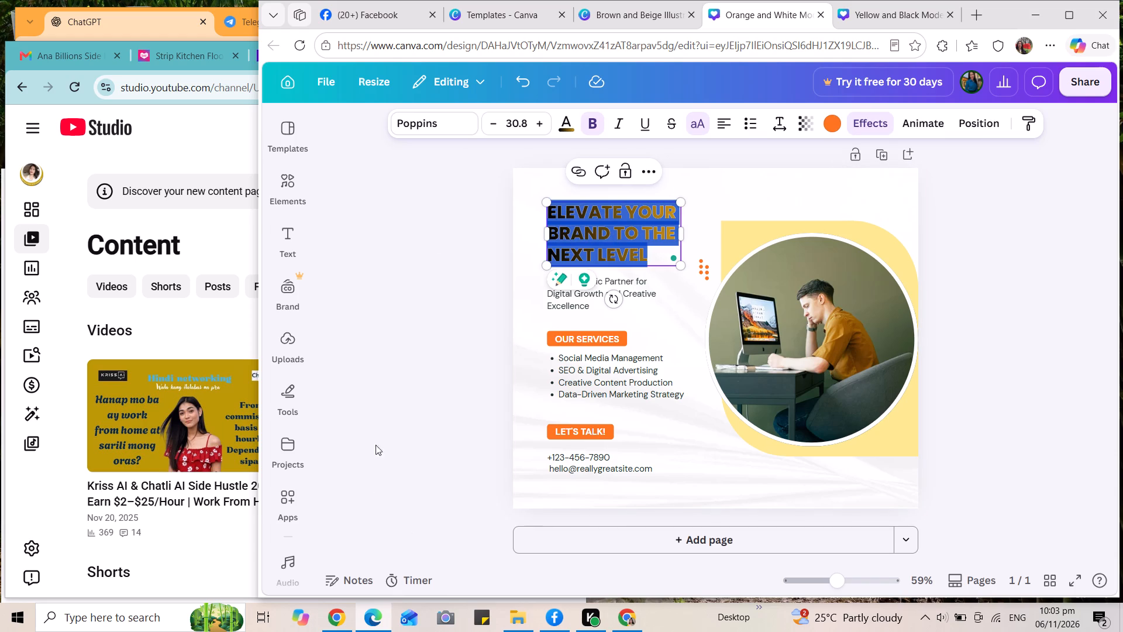
{"action": "left_click", "coordinate": [560, 131]}
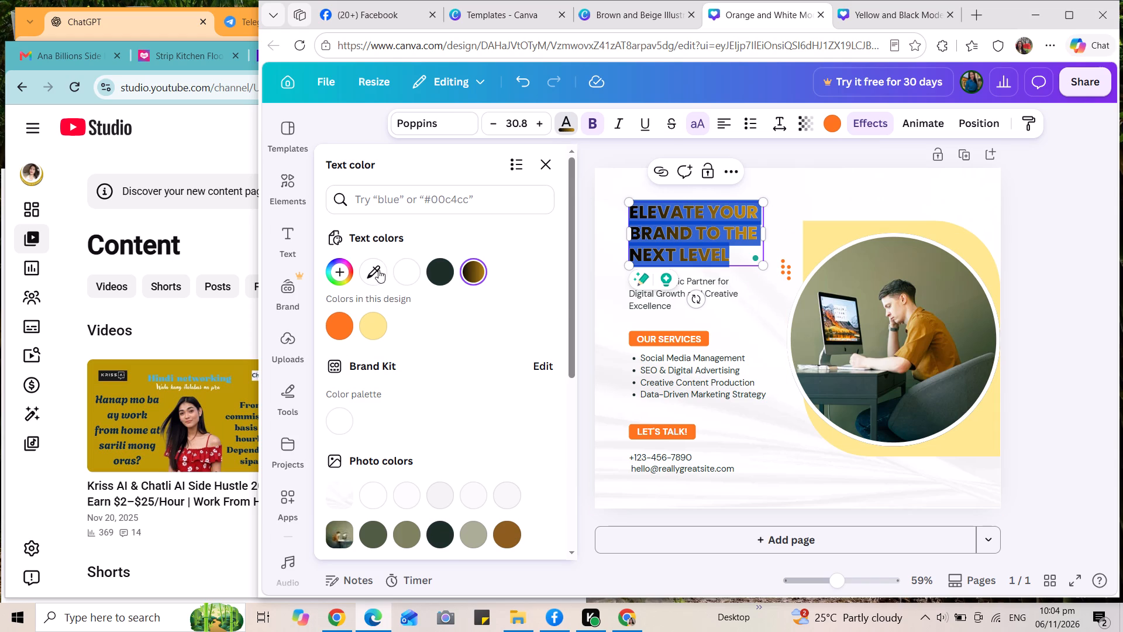
{"action": "left_click", "coordinate": [339, 280]}
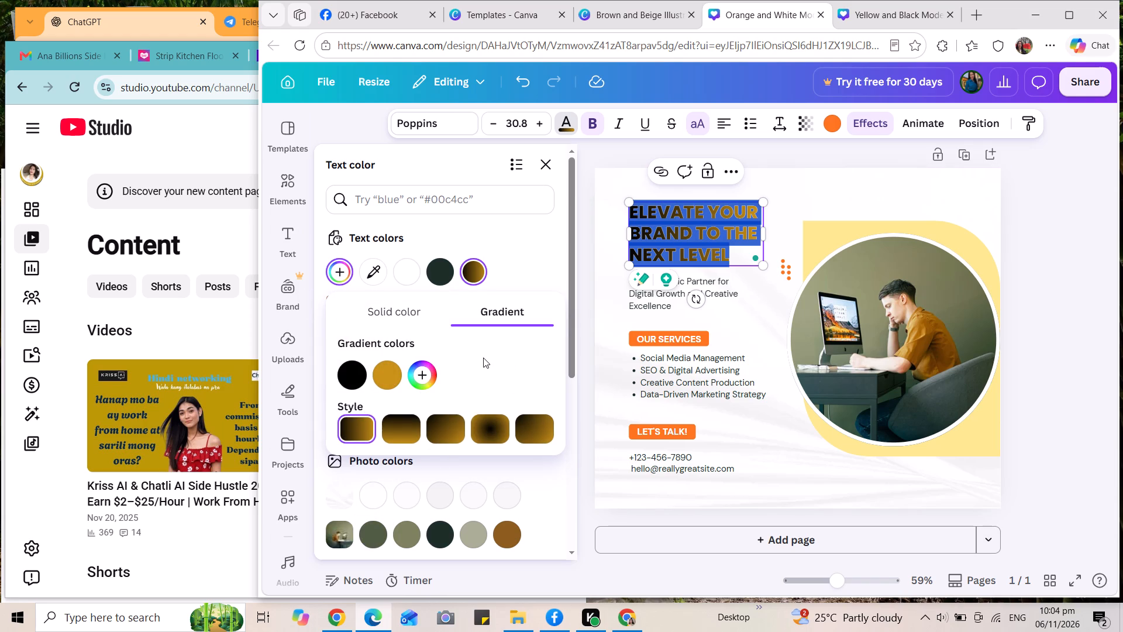
{"action": "left_click", "coordinate": [352, 369]}
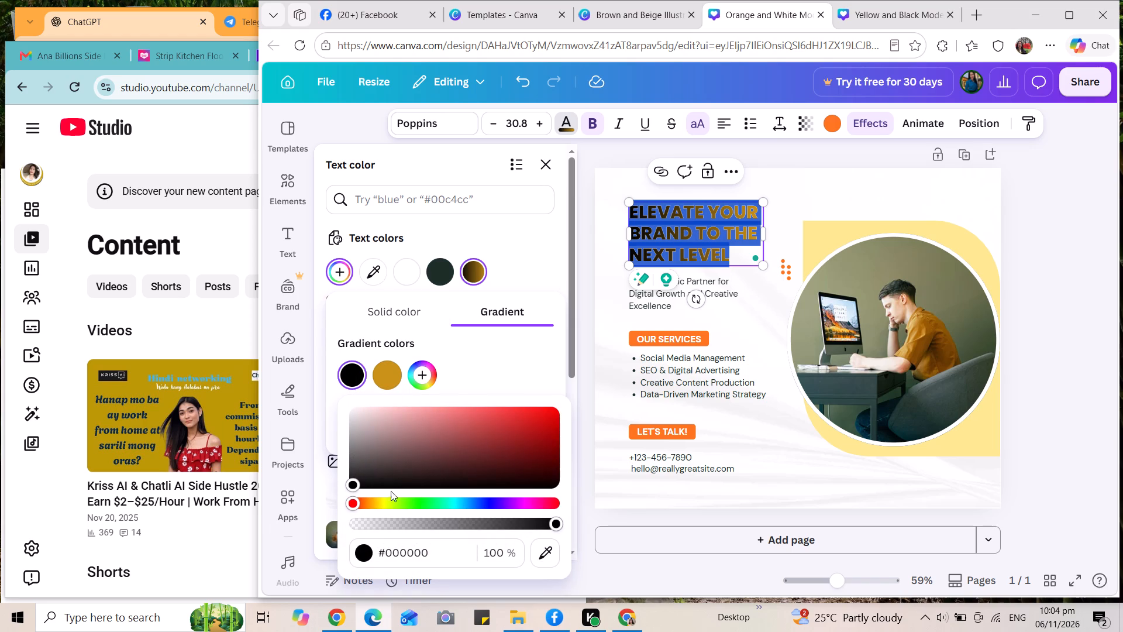
{"action": "left_click", "coordinate": [377, 506]}
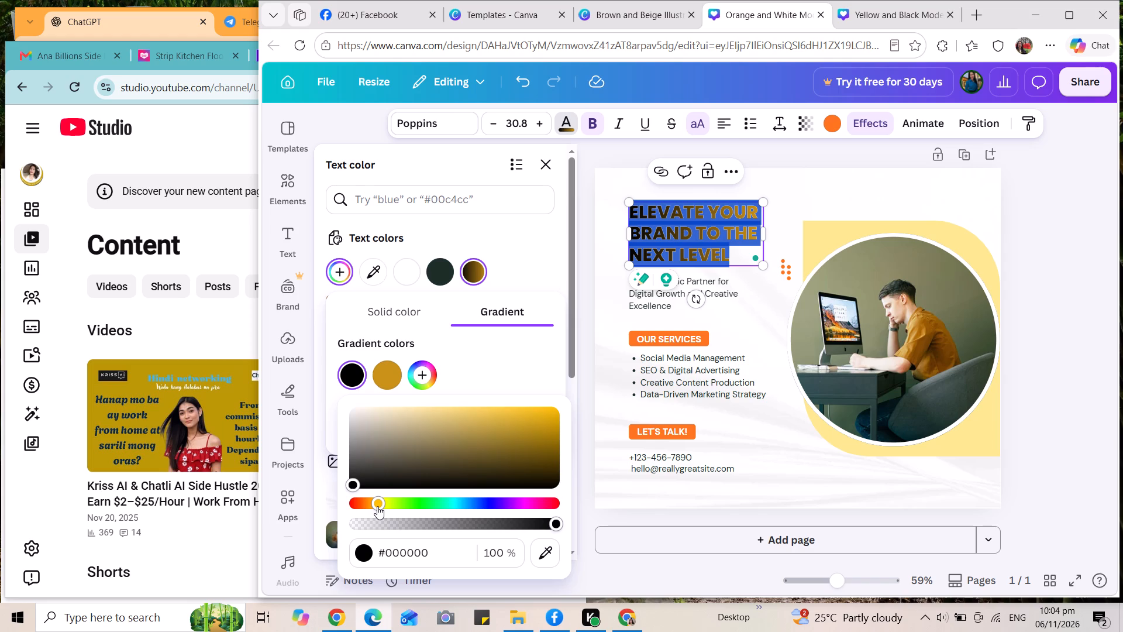
{"action": "left_click", "coordinate": [388, 506]}
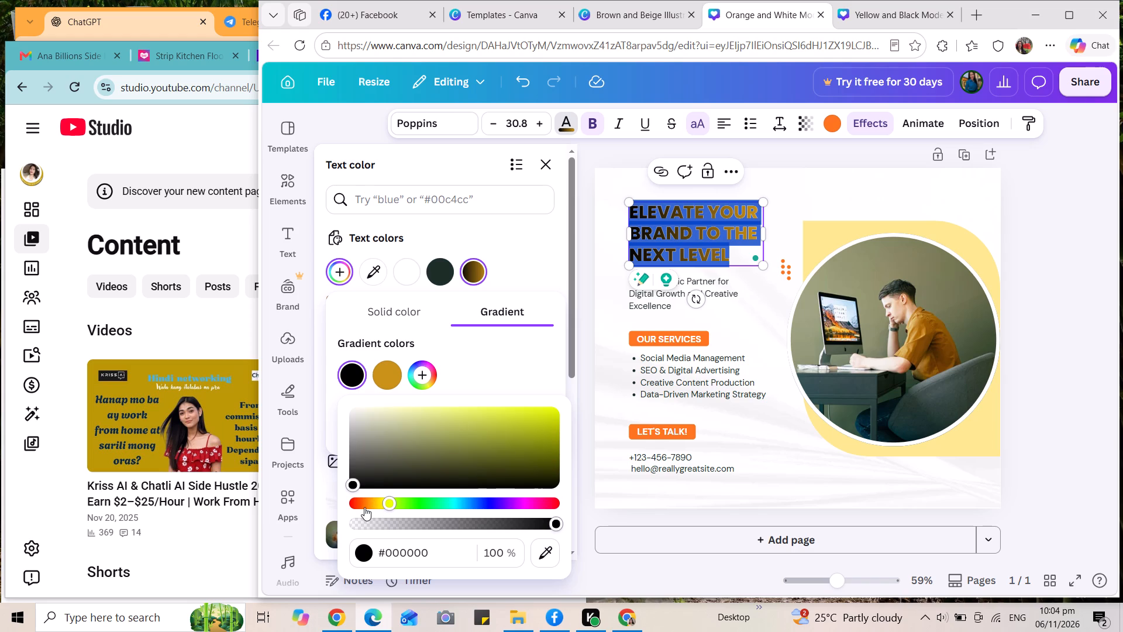
{"action": "left_click", "coordinate": [383, 503]}
{"action": "left_click_drag", "start_coordinate": [354, 478], "coordinate": [503, 435]}
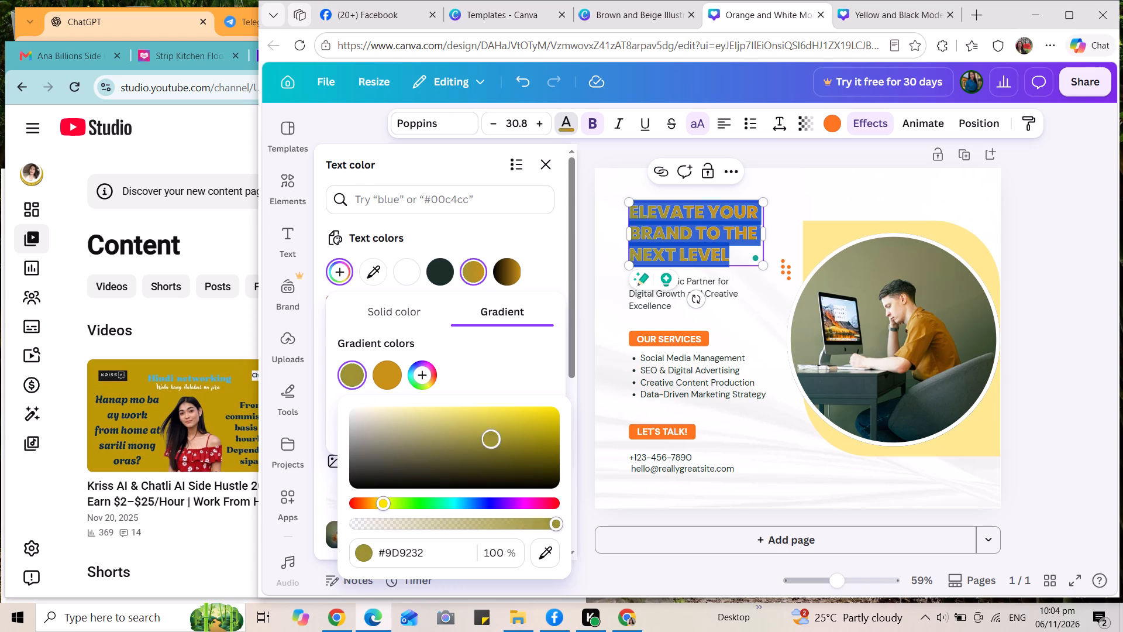
{"action": "left_click_drag", "start_coordinate": [503, 435], "coordinate": [526, 432]}
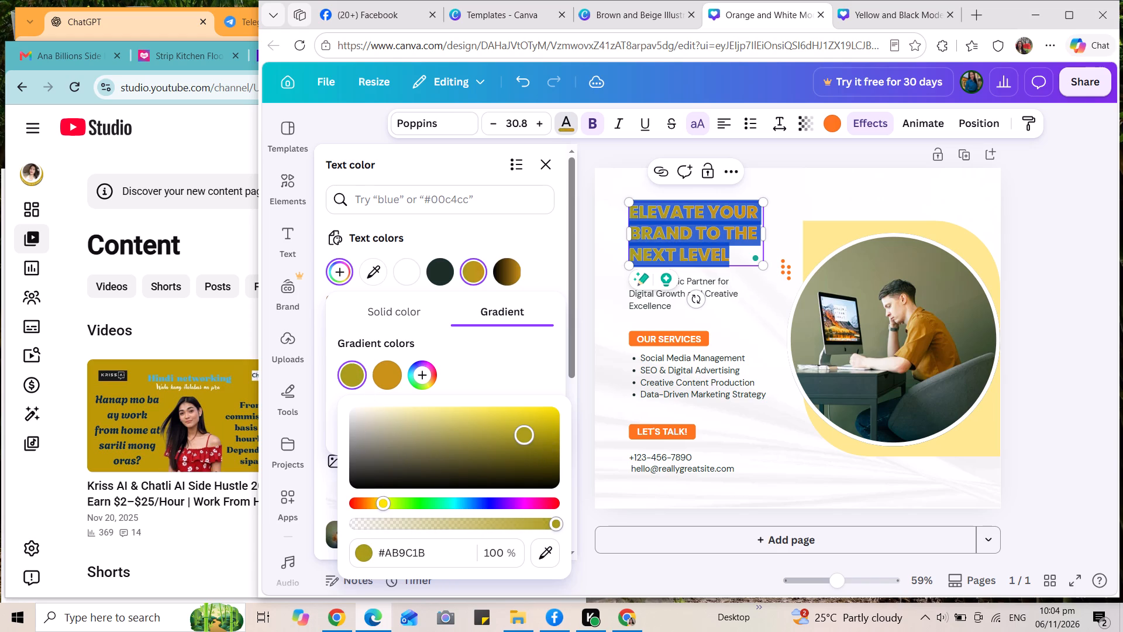
{"action": "left_click_drag", "start_coordinate": [526, 432], "coordinate": [515, 425]}
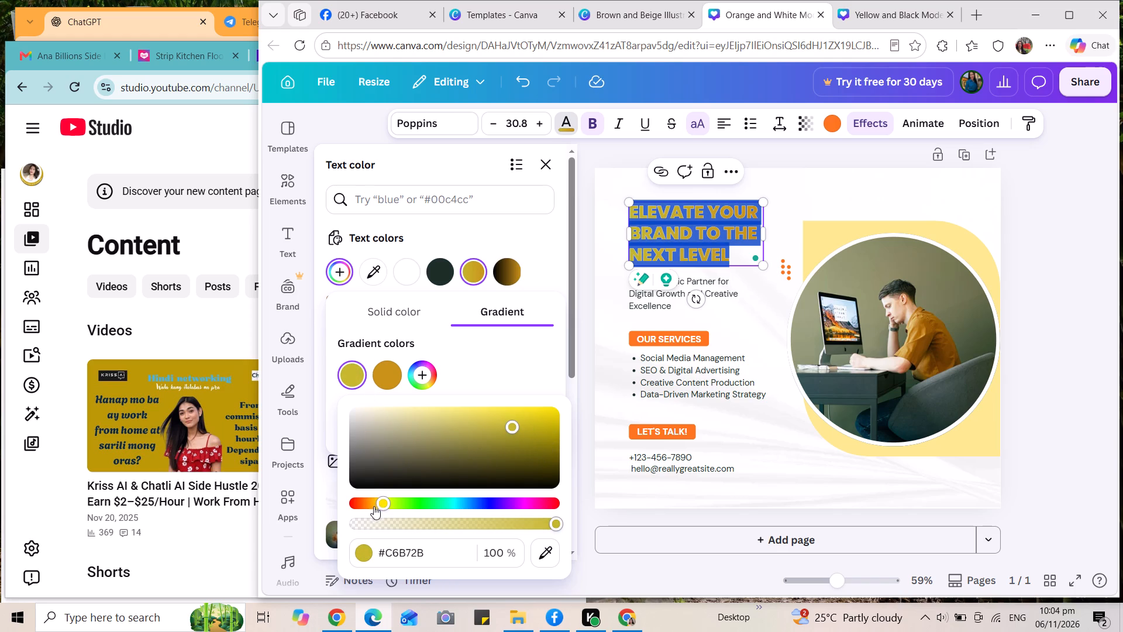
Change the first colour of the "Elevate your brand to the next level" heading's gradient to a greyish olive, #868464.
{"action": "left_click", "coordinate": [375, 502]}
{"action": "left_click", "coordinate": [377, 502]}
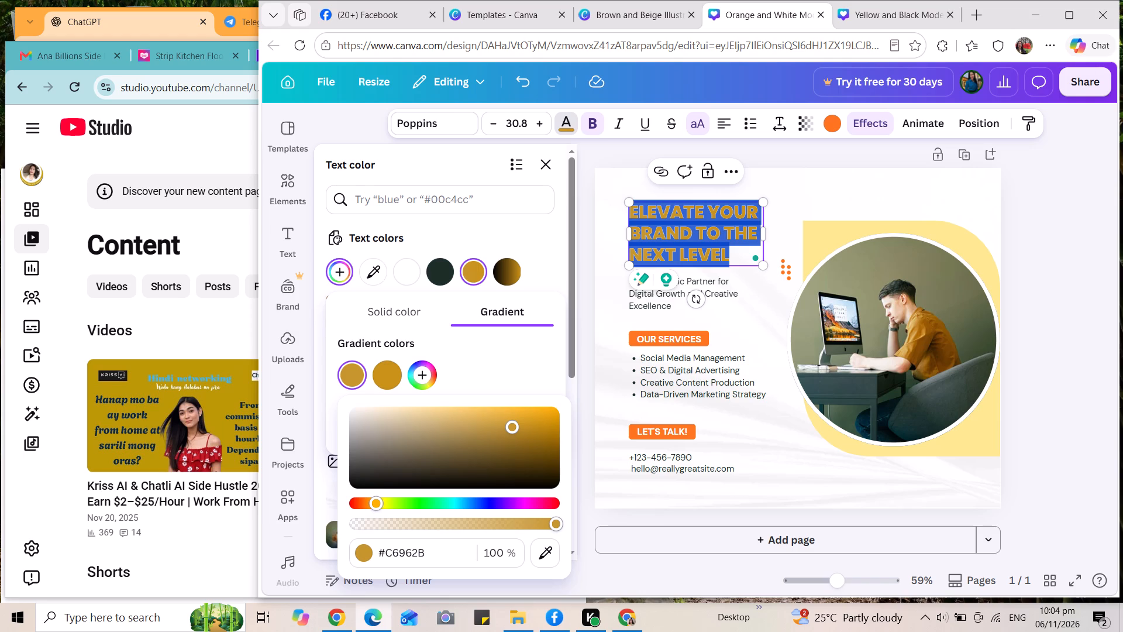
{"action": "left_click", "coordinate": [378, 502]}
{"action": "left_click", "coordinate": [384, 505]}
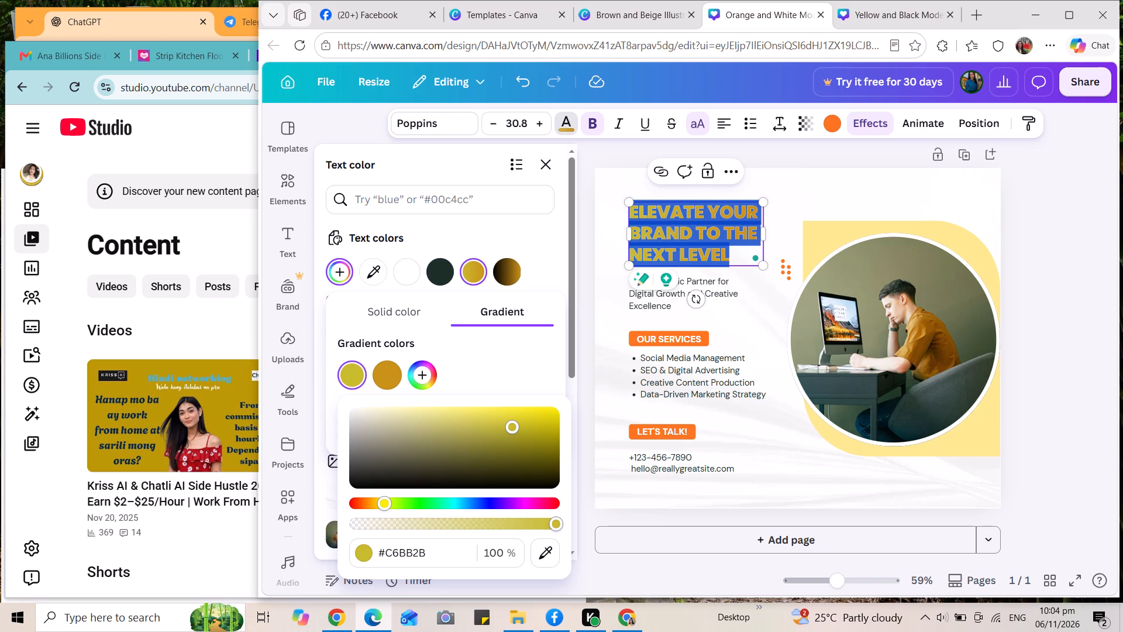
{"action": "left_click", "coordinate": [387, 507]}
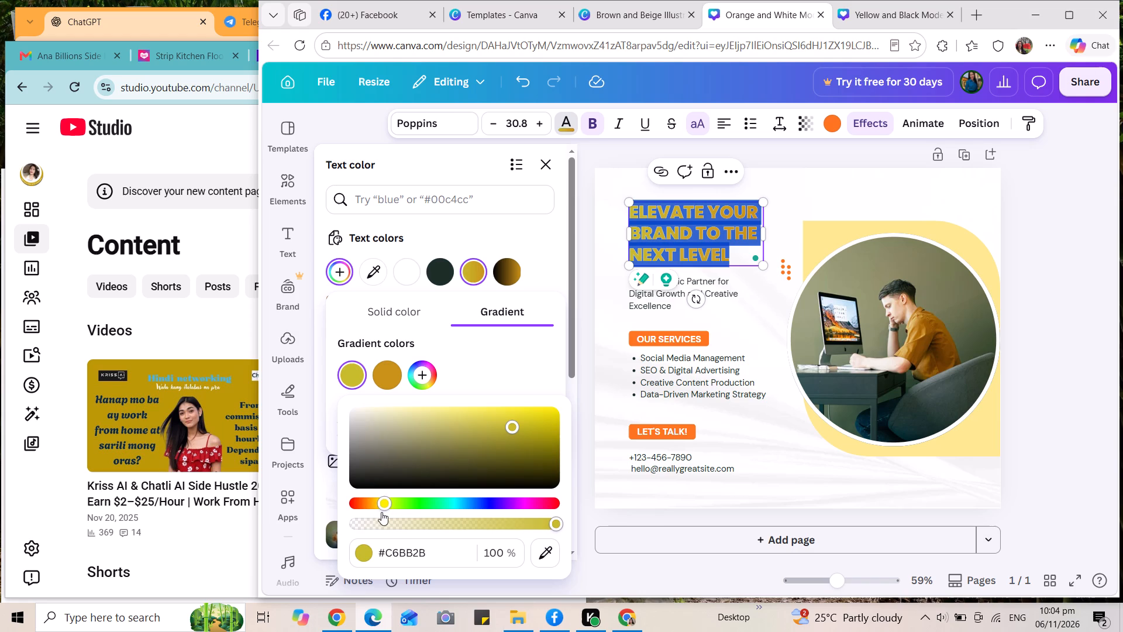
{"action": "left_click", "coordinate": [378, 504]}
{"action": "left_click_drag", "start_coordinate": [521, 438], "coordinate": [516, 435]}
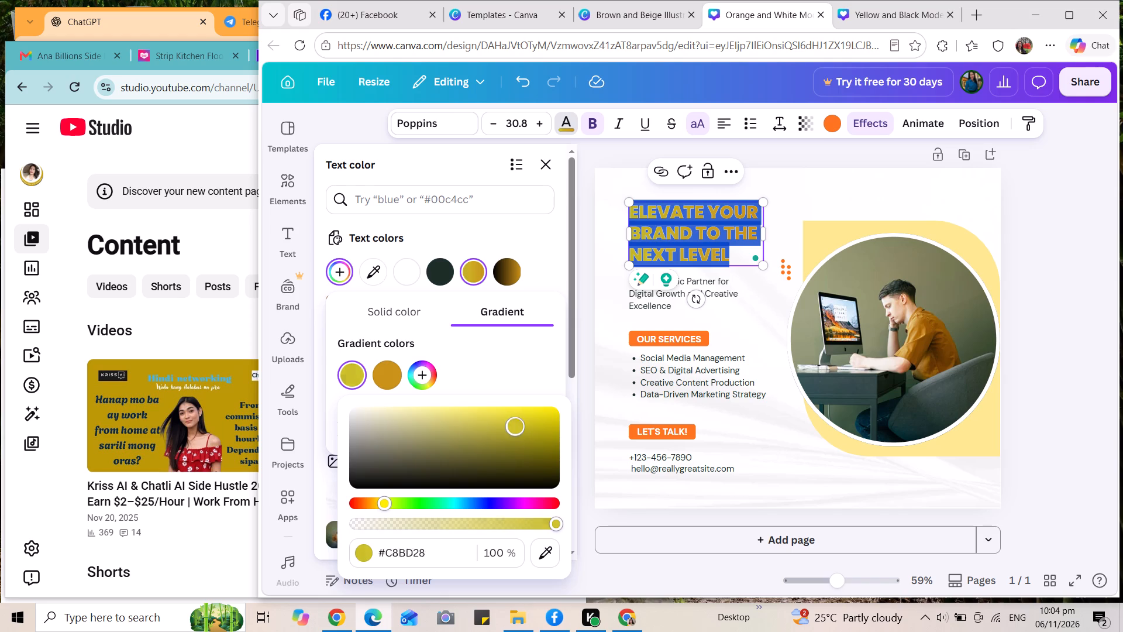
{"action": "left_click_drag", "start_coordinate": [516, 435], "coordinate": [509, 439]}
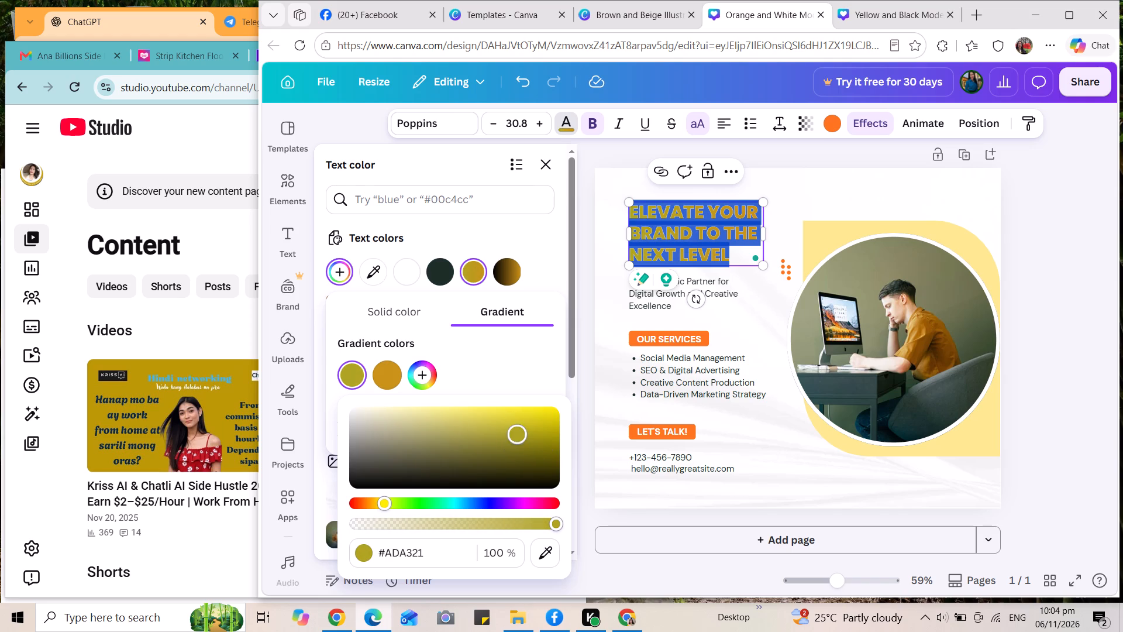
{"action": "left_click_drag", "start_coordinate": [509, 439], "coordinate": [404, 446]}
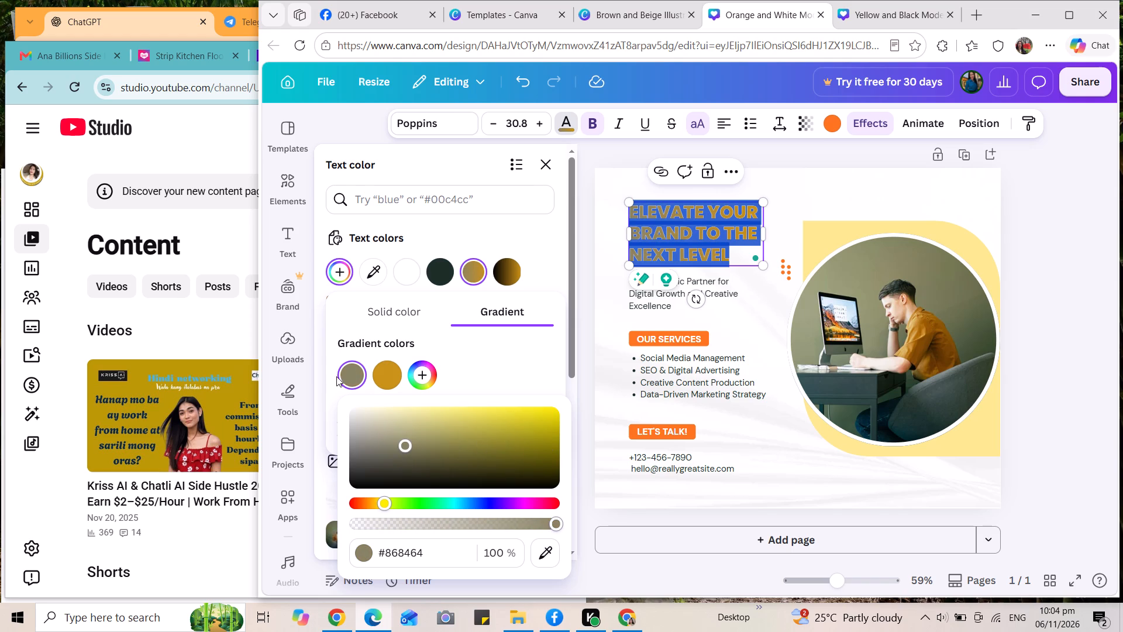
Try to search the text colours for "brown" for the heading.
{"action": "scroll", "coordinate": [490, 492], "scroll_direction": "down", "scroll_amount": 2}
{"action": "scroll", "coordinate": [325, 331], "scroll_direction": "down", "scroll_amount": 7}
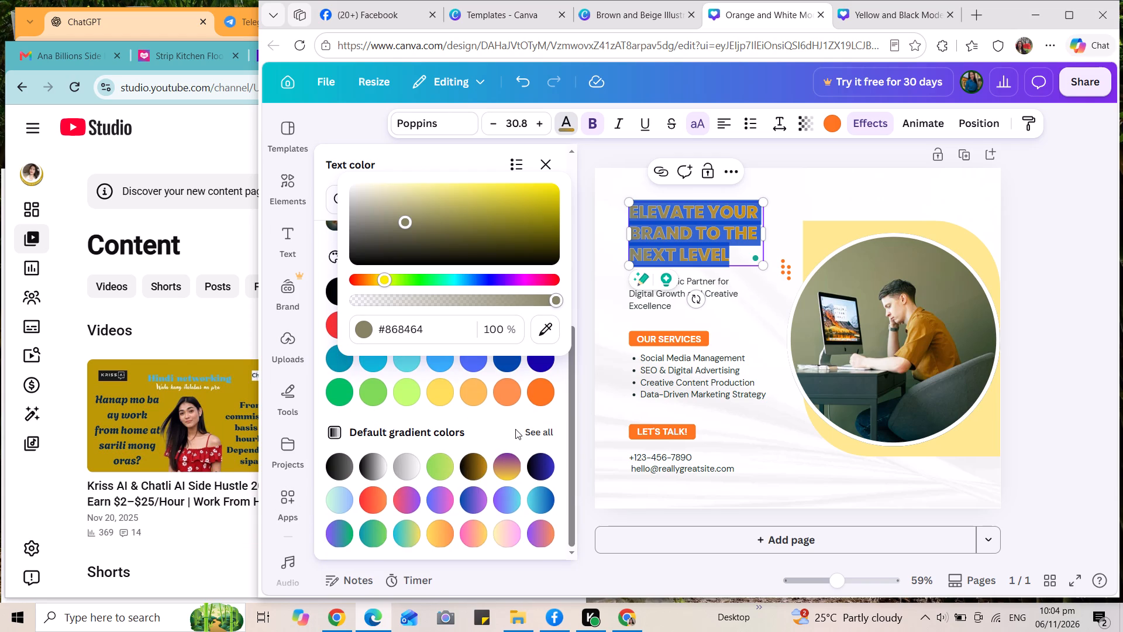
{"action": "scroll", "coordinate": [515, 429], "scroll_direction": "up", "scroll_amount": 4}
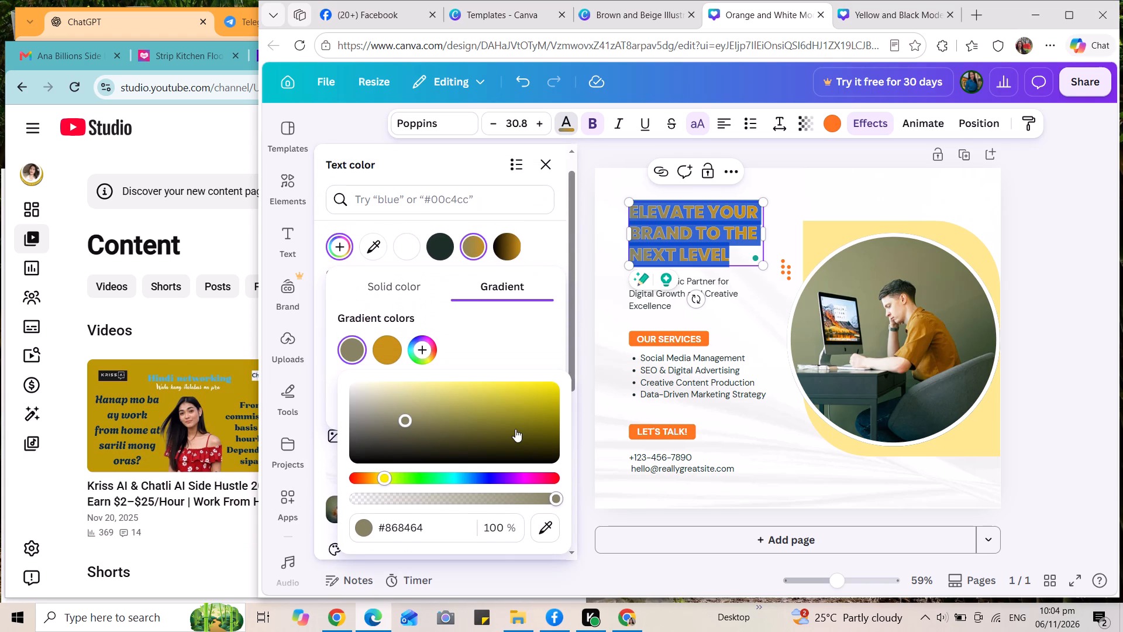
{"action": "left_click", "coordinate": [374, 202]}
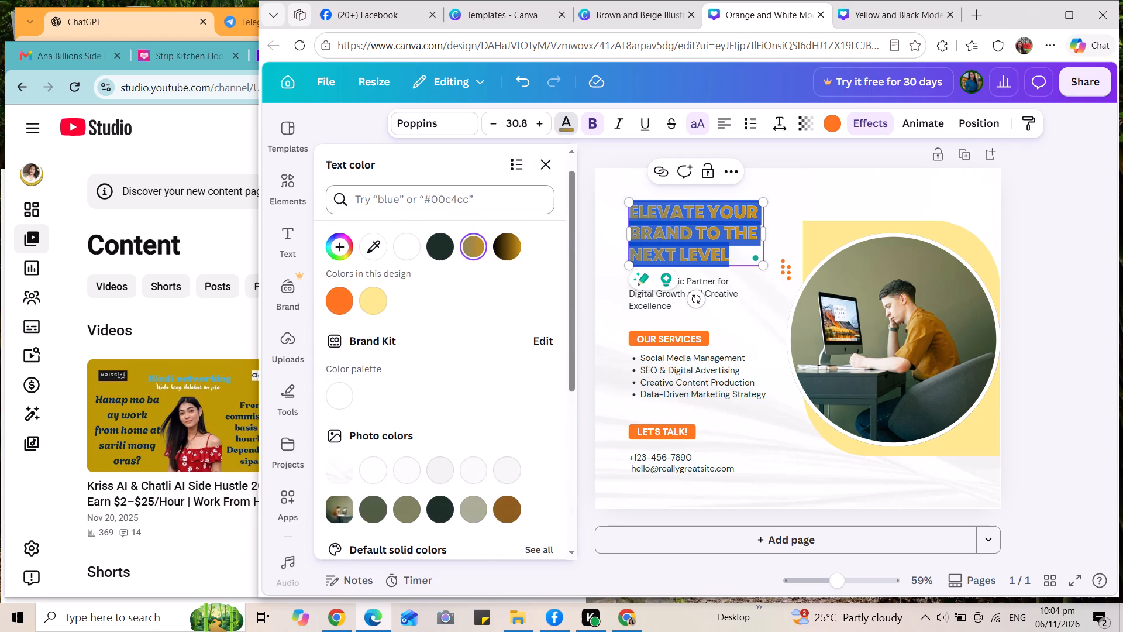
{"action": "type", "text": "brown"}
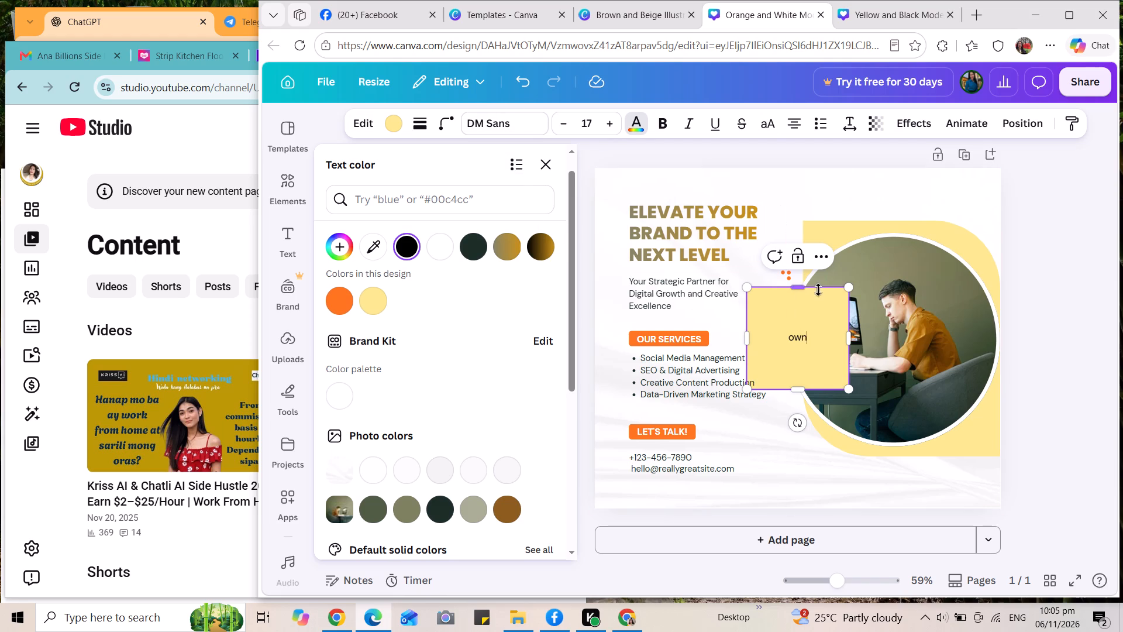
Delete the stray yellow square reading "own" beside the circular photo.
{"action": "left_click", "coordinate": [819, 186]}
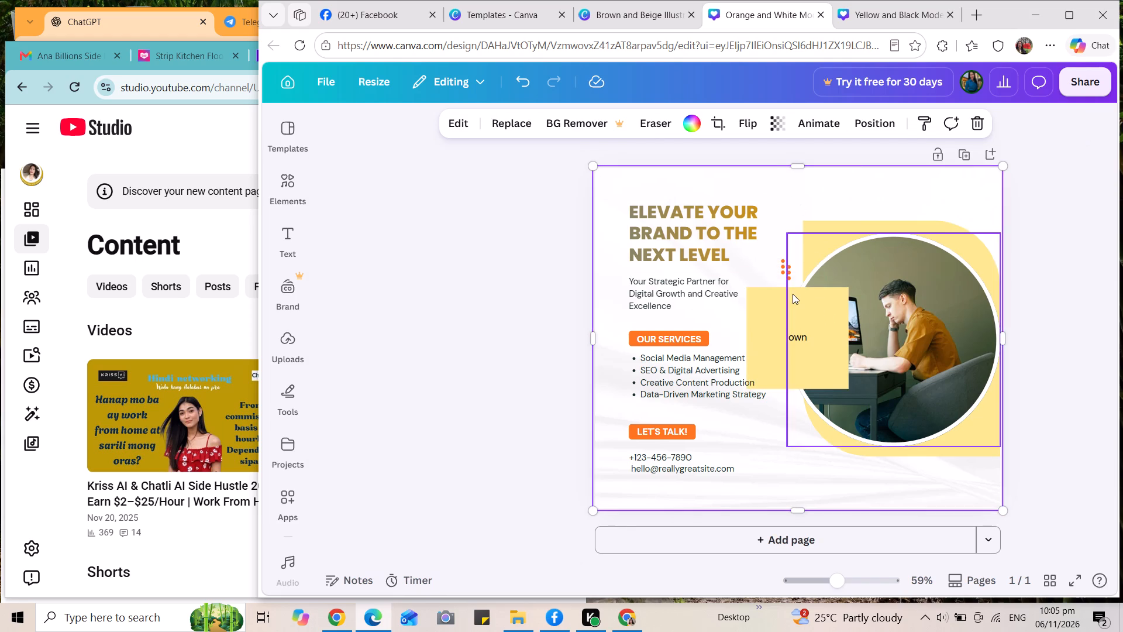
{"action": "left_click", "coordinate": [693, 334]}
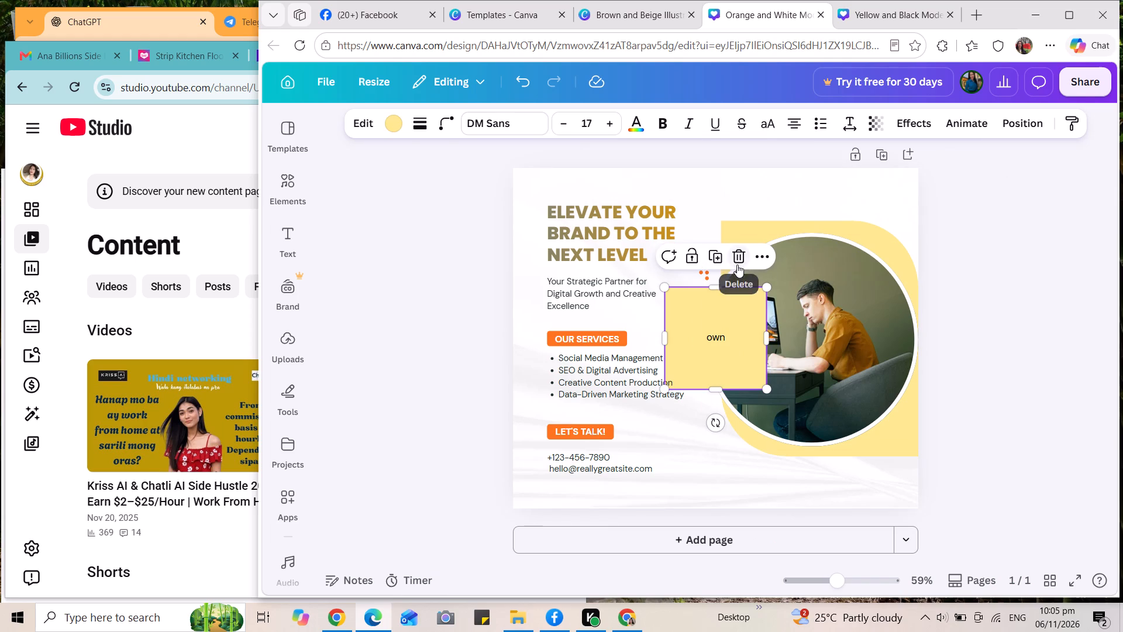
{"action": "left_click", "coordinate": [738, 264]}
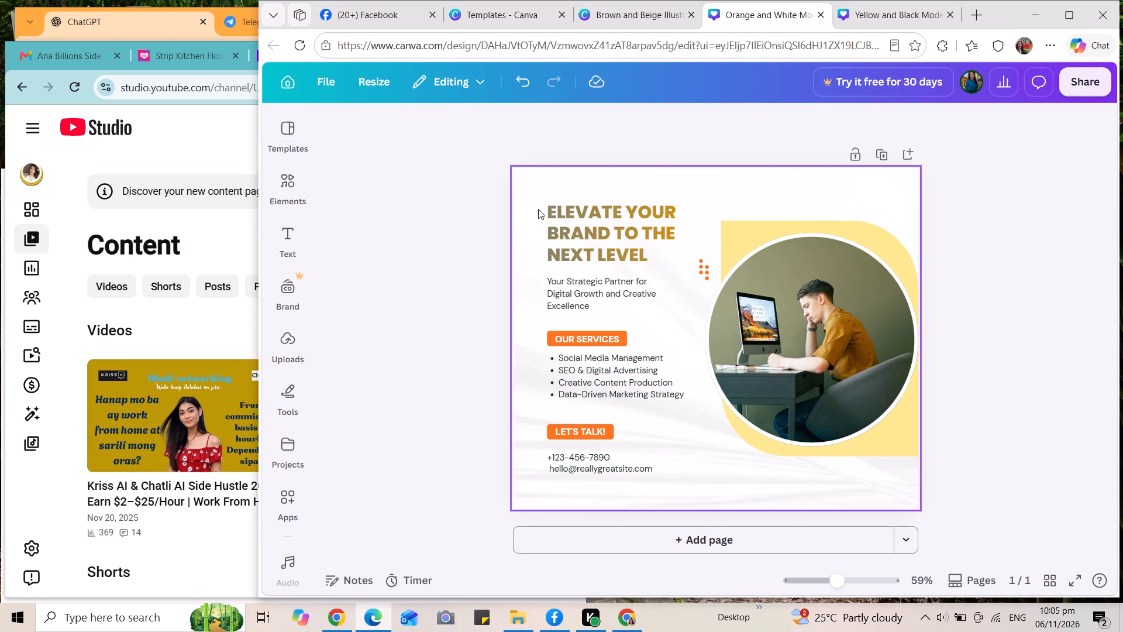
Recolour the whole "Elevate your brand to the next level" heading with the default solid yellow #ffde59.
{"action": "left_click", "coordinate": [601, 242]}
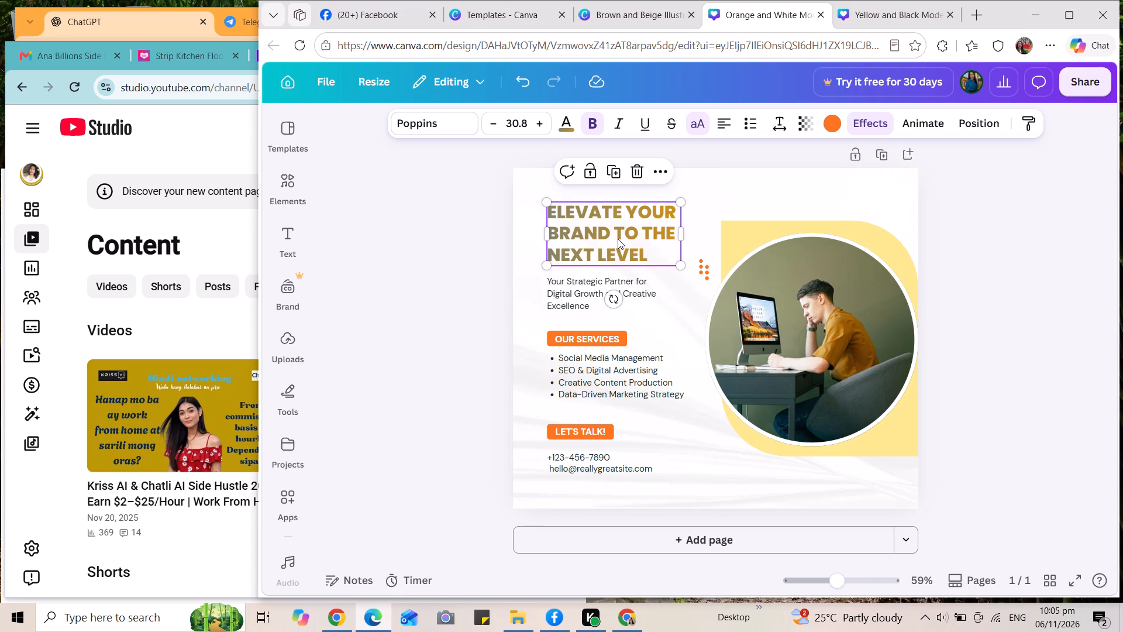
{"action": "double_click", "coordinate": [654, 253]}
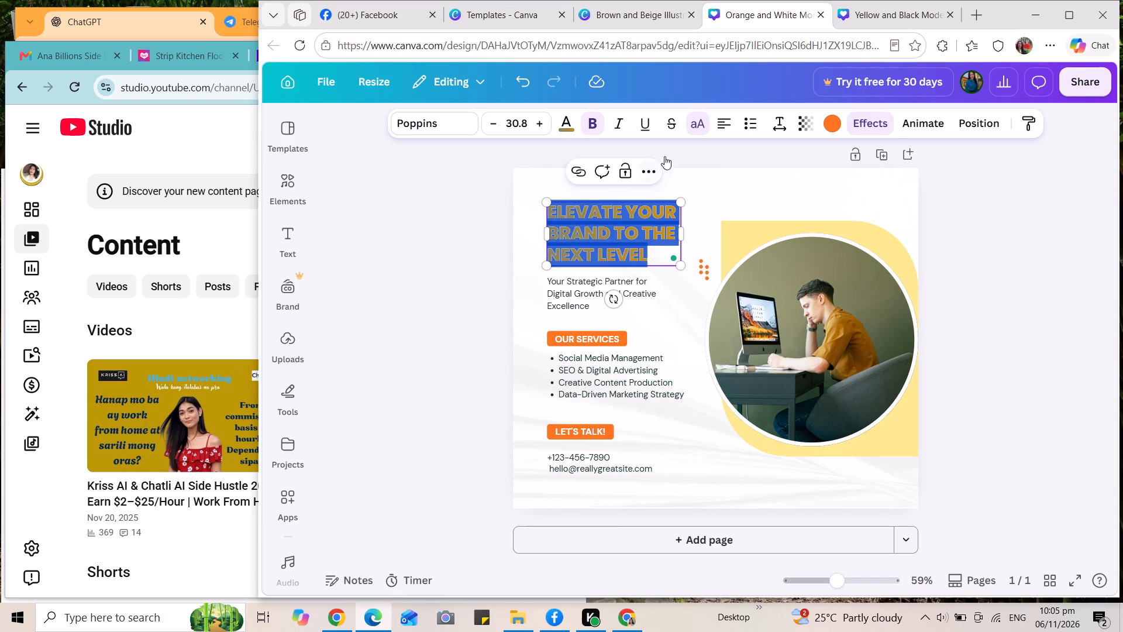
{"action": "left_click", "coordinate": [566, 130]}
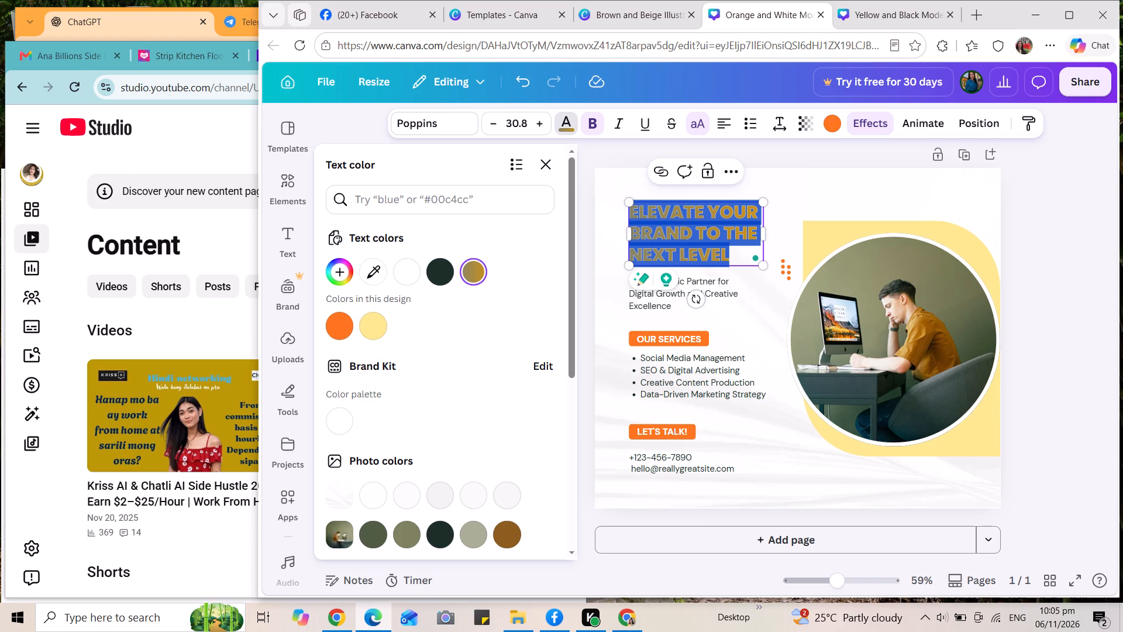
{"action": "left_click", "coordinate": [420, 200]}
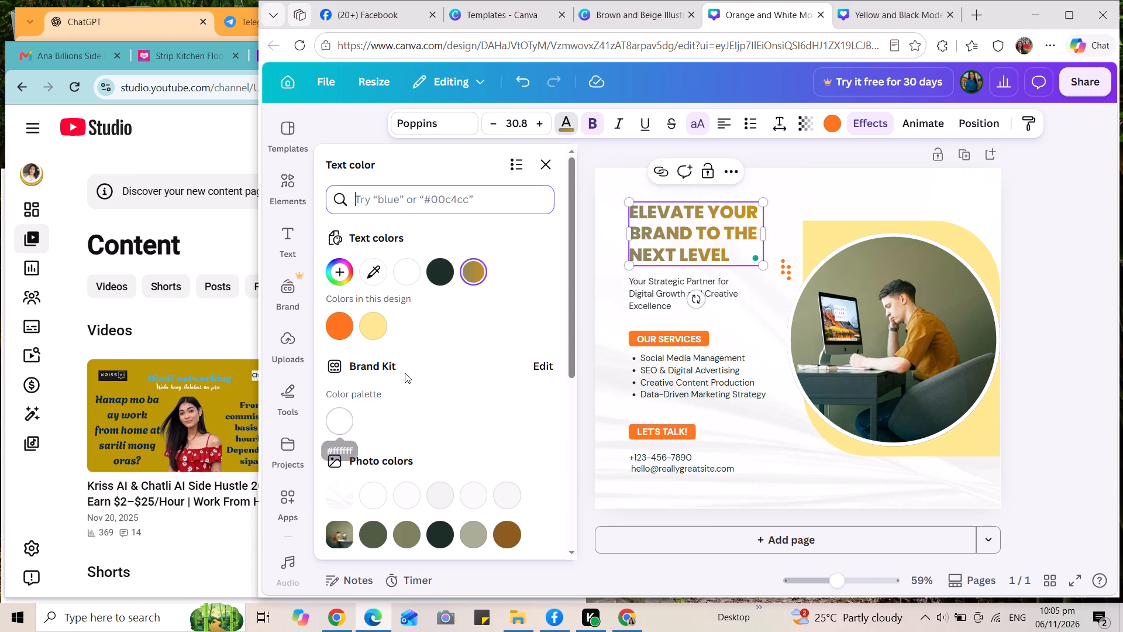
{"action": "scroll", "coordinate": [446, 410], "scroll_direction": "down", "scroll_amount": 3}
{"action": "left_click", "coordinate": [447, 490]}
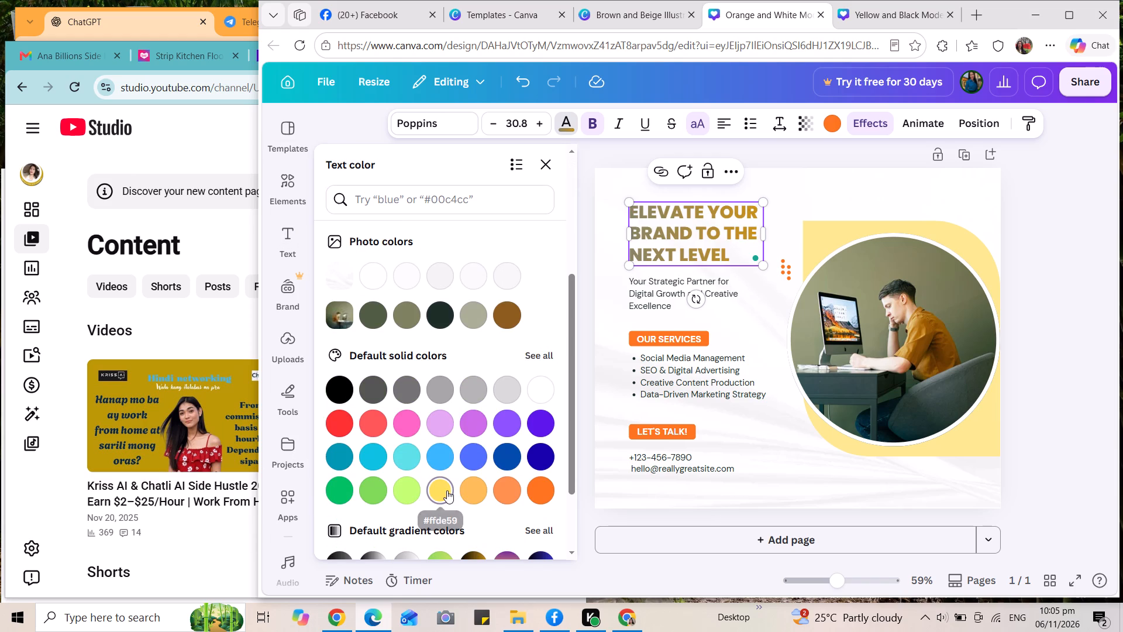
Fine-tune the heading's solid colour to a deeper golden yellow, #E0B508, and deselect the heading.
{"action": "scroll", "coordinate": [423, 333], "scroll_direction": "up", "scroll_amount": 4}
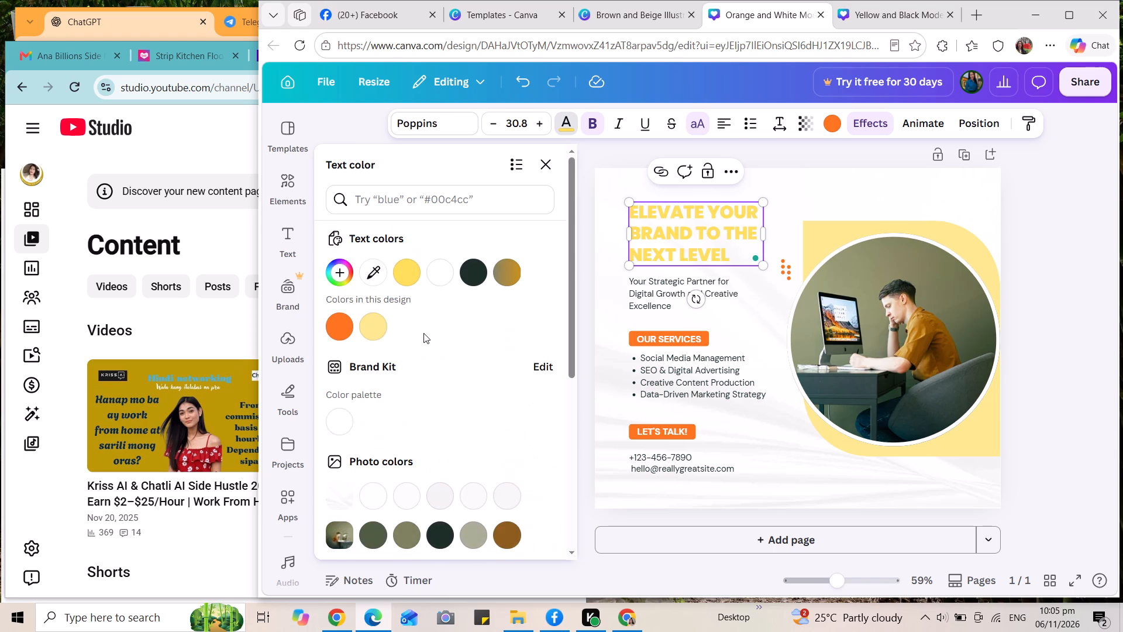
{"action": "left_click", "coordinate": [340, 266]}
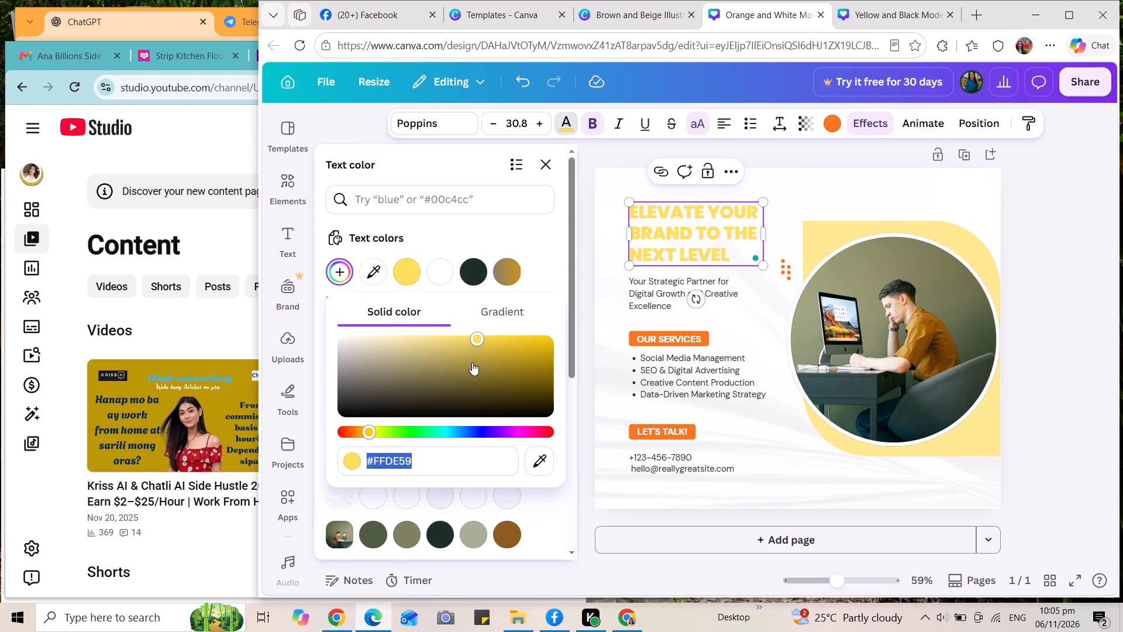
{"action": "left_click_drag", "start_coordinate": [481, 334], "coordinate": [519, 355]}
{"action": "left_click_drag", "start_coordinate": [478, 338], "coordinate": [514, 343]}
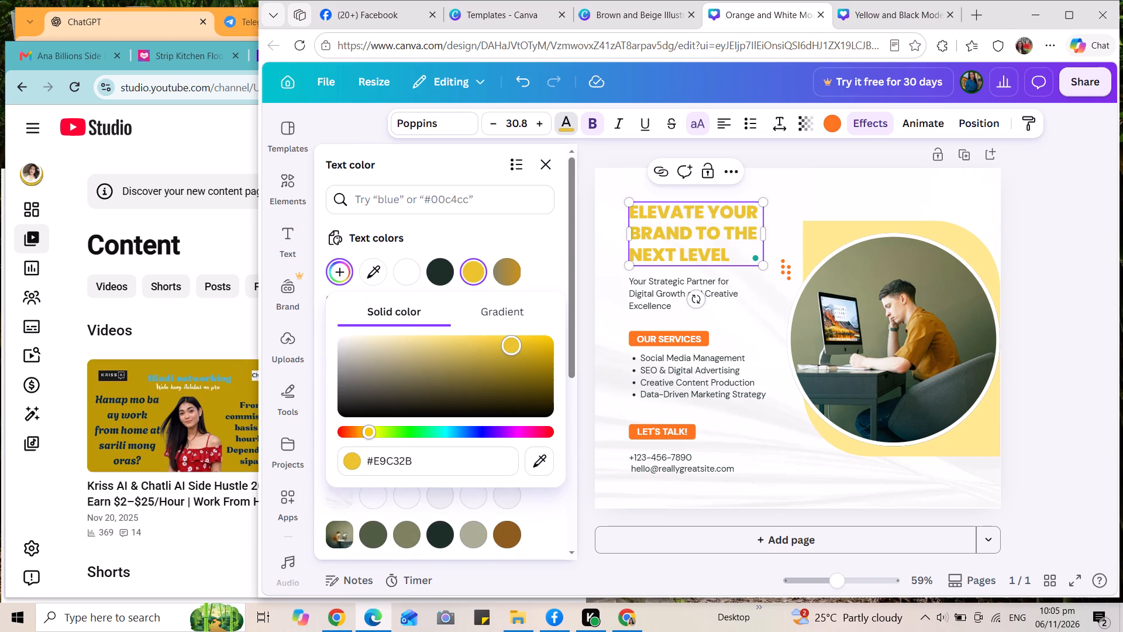
{"action": "left_click_drag", "start_coordinate": [514, 343], "coordinate": [522, 358]}
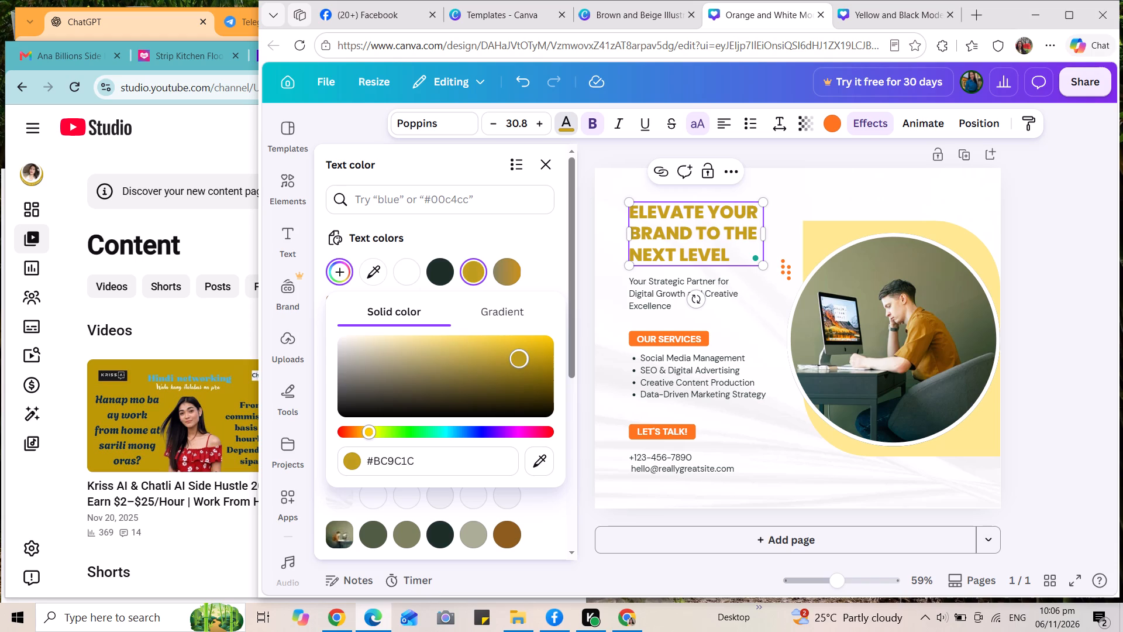
{"action": "left_click_drag", "start_coordinate": [522, 358], "coordinate": [505, 353]}
{"action": "left_click_drag", "start_coordinate": [505, 353], "coordinate": [545, 352]}
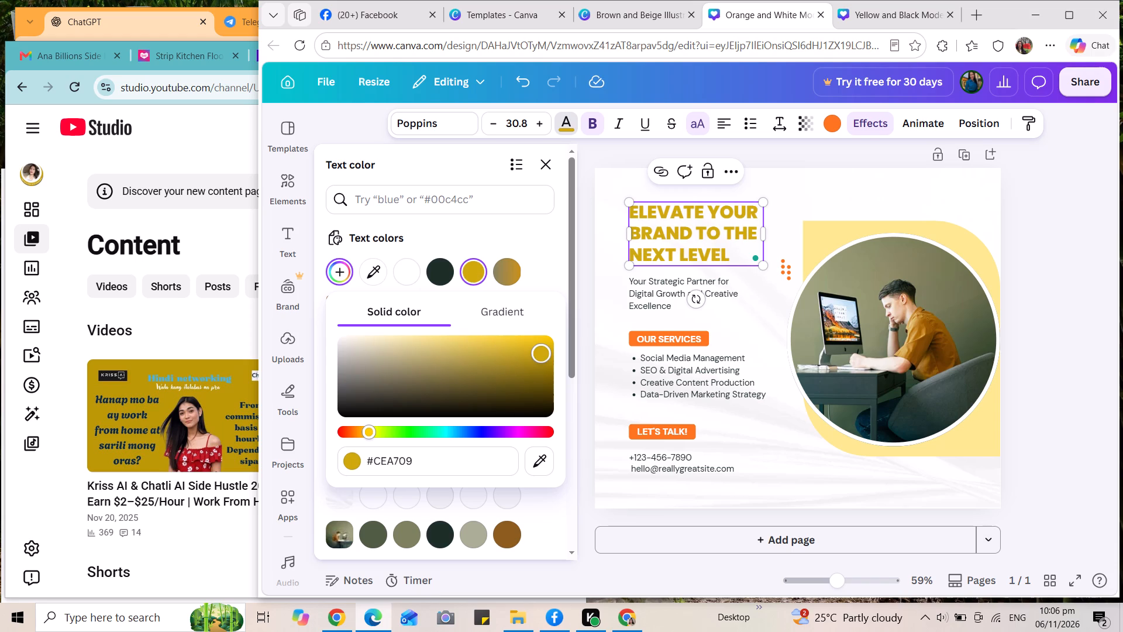
{"action": "left_click_drag", "start_coordinate": [545, 352], "coordinate": [545, 349]}
{"action": "left_click_drag", "start_coordinate": [545, 349], "coordinate": [546, 345]}
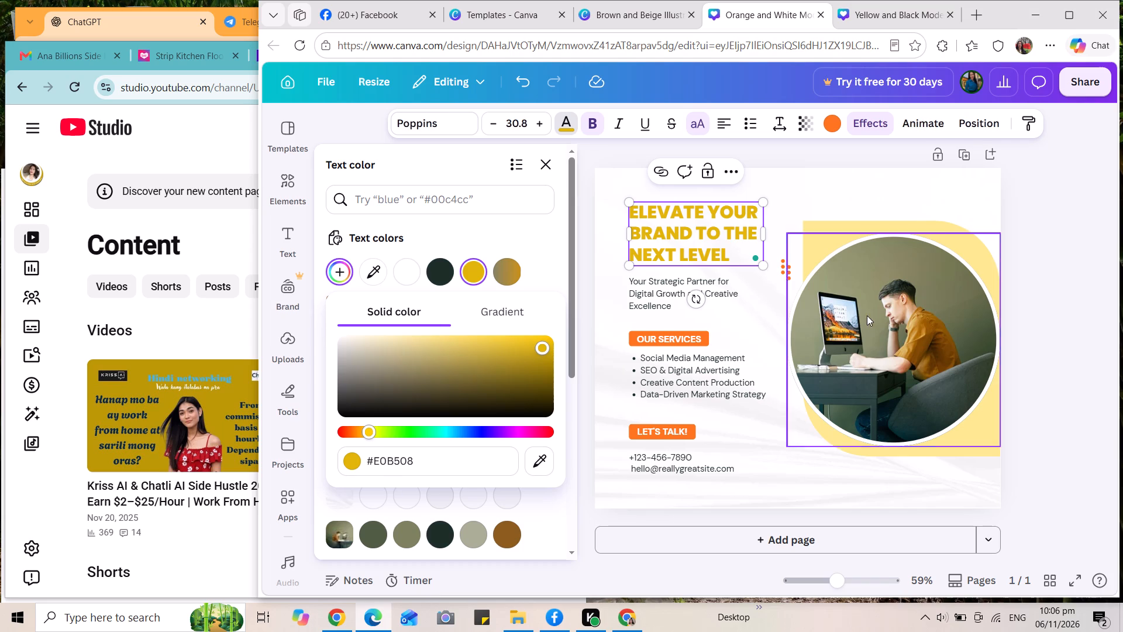
{"action": "left_click", "coordinate": [814, 185]}
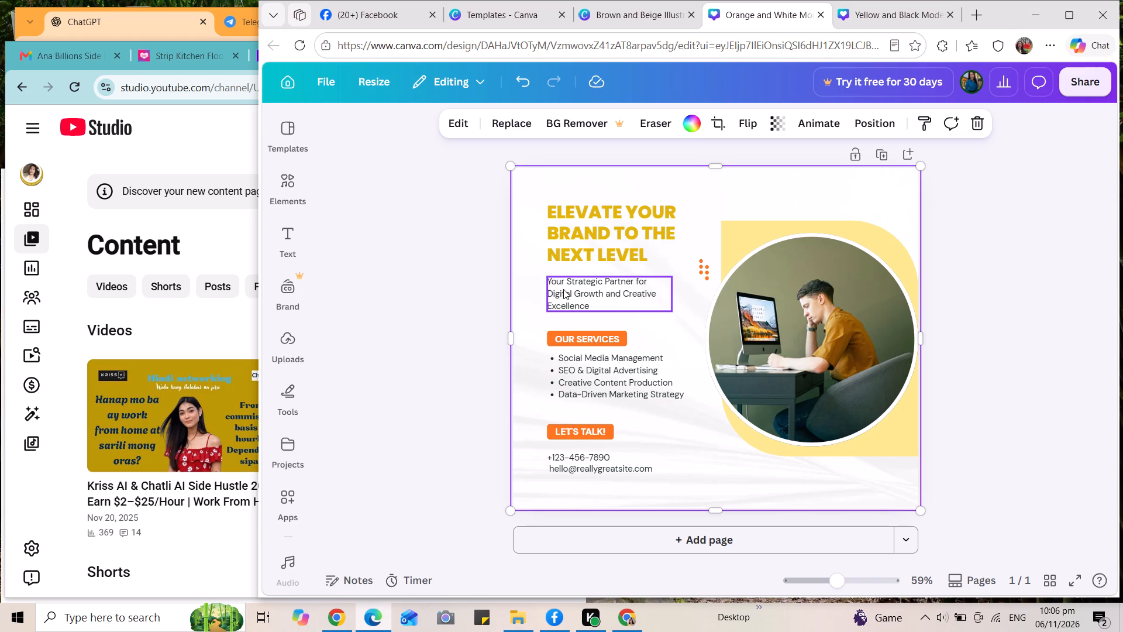
Delete the "Your Strategic Partner for Digital Growth and Creative Excellence" tagline below the heading.
{"action": "left_click", "coordinate": [563, 289]}
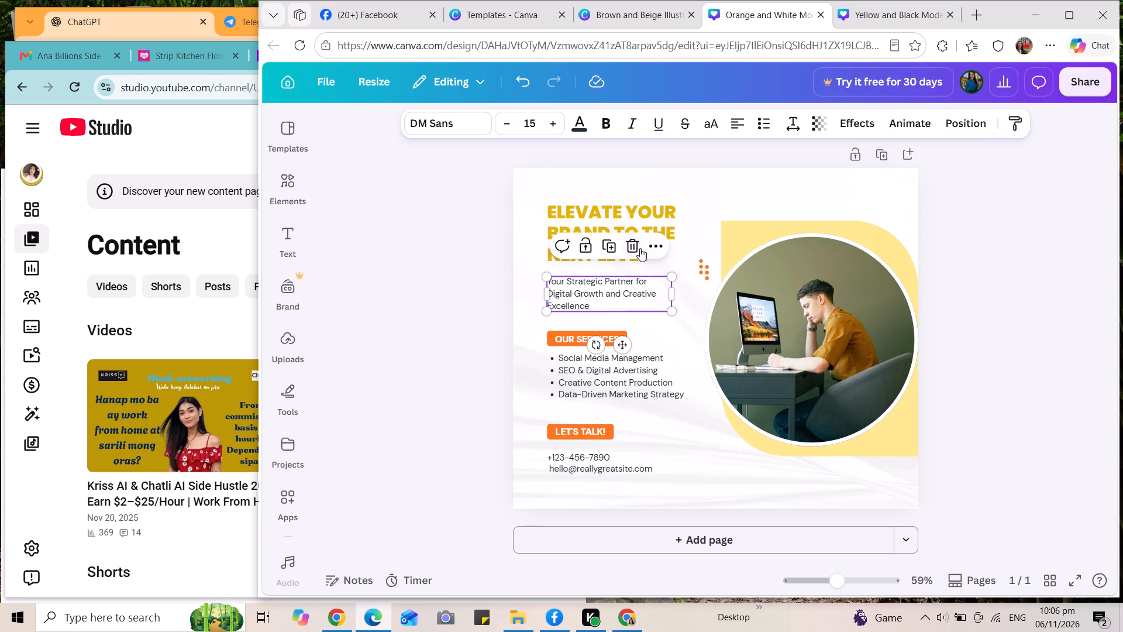
{"action": "left_click", "coordinate": [640, 248]}
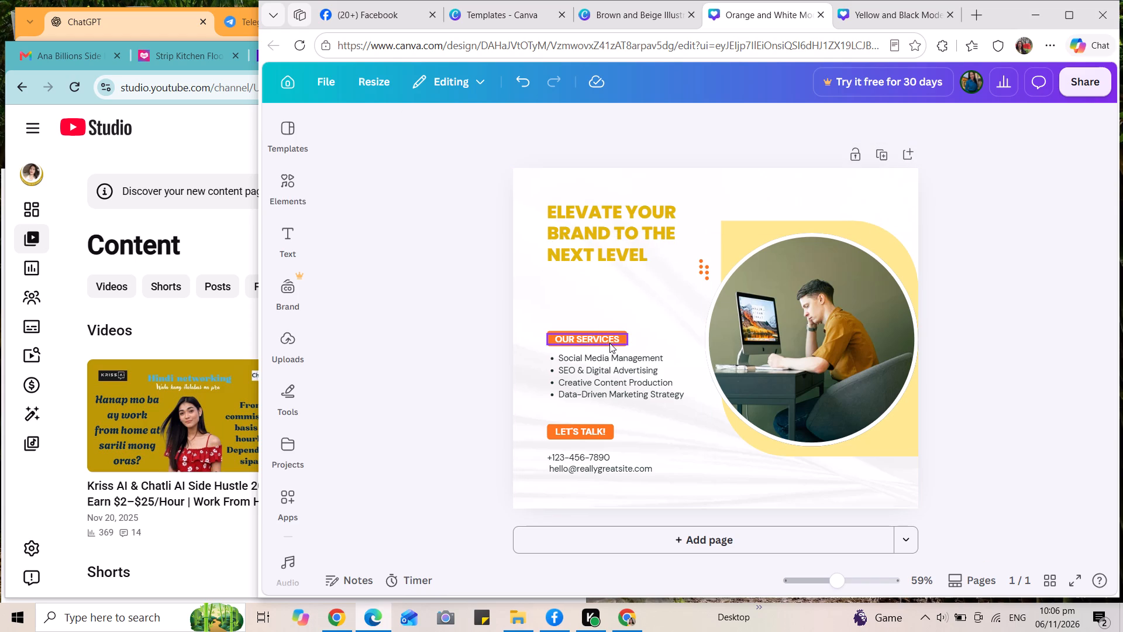
Delete the "Our Services" section: its title text, the orange box behind the title and the bulleted services list.
{"action": "left_click", "coordinate": [609, 343]}
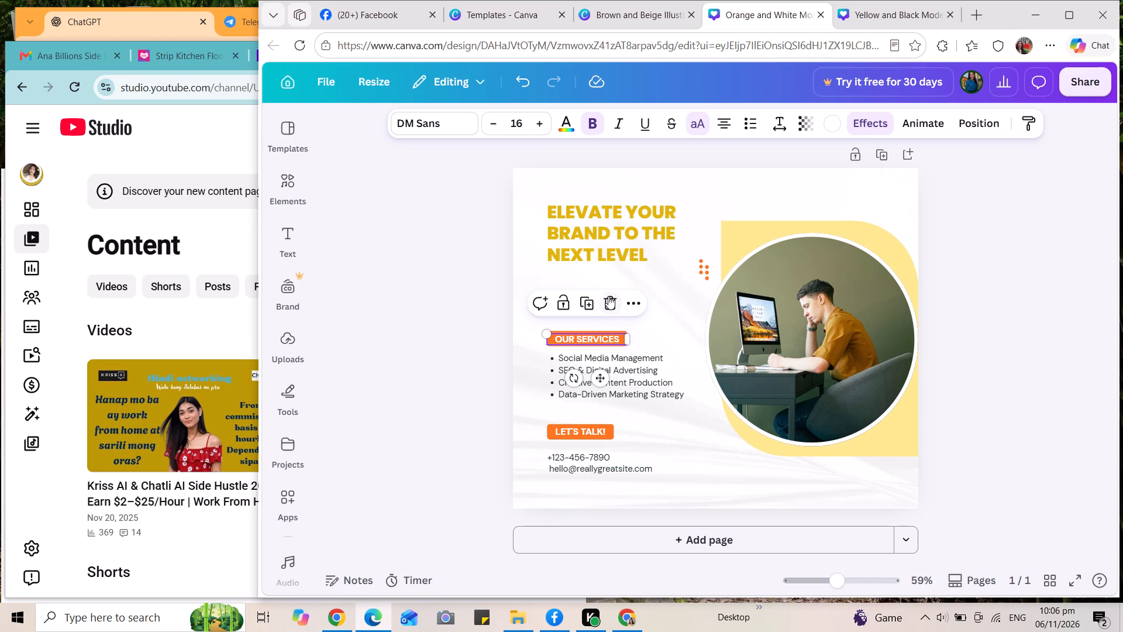
{"action": "left_click", "coordinate": [613, 301]}
{"action": "left_click", "coordinate": [608, 336]}
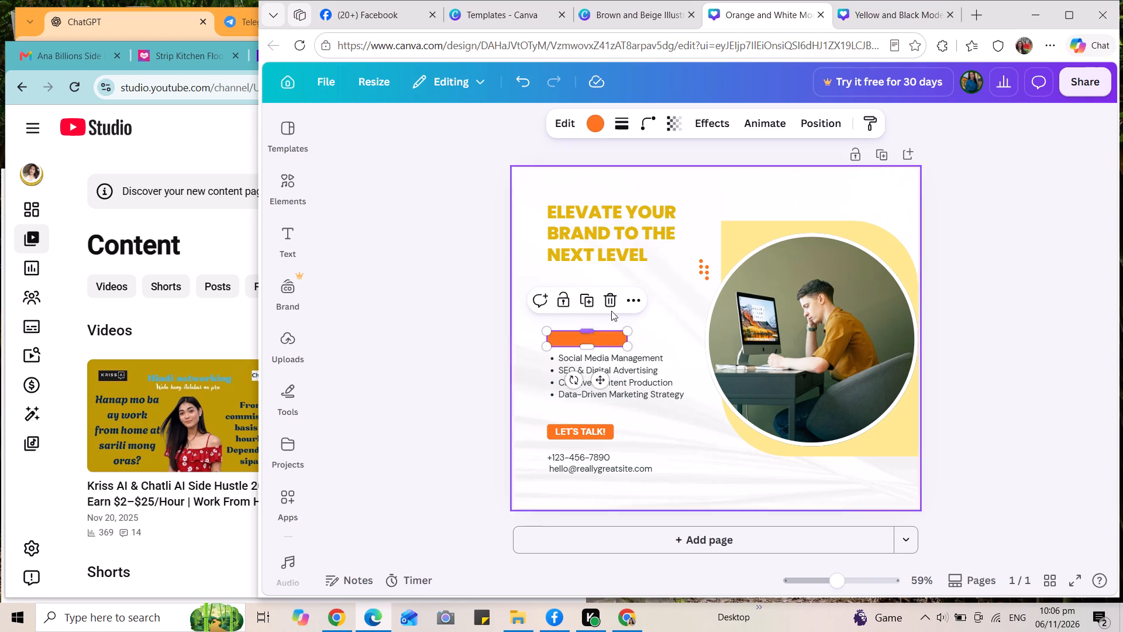
{"action": "left_click", "coordinate": [612, 304]}
{"action": "left_click", "coordinate": [601, 362]}
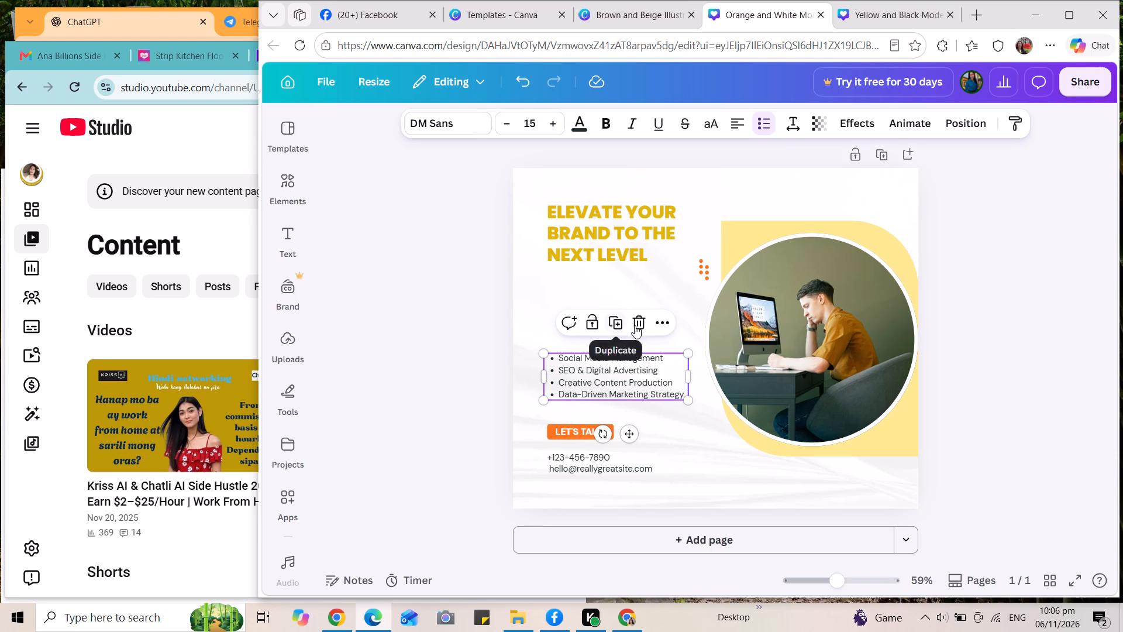
{"action": "left_click", "coordinate": [639, 324]}
Delete the "Let's Talk!" call-to-action text and the orange box behind it.
{"action": "left_click", "coordinate": [581, 438]}
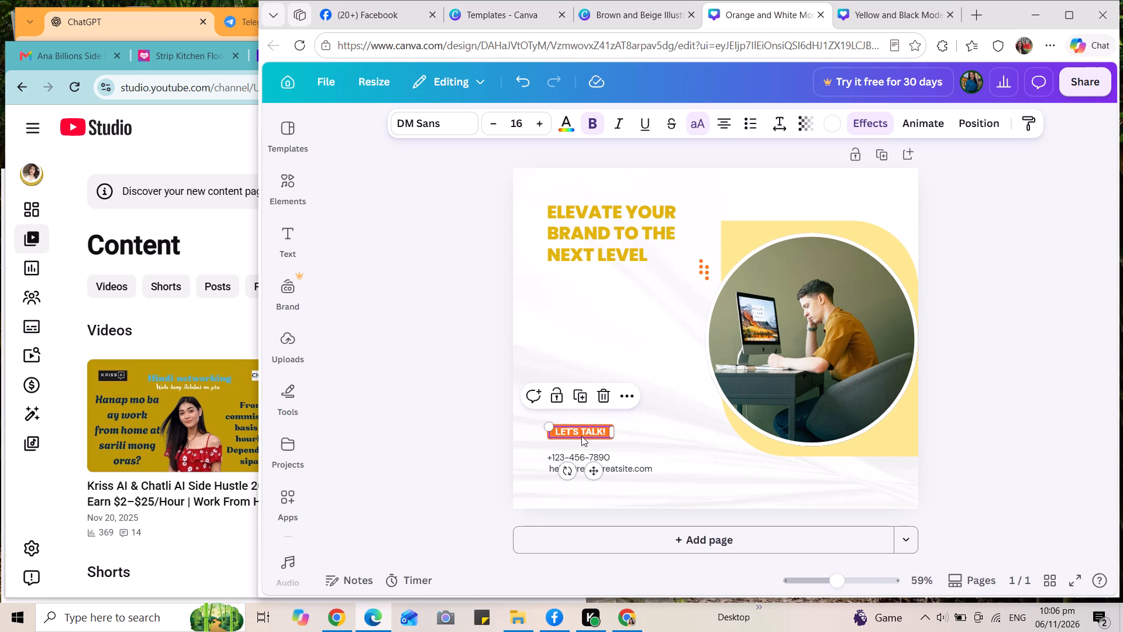
{"action": "left_click", "coordinate": [602, 401]}
{"action": "left_click", "coordinate": [594, 431]}
{"action": "left_click", "coordinate": [605, 404]}
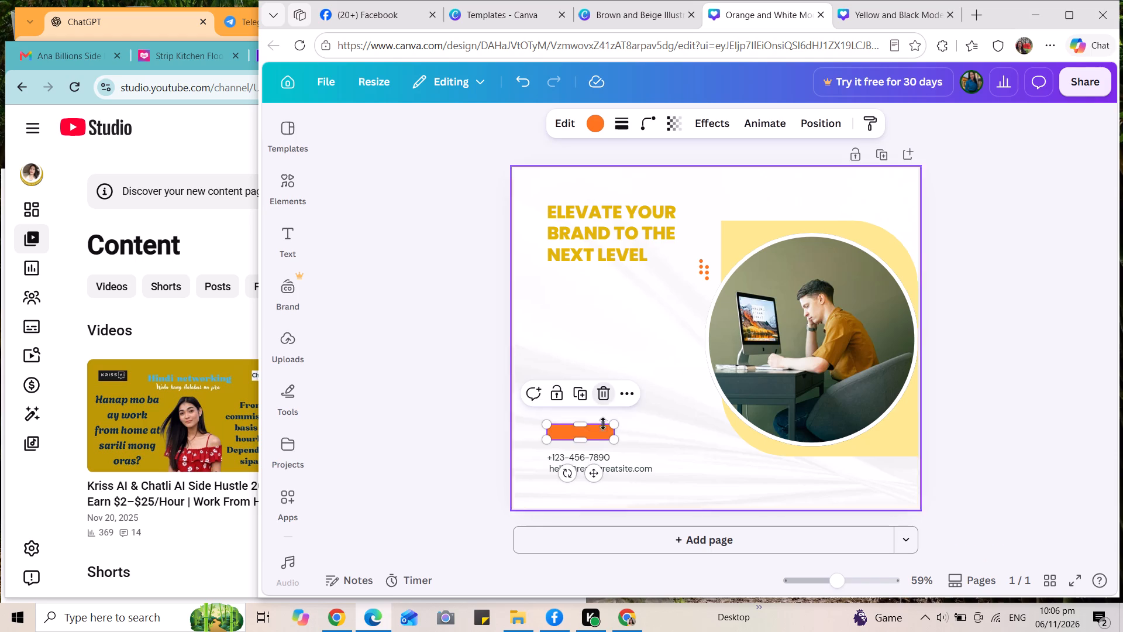
{"action": "left_click", "coordinate": [602, 399]}
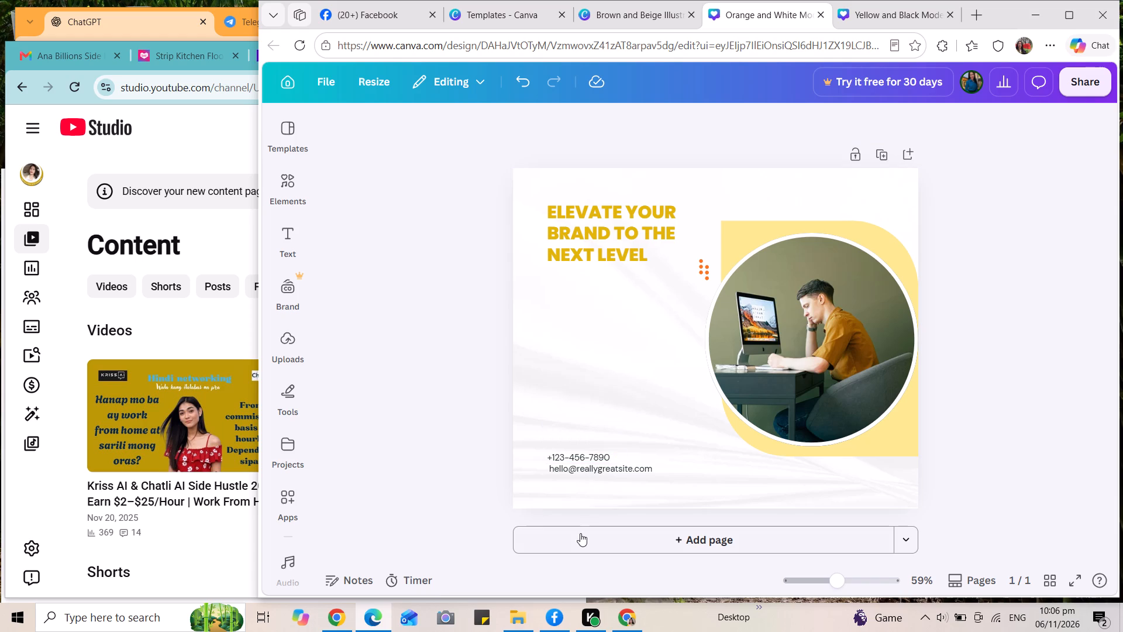
Delete the placeholder email and phone number lines at the bottom of the design.
{"action": "left_click", "coordinate": [597, 462]}
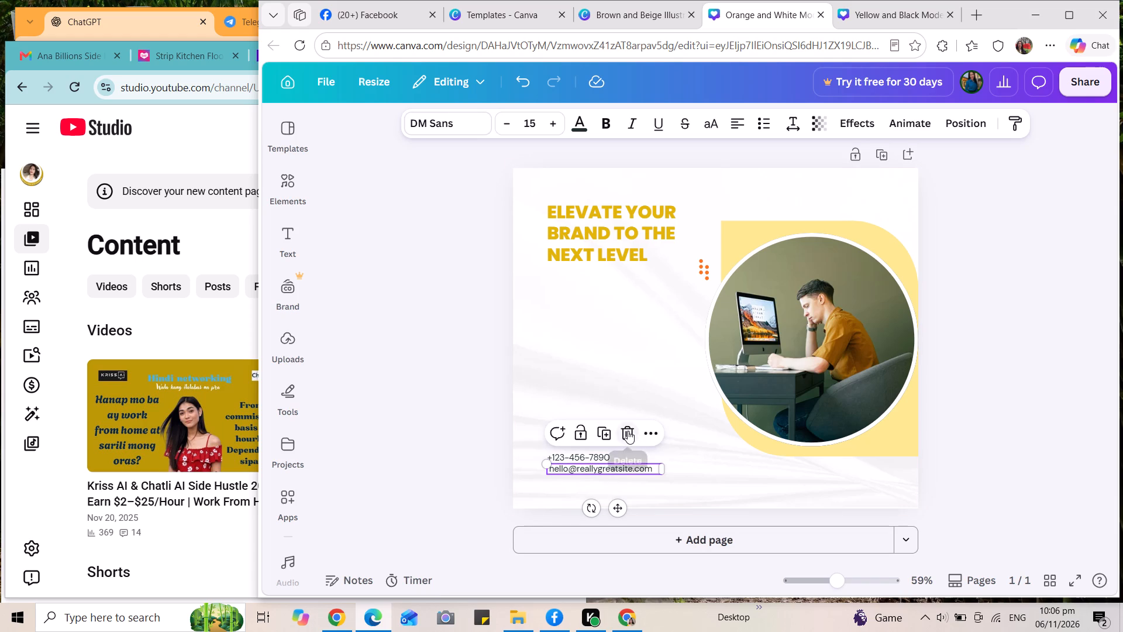
{"action": "left_click", "coordinate": [628, 431]}
{"action": "left_click", "coordinate": [587, 451]}
{"action": "left_click", "coordinate": [609, 412]}
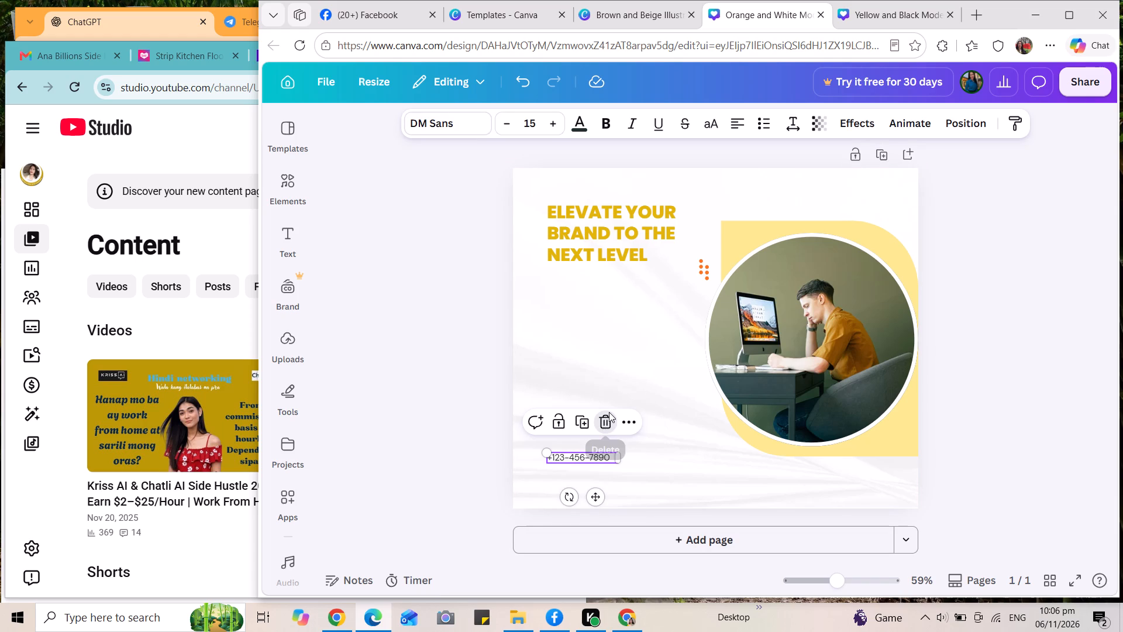
Move the "Elevate your brand to the next level" heading down to about mid-height of the page.
{"action": "left_click_drag", "start_coordinate": [621, 209], "coordinate": [622, 303]}
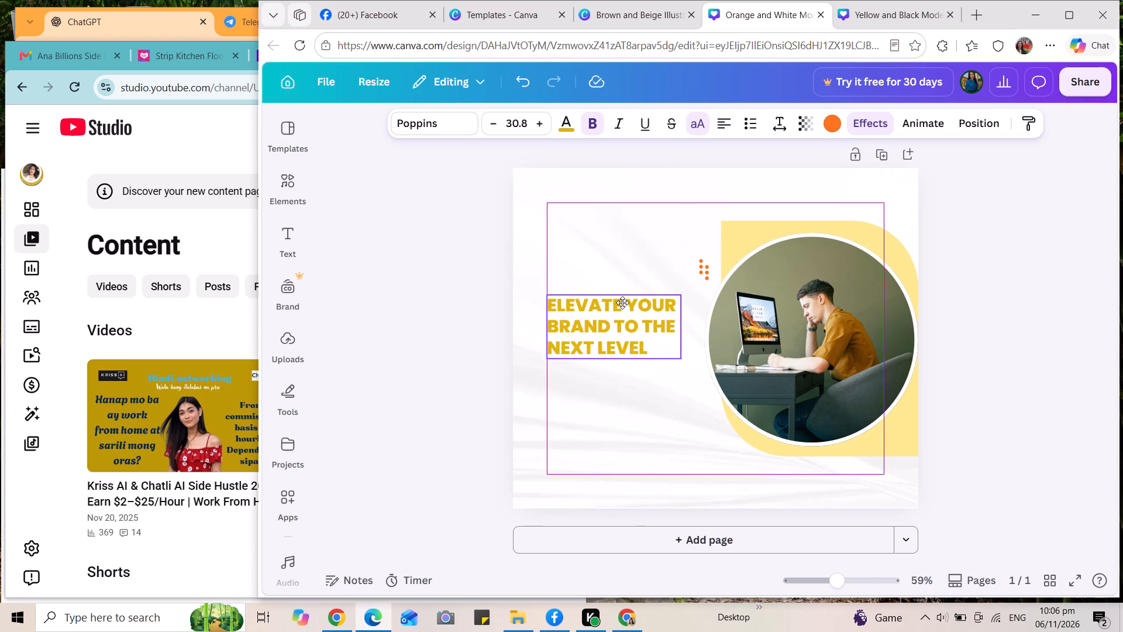
{"action": "left_click_drag", "start_coordinate": [622, 303], "coordinate": [625, 304]}
Recolour the small orange dots graphic beside the photo with the heading's golden yellow from the design colours, and deselect it.
{"action": "left_click", "coordinate": [700, 265]}
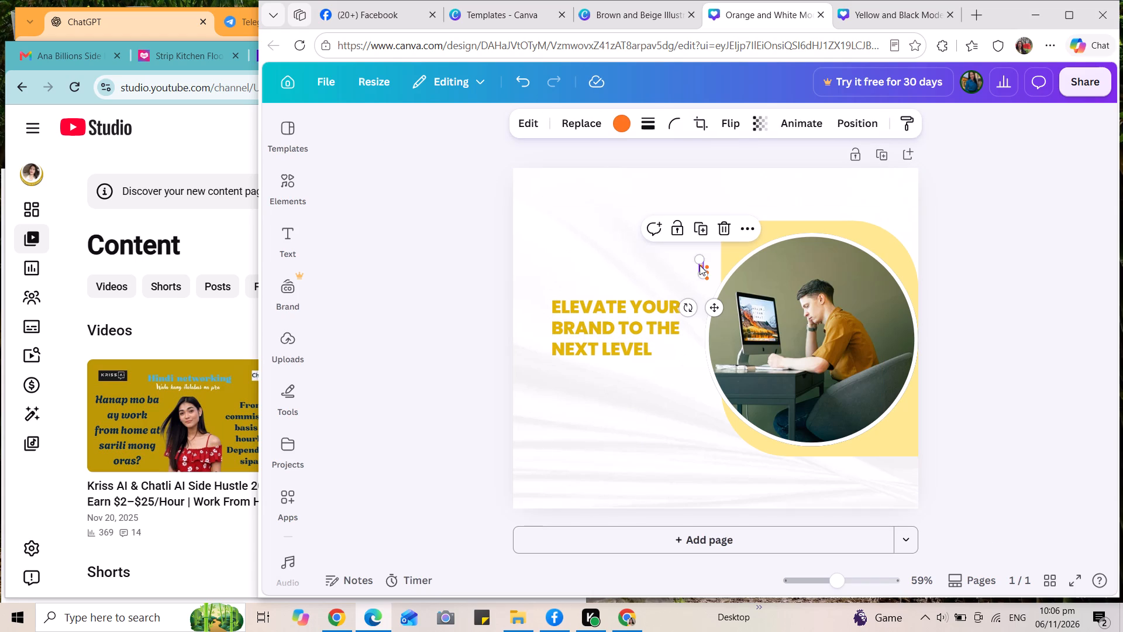
{"action": "left_click", "coordinate": [612, 118]}
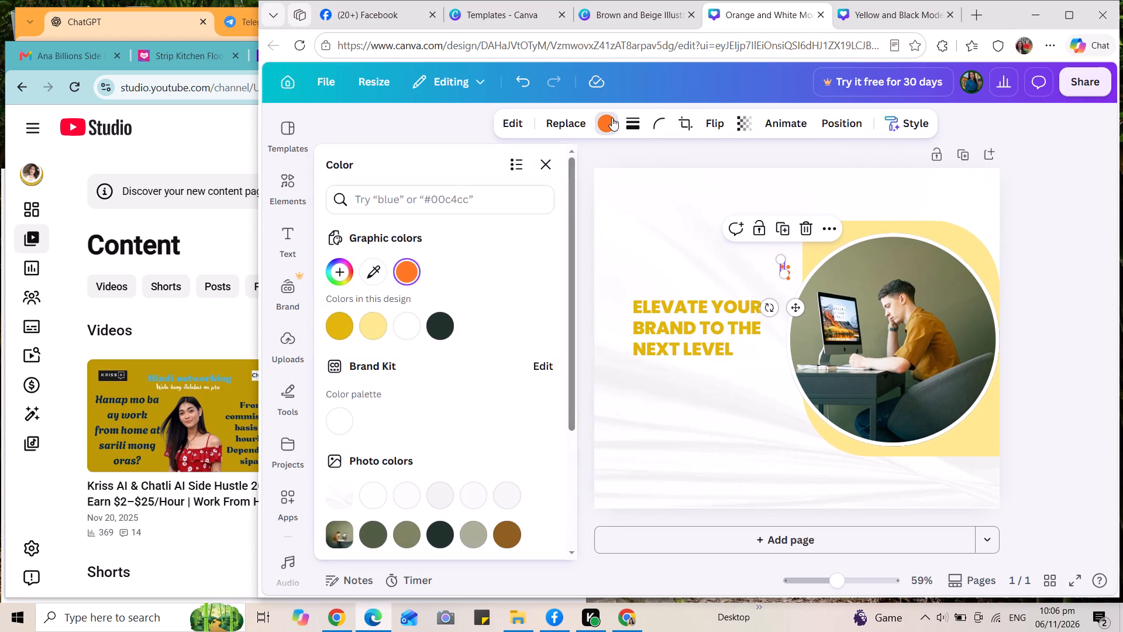
{"action": "left_click", "coordinate": [344, 325]}
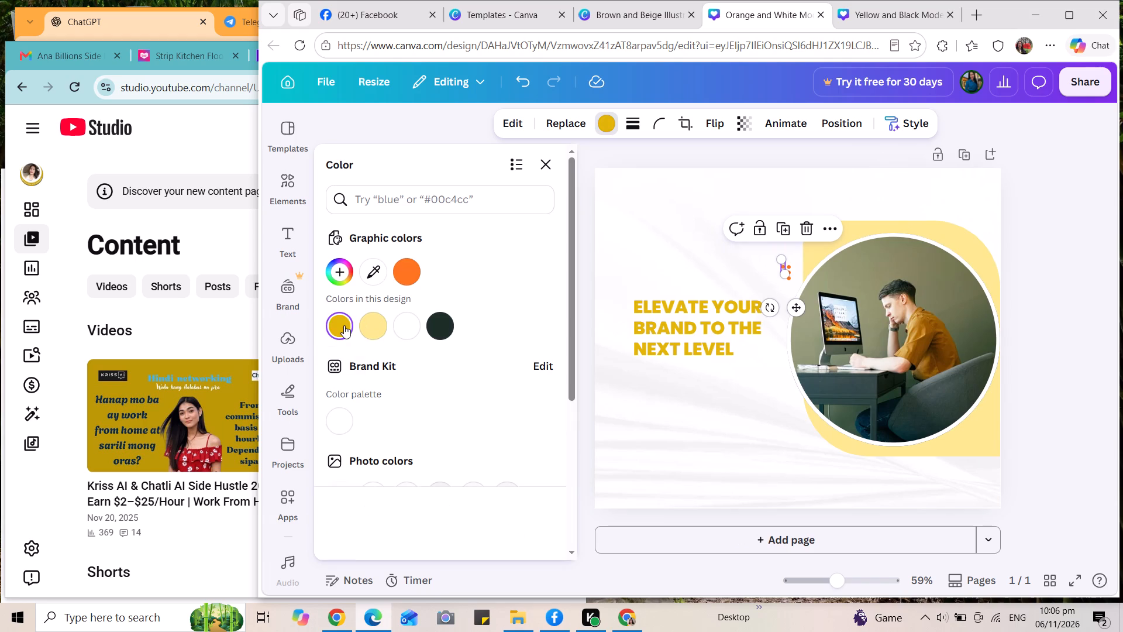
{"action": "left_click", "coordinate": [668, 263]}
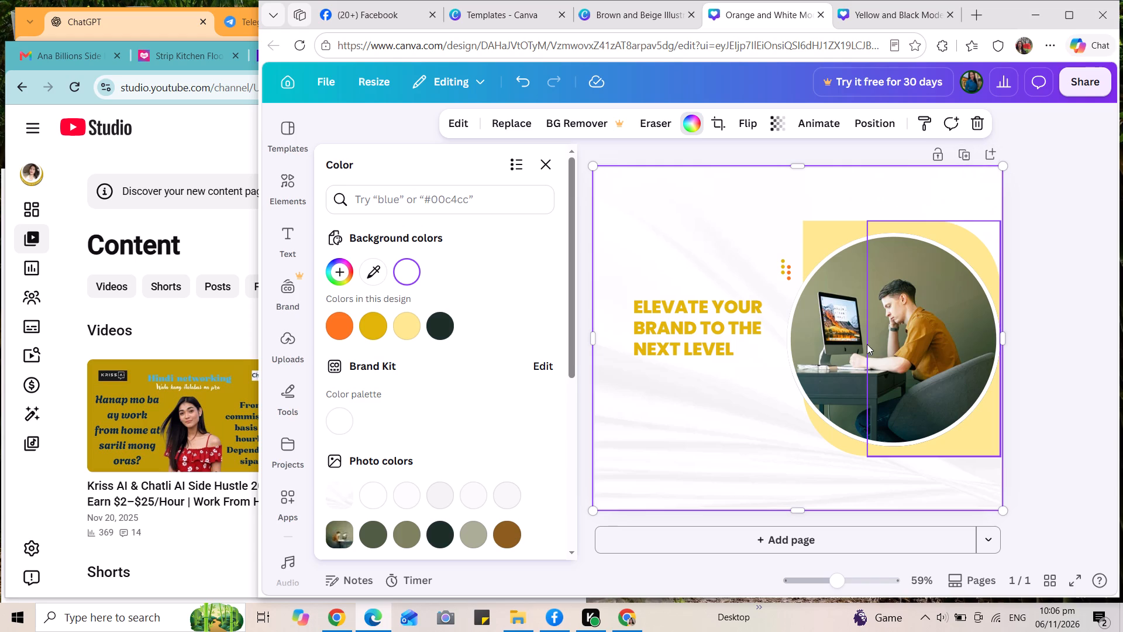
Select the circular photo frame and look through the uploaded images for a possible replacement photo.
{"action": "left_click", "coordinate": [881, 339]}
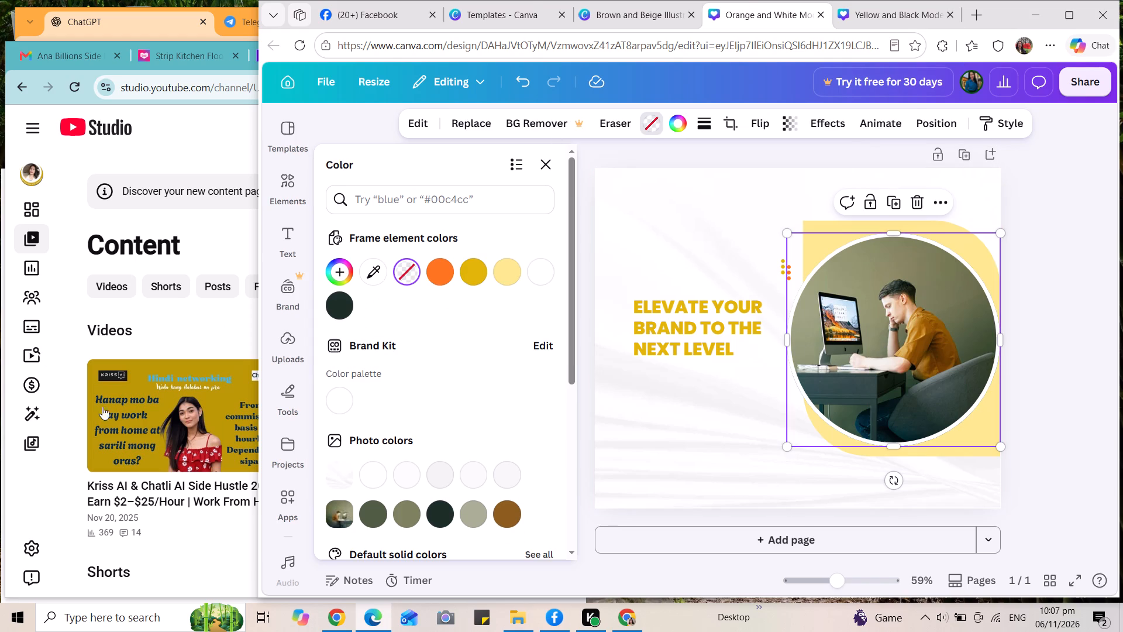
{"action": "left_click", "coordinate": [285, 349]}
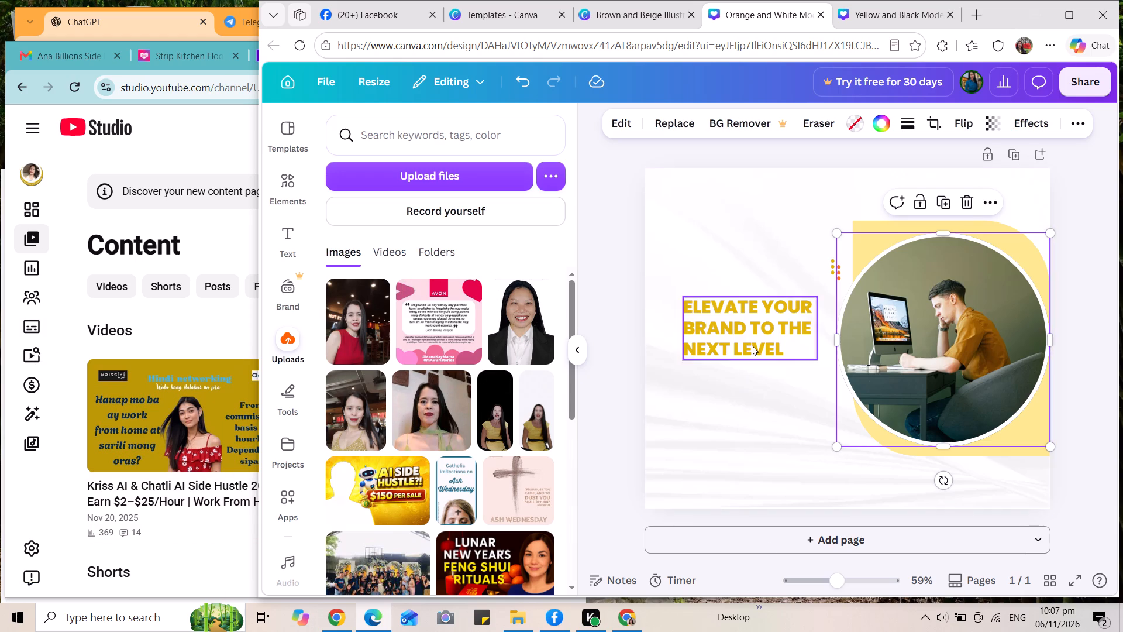
{"action": "scroll", "coordinate": [752, 345], "scroll_direction": "down", "scroll_amount": 3}
{"action": "scroll", "coordinate": [558, 349], "scroll_direction": "down", "scroll_amount": 3}
{"action": "scroll", "coordinate": [526, 413], "scroll_direction": "down", "scroll_amount": 4}
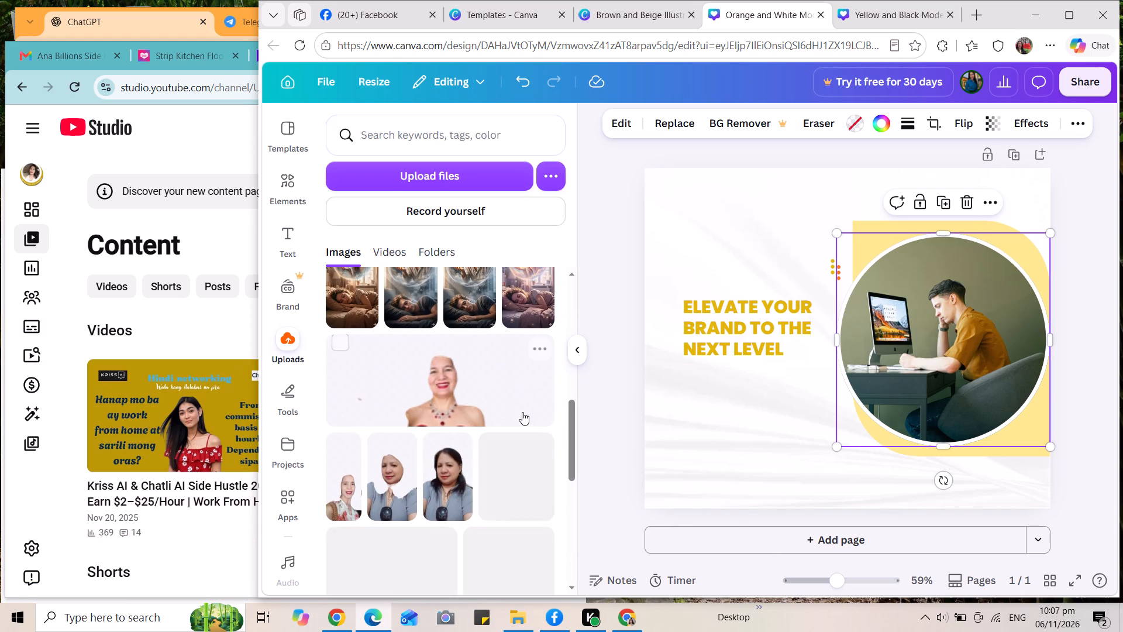
{"action": "scroll", "coordinate": [522, 410], "scroll_direction": "down", "scroll_amount": 4}
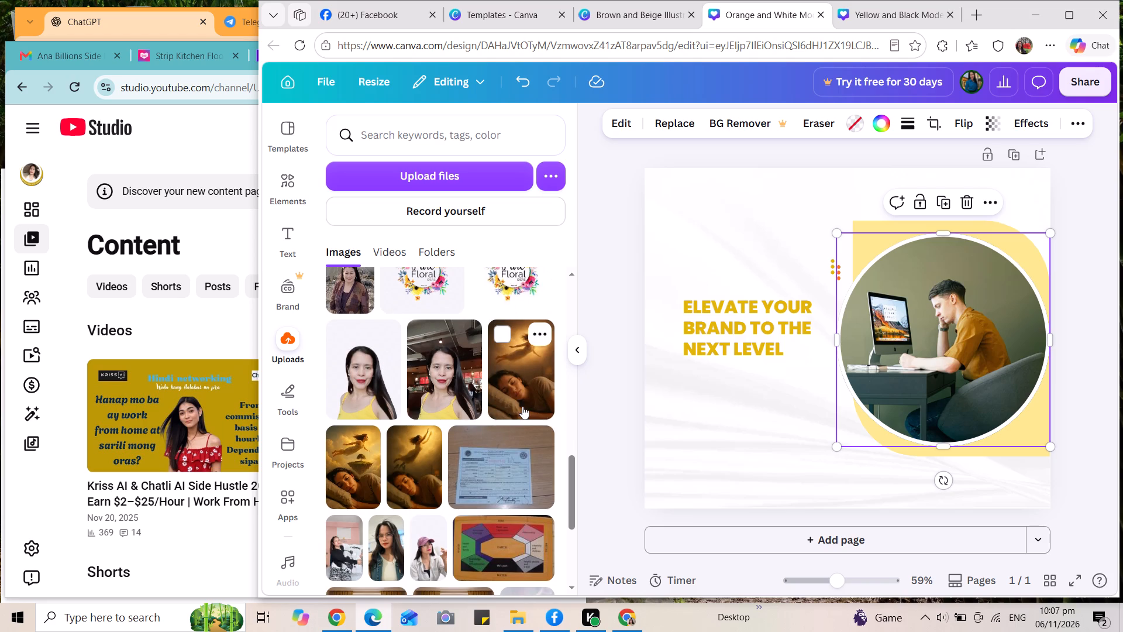
{"action": "scroll", "coordinate": [522, 406], "scroll_direction": "down", "scroll_amount": 3}
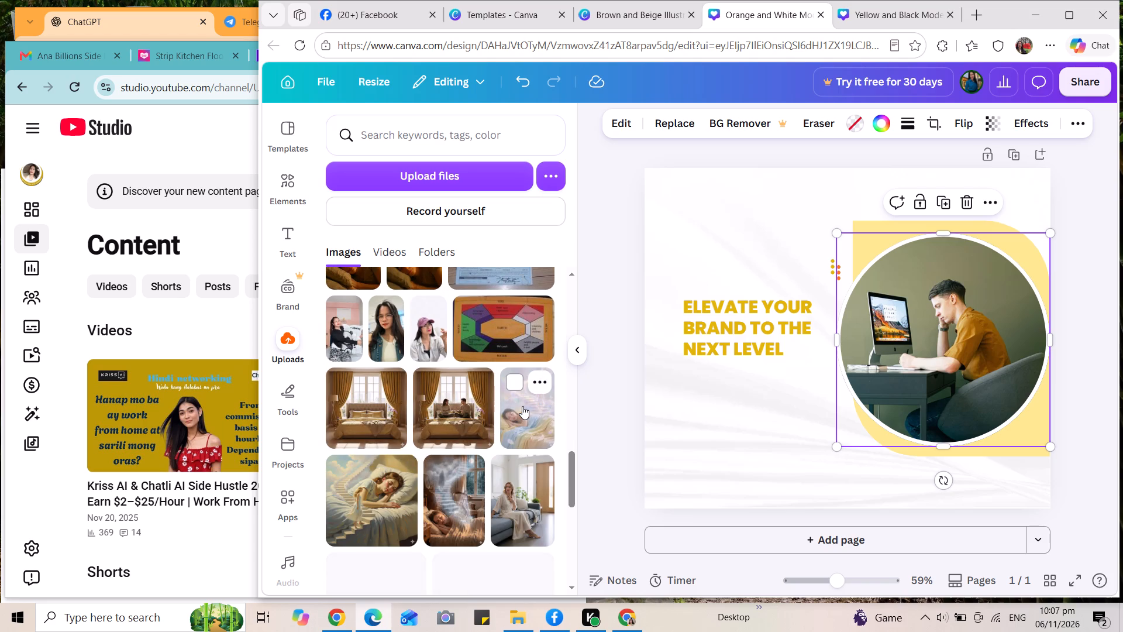
{"action": "scroll", "coordinate": [525, 388], "scroll_direction": "down", "scroll_amount": 4}
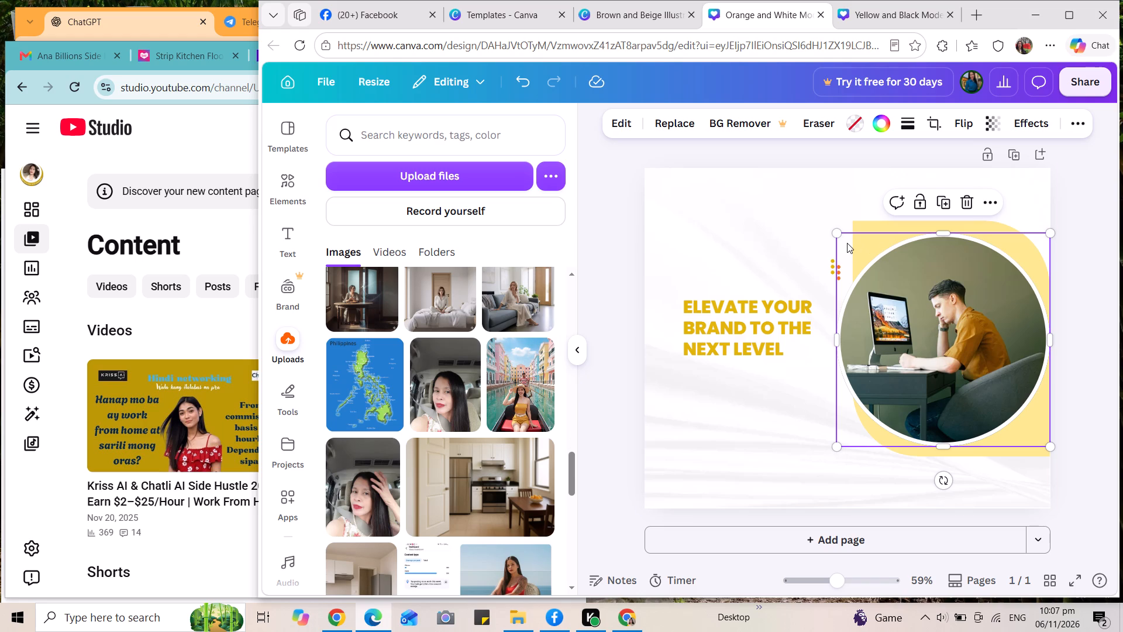
Shrink the circular photo frame from its upper-left corner so that it sits inside the pale yellow shape.
{"action": "left_click_drag", "start_coordinate": [842, 235], "coordinate": [856, 252]}
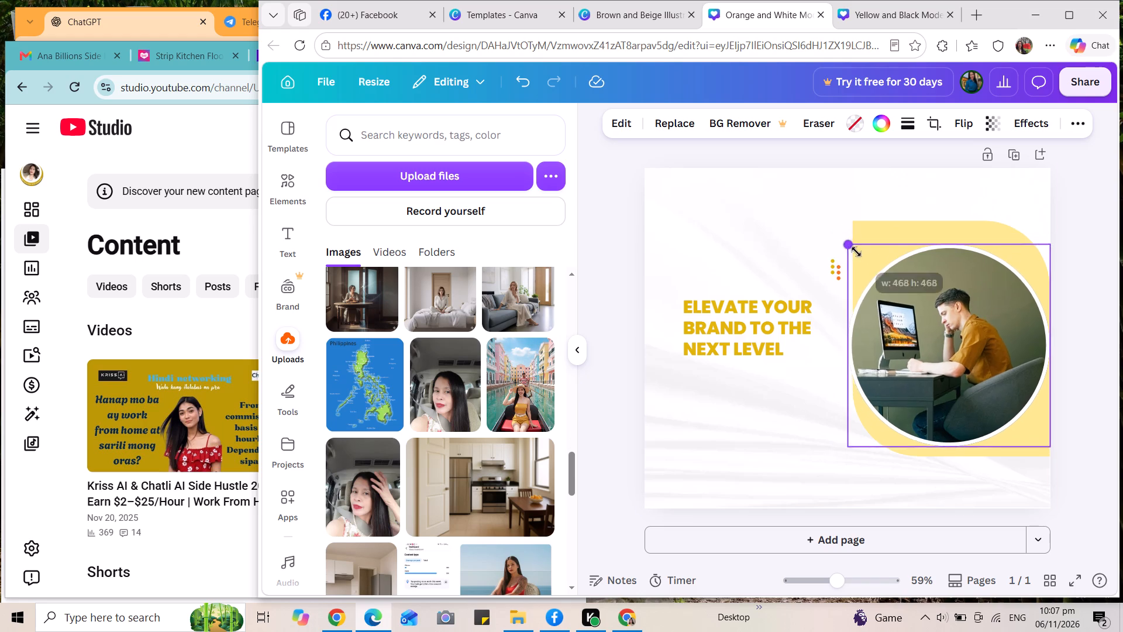
{"action": "left_click_drag", "start_coordinate": [856, 252], "coordinate": [861, 257]}
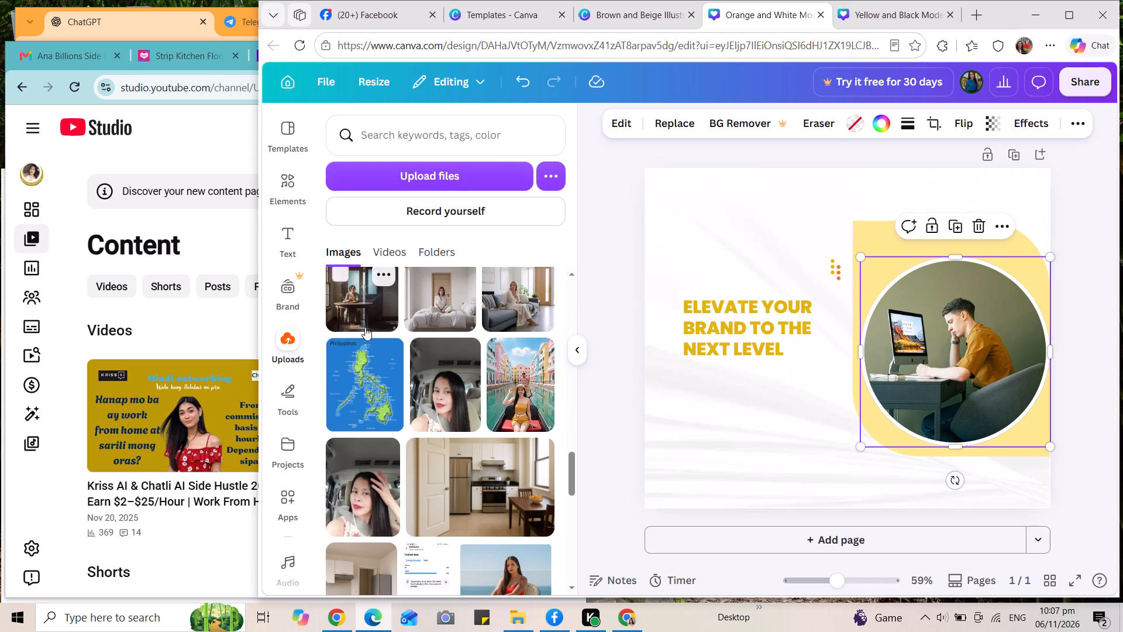
{"action": "scroll", "coordinate": [440, 344], "scroll_direction": "down", "scroll_amount": 2}
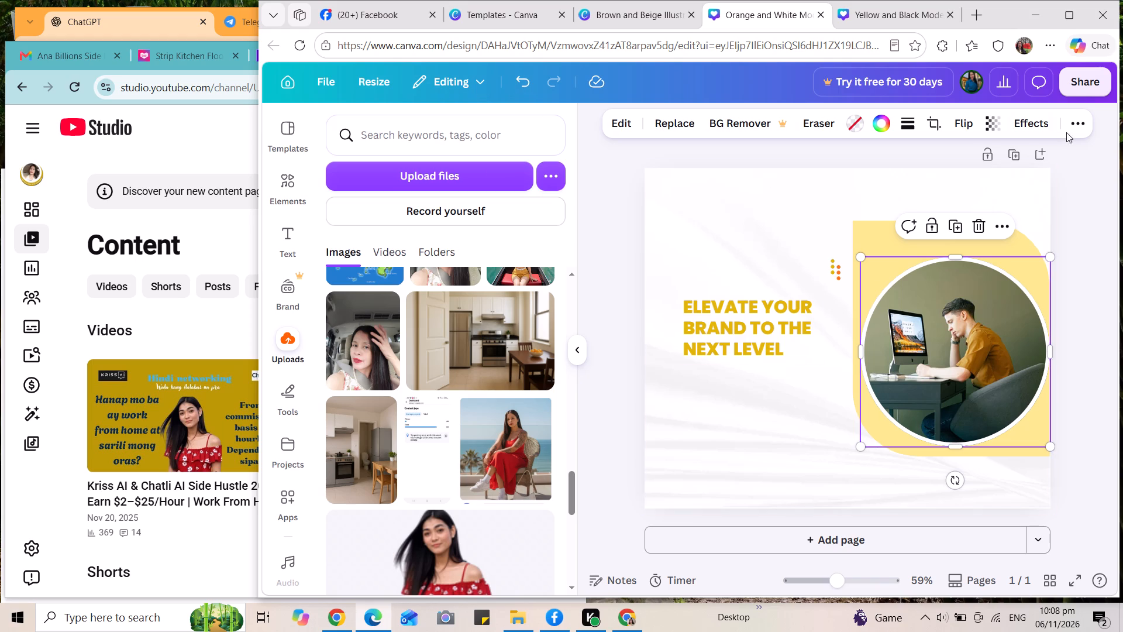
Change the circular photo frame's white border to the default solid yellow.
{"action": "left_click", "coordinate": [883, 123]}
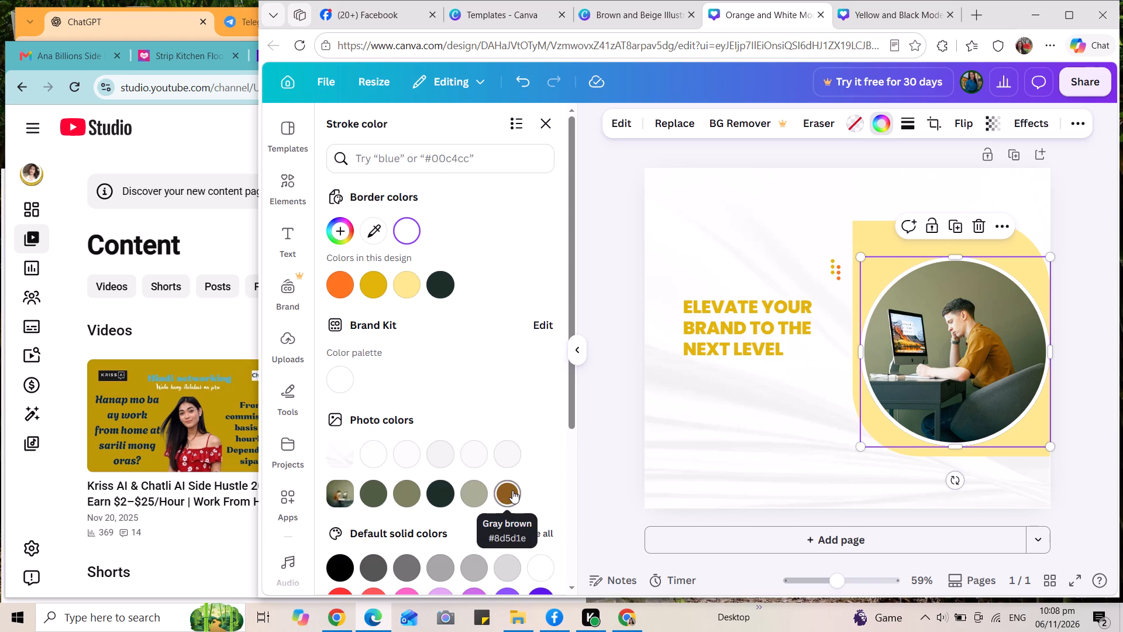
{"action": "scroll", "coordinate": [491, 436], "scroll_direction": "down", "scroll_amount": 2}
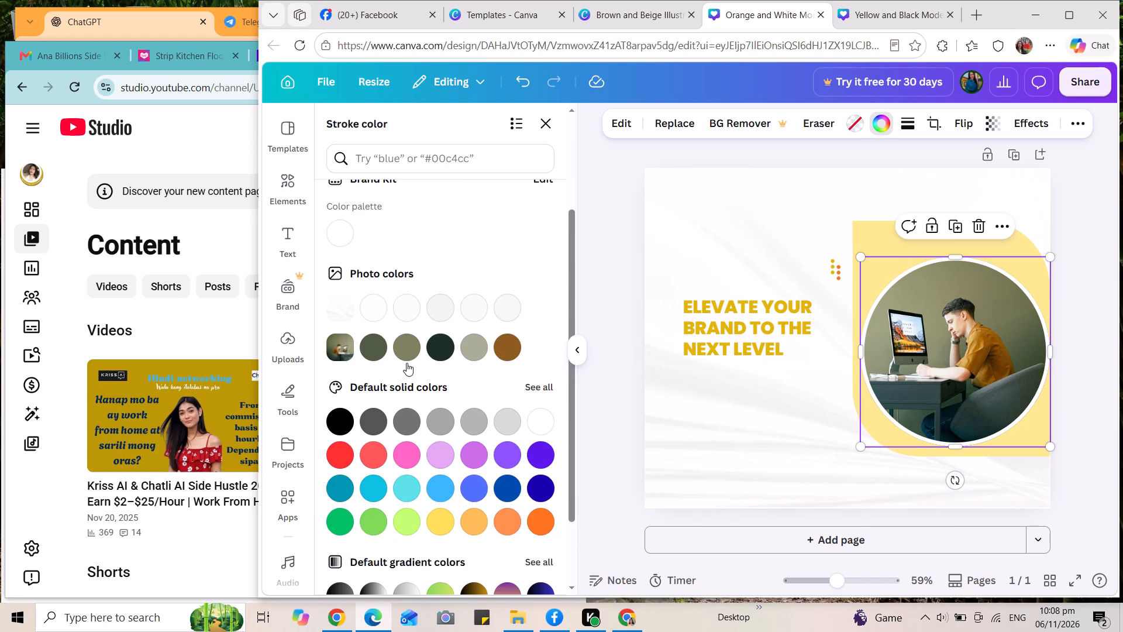
{"action": "scroll", "coordinate": [415, 342], "scroll_direction": "up", "scroll_amount": 4}
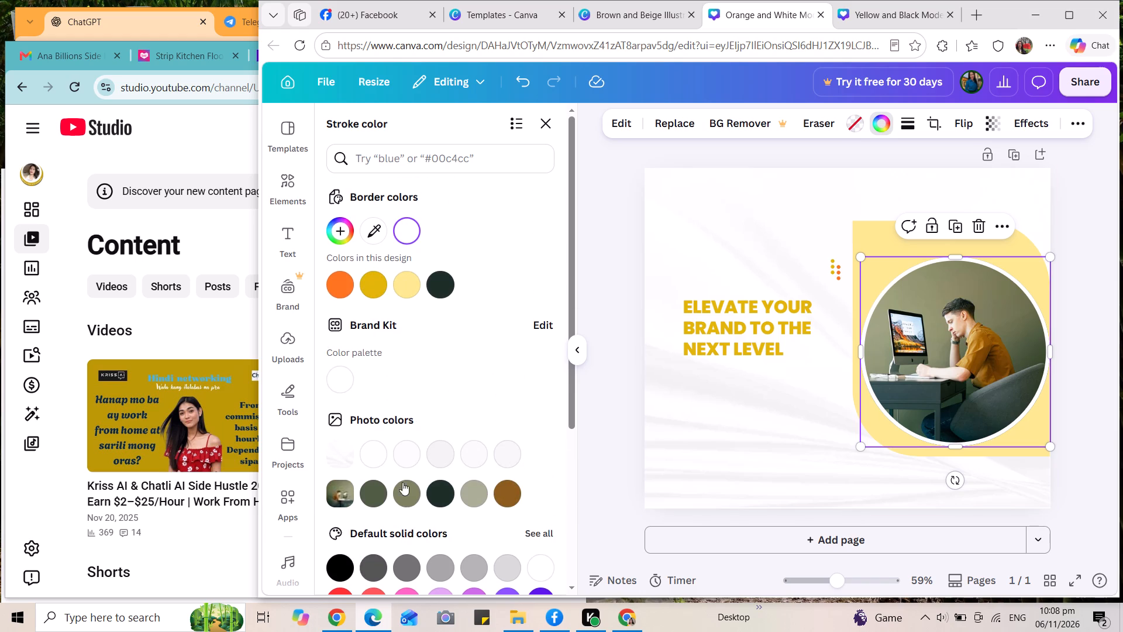
{"action": "scroll", "coordinate": [405, 457], "scroll_direction": "down", "scroll_amount": 4}
{"action": "left_click", "coordinate": [446, 428]}
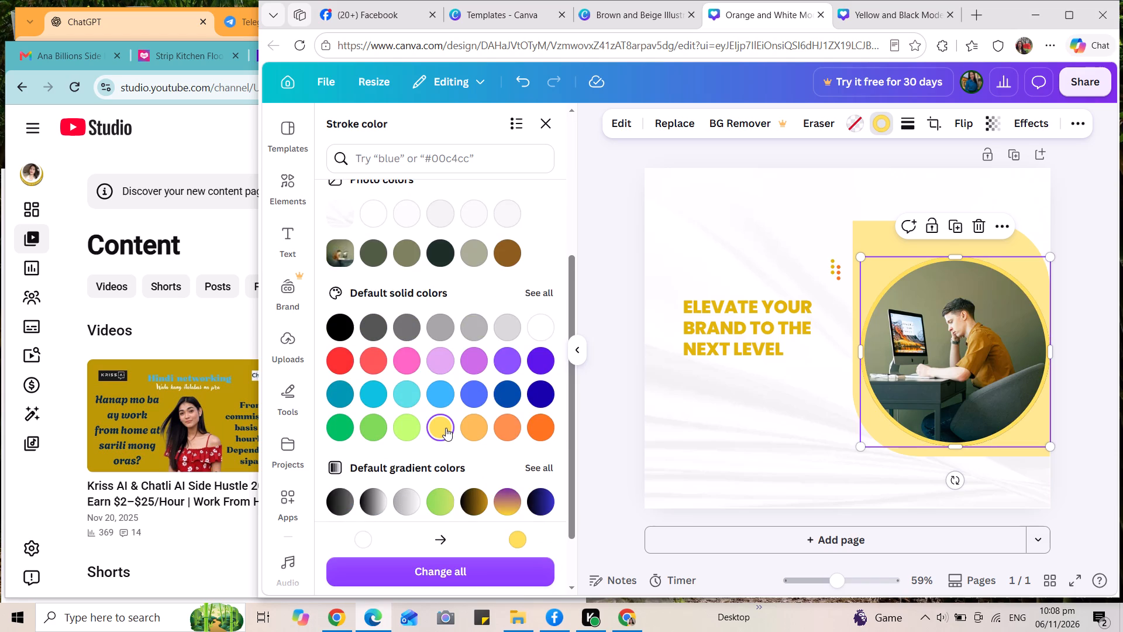
{"action": "scroll", "coordinate": [446, 426], "scroll_direction": "up", "scroll_amount": 3}
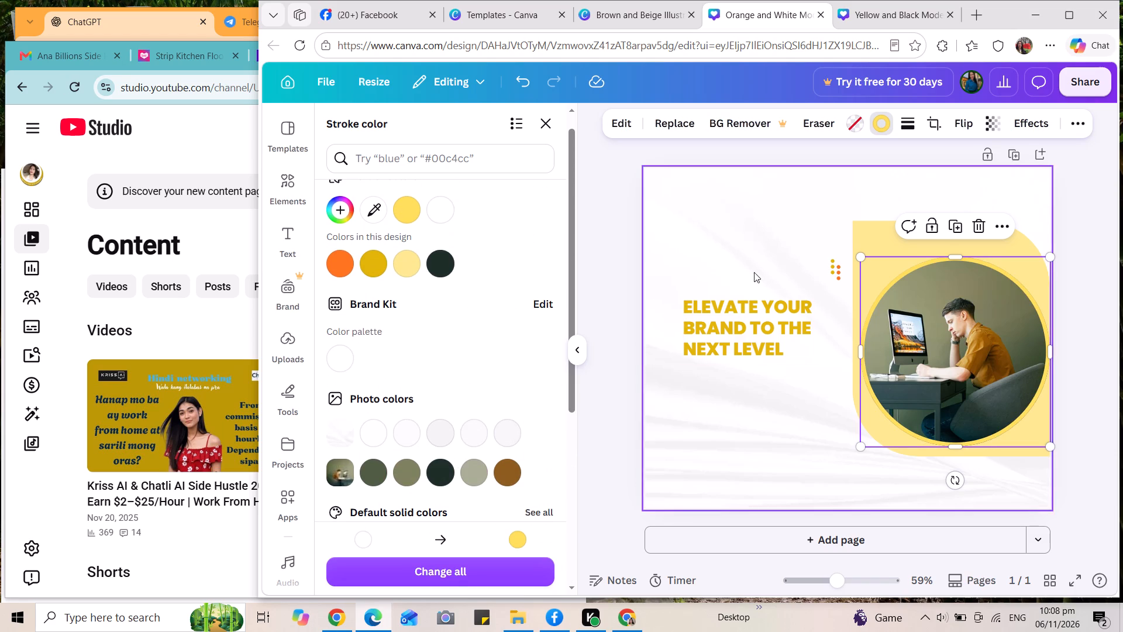
Add the recently used circular frame, shrink it to a small logo size and place it above the heading.
{"action": "left_click", "coordinate": [283, 197]}
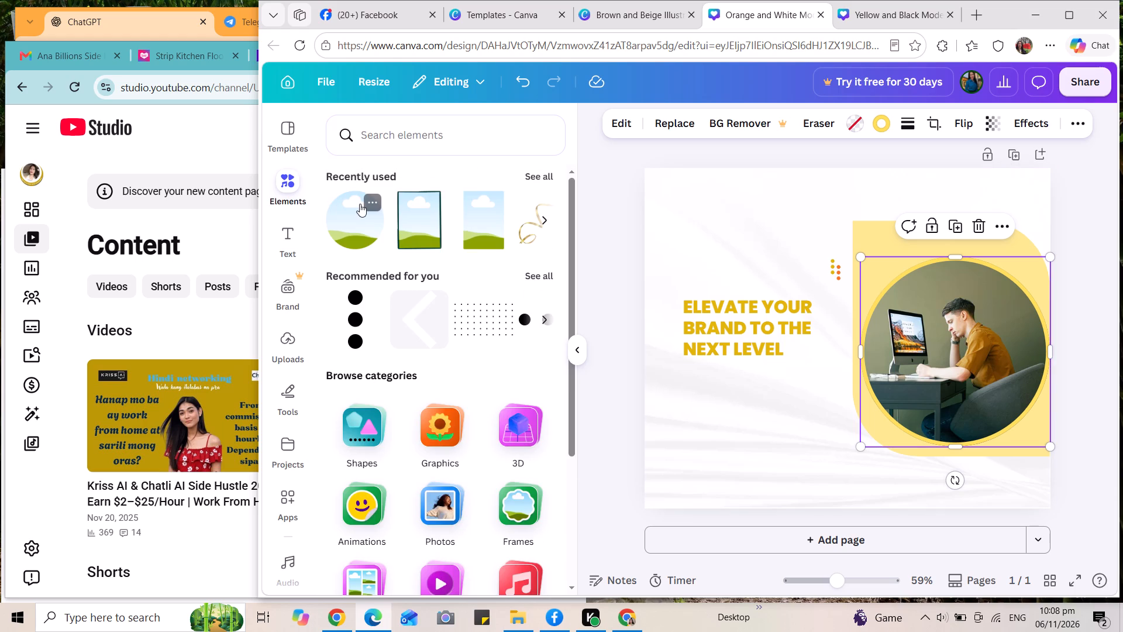
{"action": "left_click", "coordinate": [360, 204]}
{"action": "left_click_drag", "start_coordinate": [870, 387], "coordinate": [823, 330]}
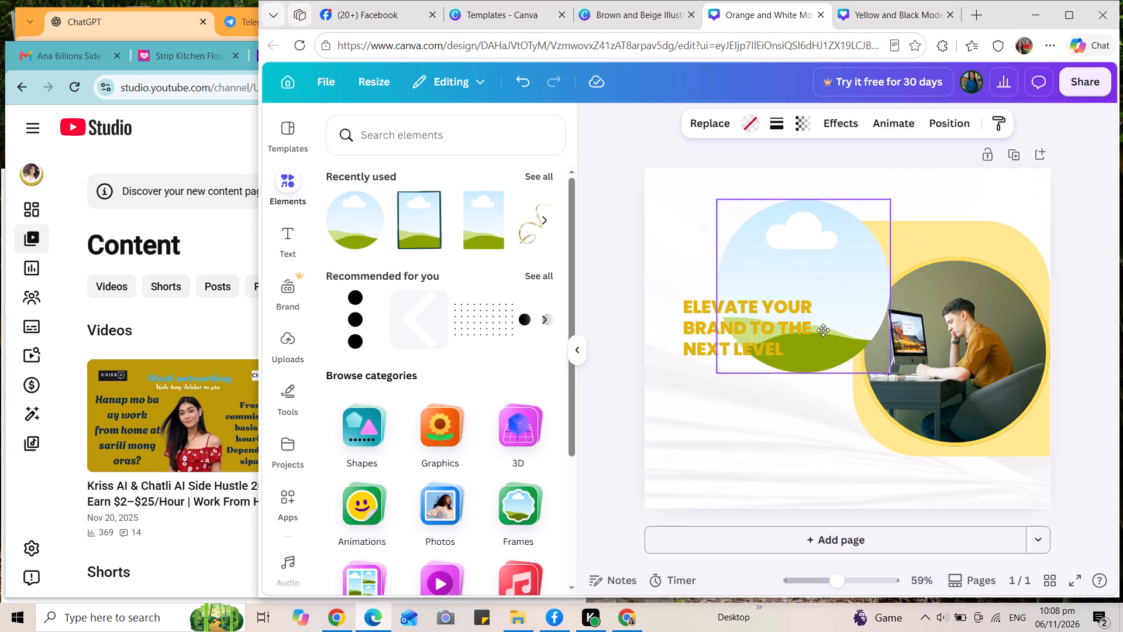
{"action": "left_click_drag", "start_coordinate": [823, 330], "coordinate": [795, 307]}
{"action": "left_click_drag", "start_coordinate": [861, 171], "coordinate": [769, 245]}
{"action": "left_click_drag", "start_coordinate": [732, 288], "coordinate": [732, 287]}
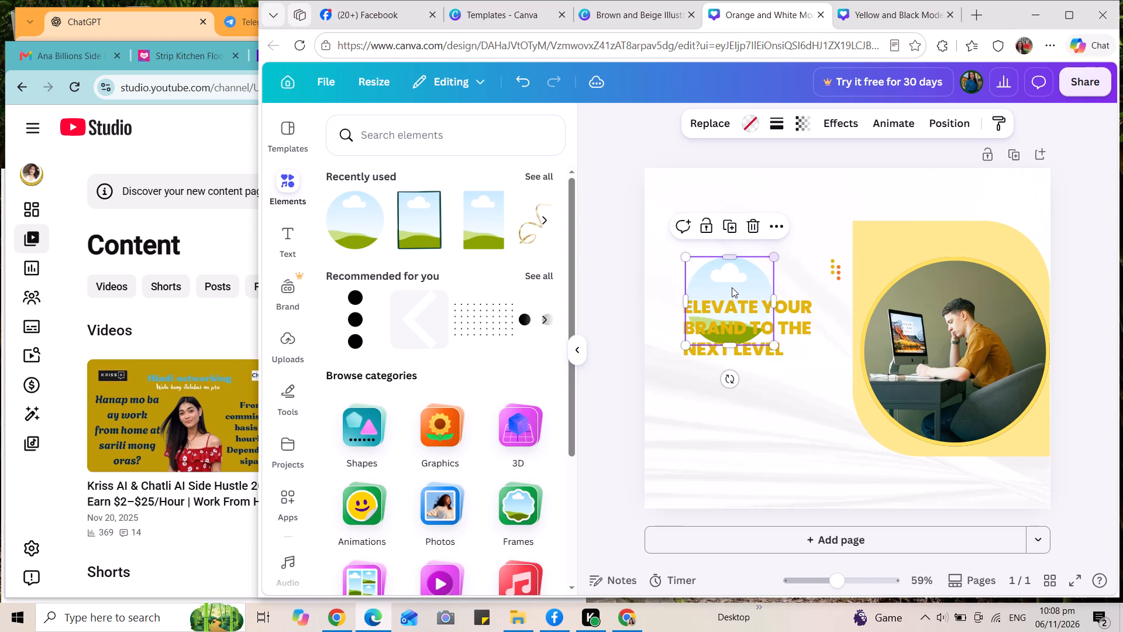
{"action": "left_click_drag", "start_coordinate": [732, 287], "coordinate": [741, 222]}
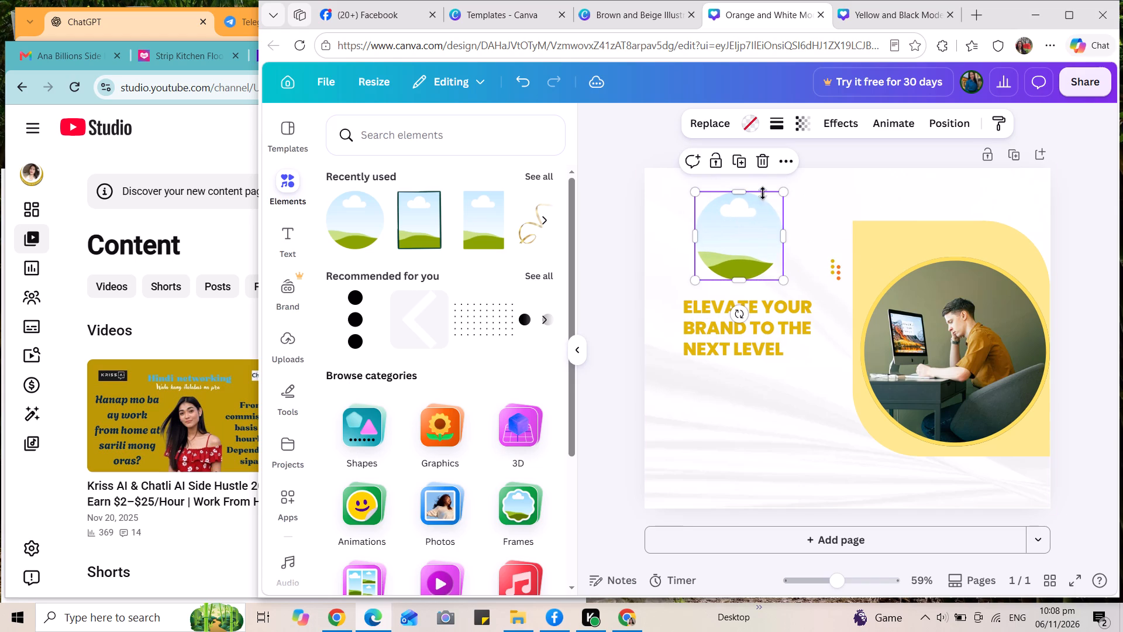
{"action": "left_click_drag", "start_coordinate": [784, 192], "coordinate": [781, 197]}
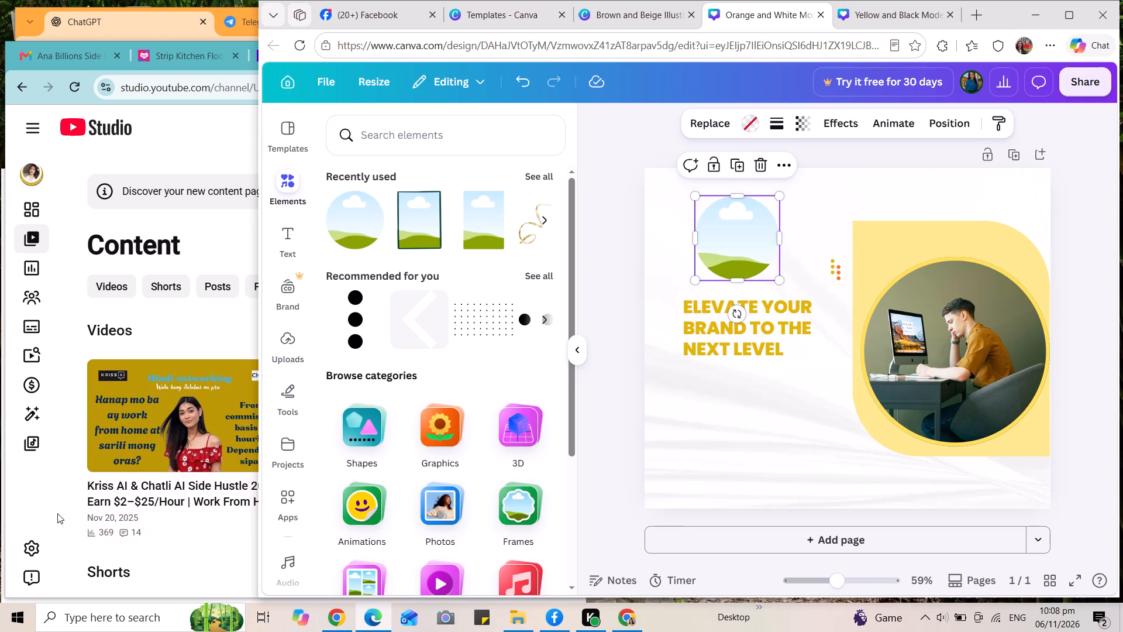
Upload the "Ana Billions Logo" PNG from the Downloads folder to the image uploads.
{"action": "left_click", "coordinate": [291, 354]}
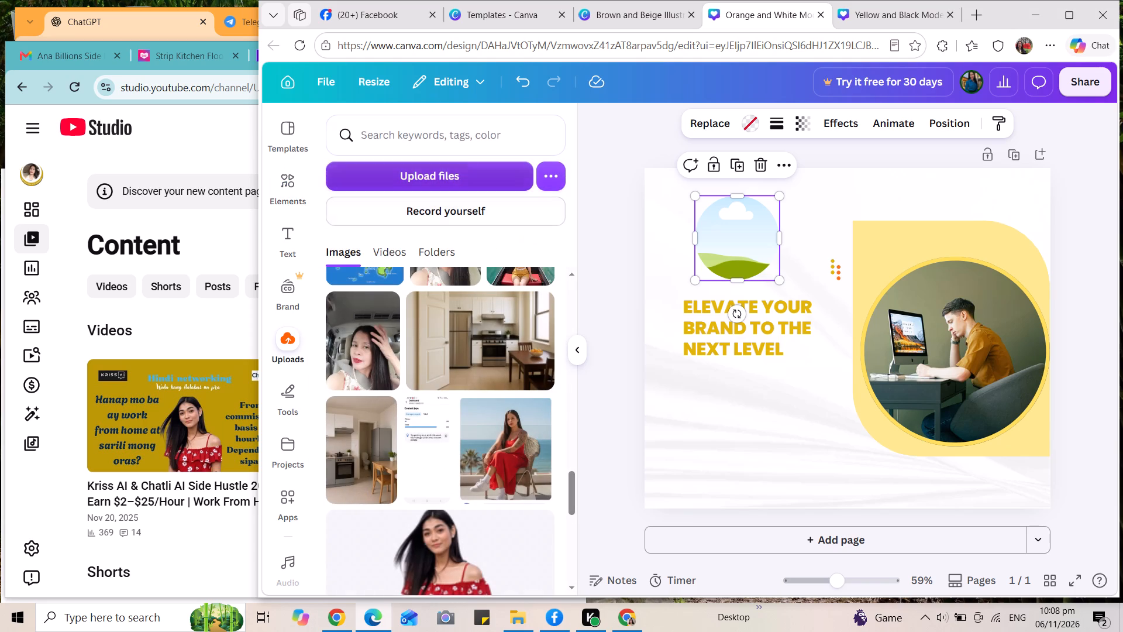
{"action": "left_click", "coordinate": [449, 170]}
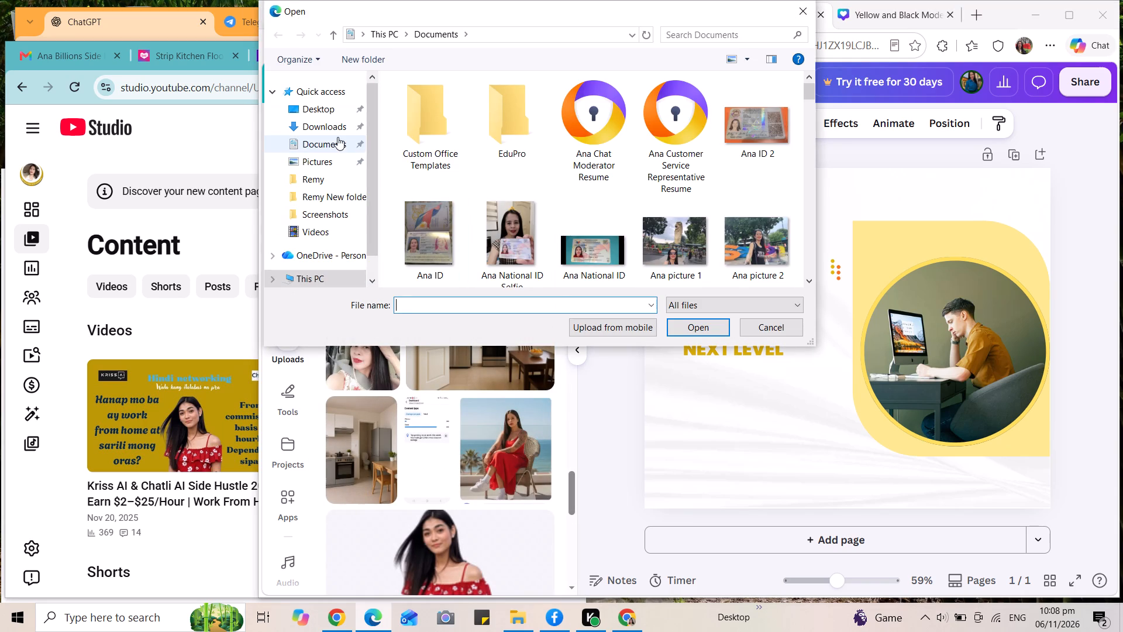
{"action": "left_click", "coordinate": [345, 129]}
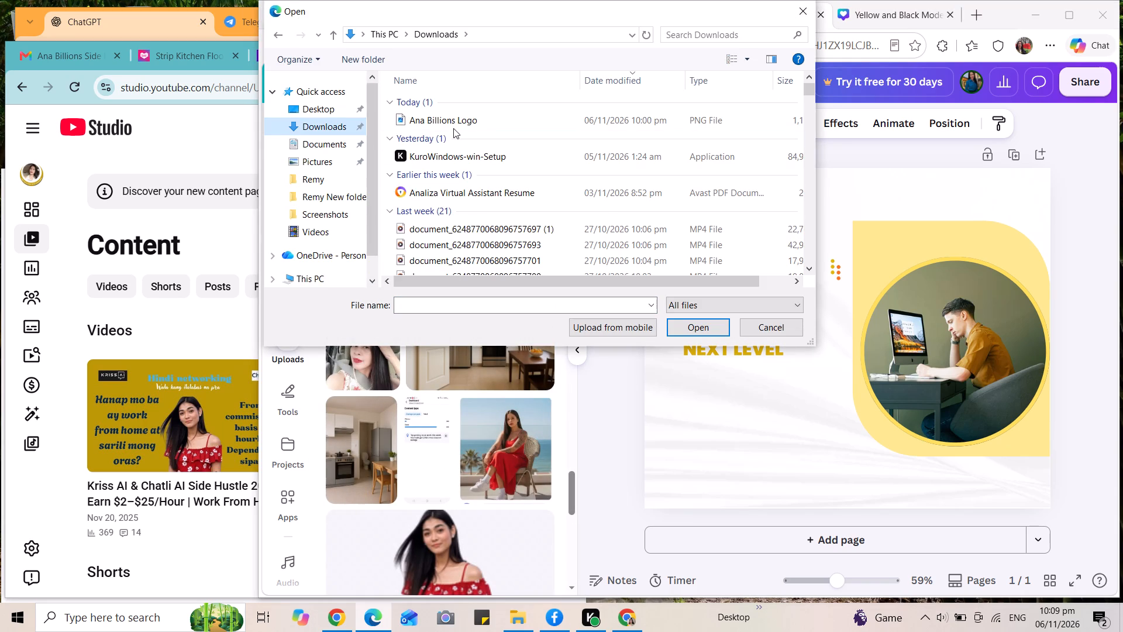
{"action": "left_click", "coordinate": [453, 128]}
{"action": "left_click", "coordinate": [460, 119]}
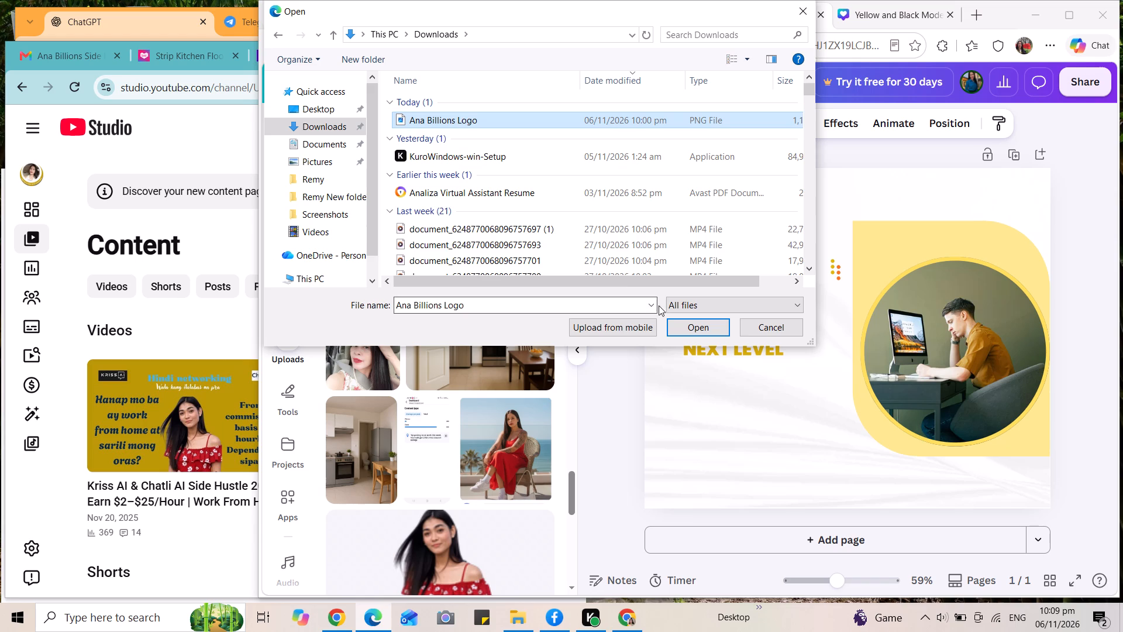
{"action": "left_click", "coordinate": [698, 331]}
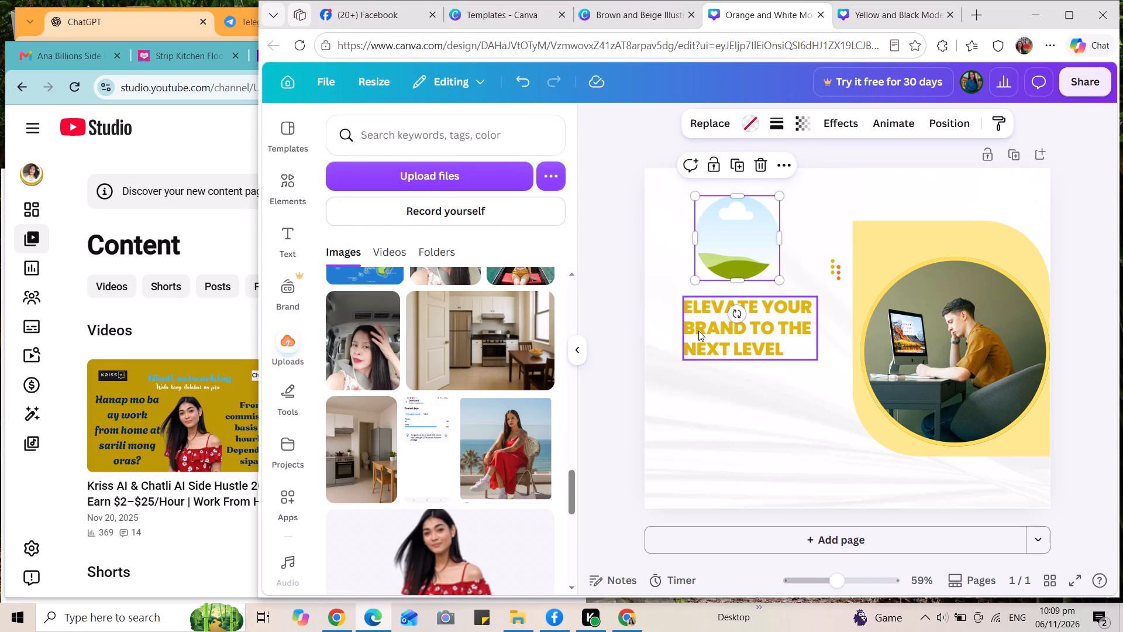
Add the uploaded "Ana Billions" logo to the page and drop it into the small circular frame above the heading.
{"action": "scroll", "coordinate": [333, 391], "scroll_direction": "up", "scroll_amount": 6}
{"action": "scroll", "coordinate": [382, 355], "scroll_direction": "up", "scroll_amount": 6}
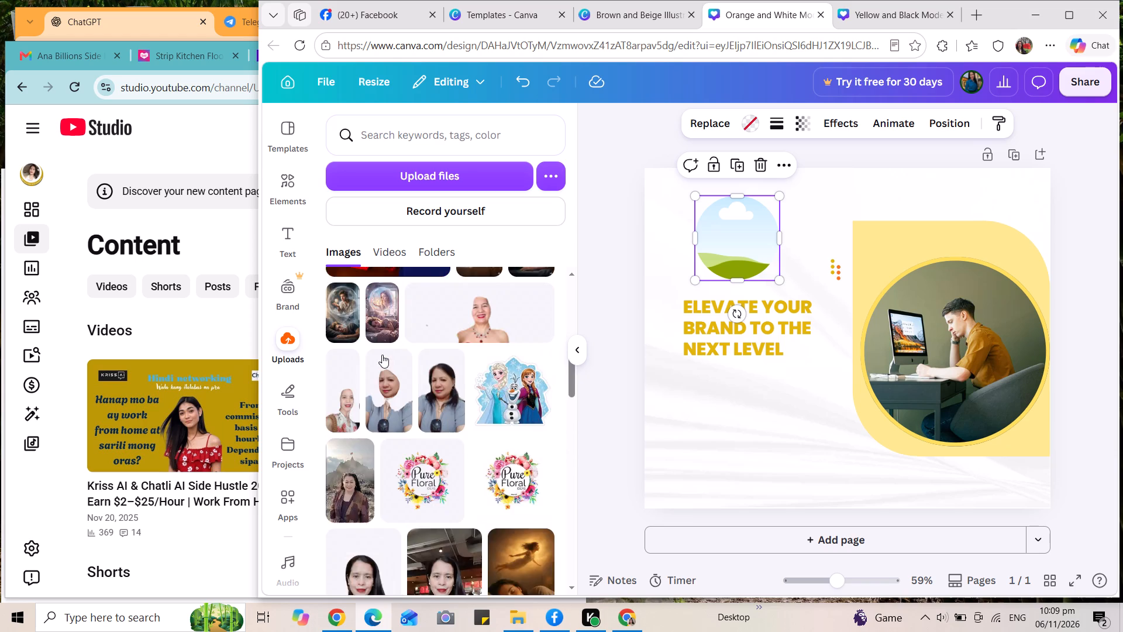
{"action": "scroll", "coordinate": [382, 355], "scroll_direction": "up", "scroll_amount": 17}
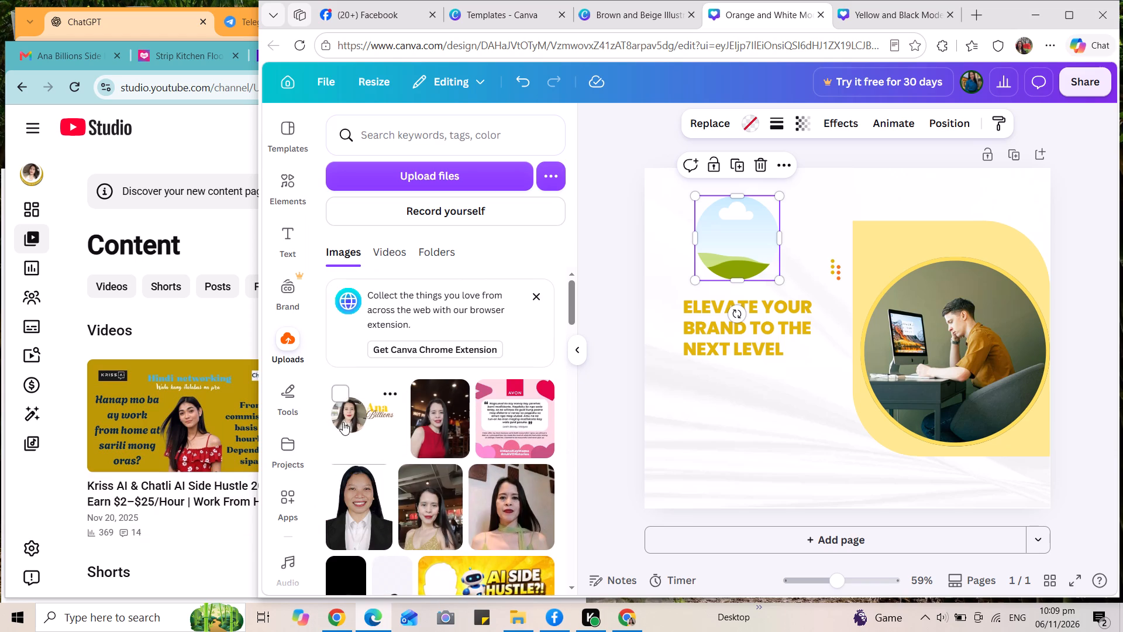
{"action": "left_click", "coordinate": [345, 422]}
{"action": "left_click_drag", "start_coordinate": [855, 376], "coordinate": [842, 374]}
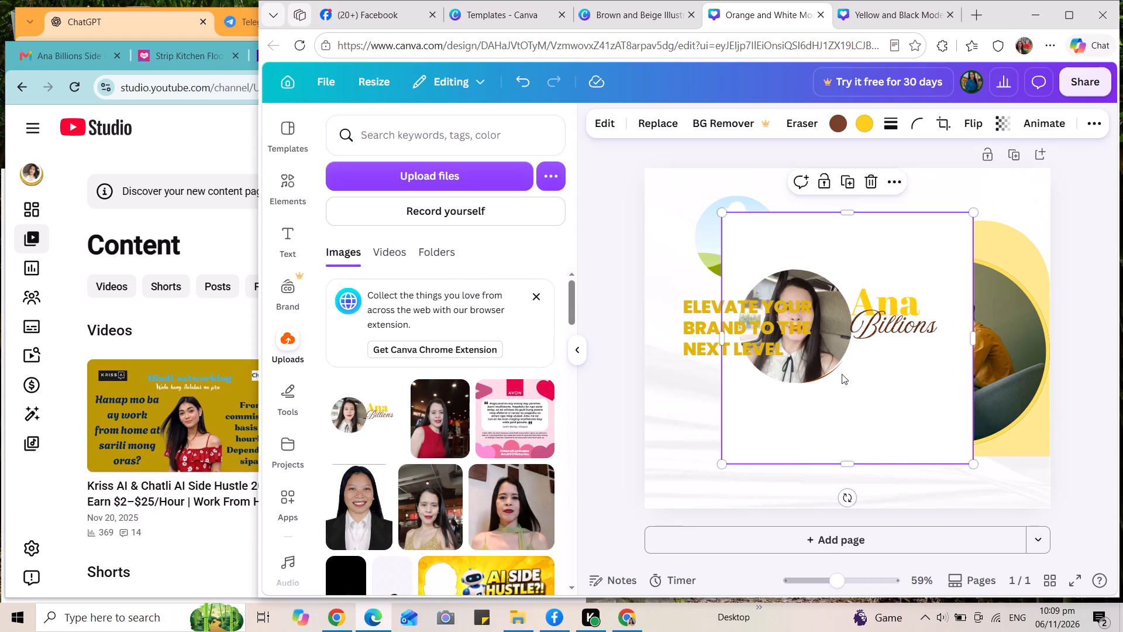
{"action": "left_click_drag", "start_coordinate": [842, 374], "coordinate": [797, 325]}
{"action": "left_click", "coordinate": [797, 325]}
{"action": "left_click", "coordinate": [874, 344]}
{"action": "left_click_drag", "start_coordinate": [874, 344], "coordinate": [859, 325]}
{"action": "left_click_drag", "start_coordinate": [864, 317], "coordinate": [869, 296]}
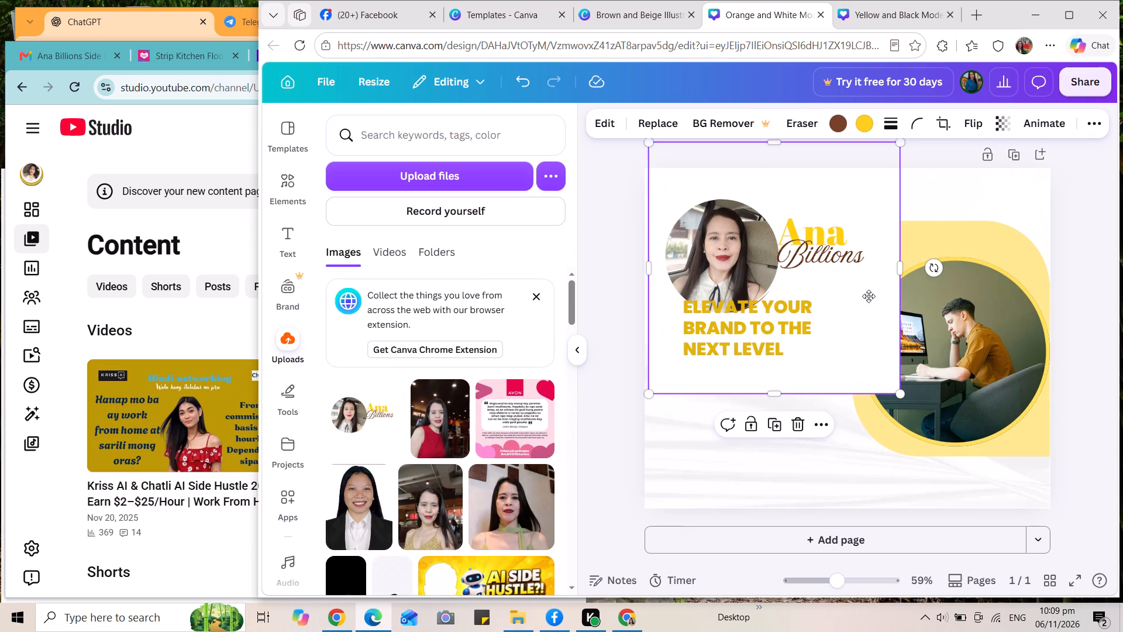
{"action": "left_click_drag", "start_coordinate": [869, 296], "coordinate": [891, 272]}
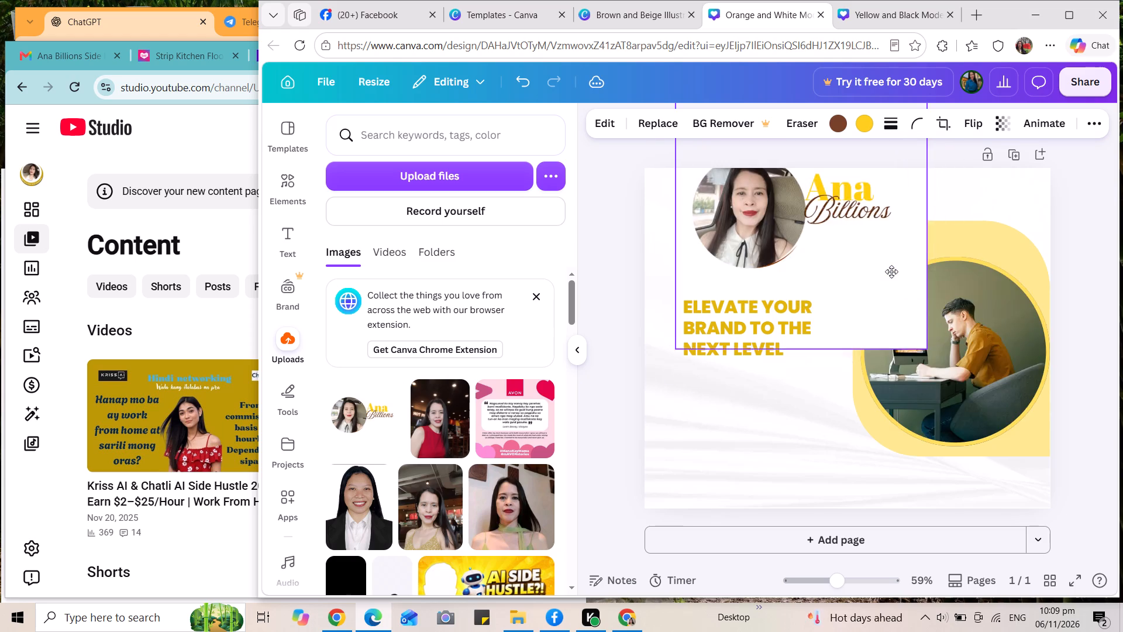
{"action": "left_click_drag", "start_coordinate": [891, 272], "coordinate": [886, 296]}
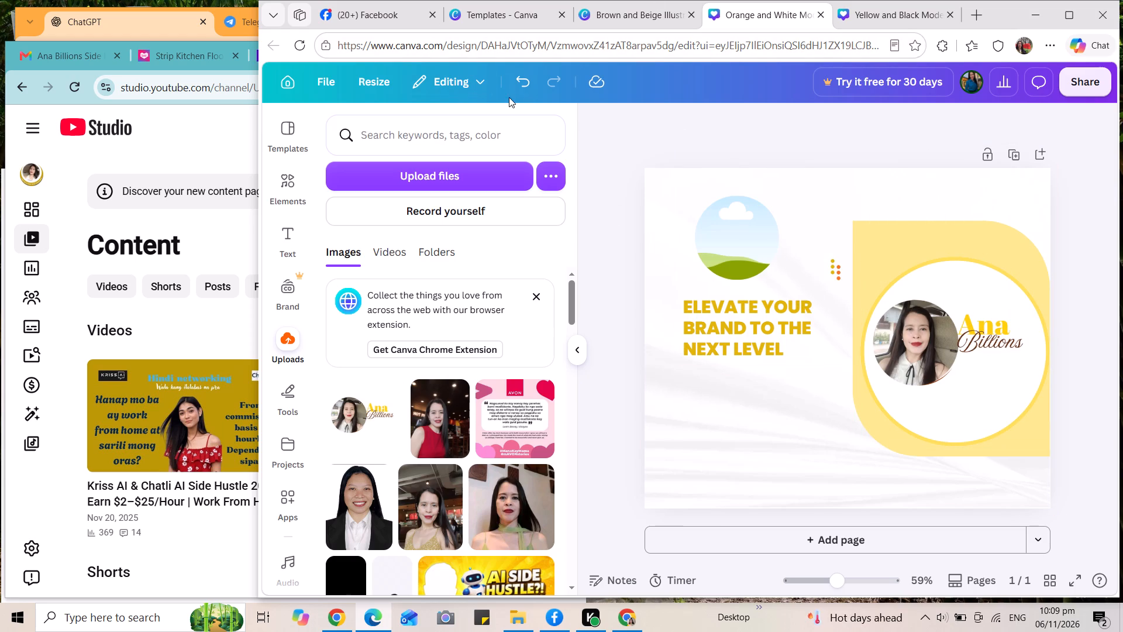
{"action": "left_click", "coordinate": [522, 87]}
{"action": "left_click_drag", "start_coordinate": [728, 264], "coordinate": [709, 243]}
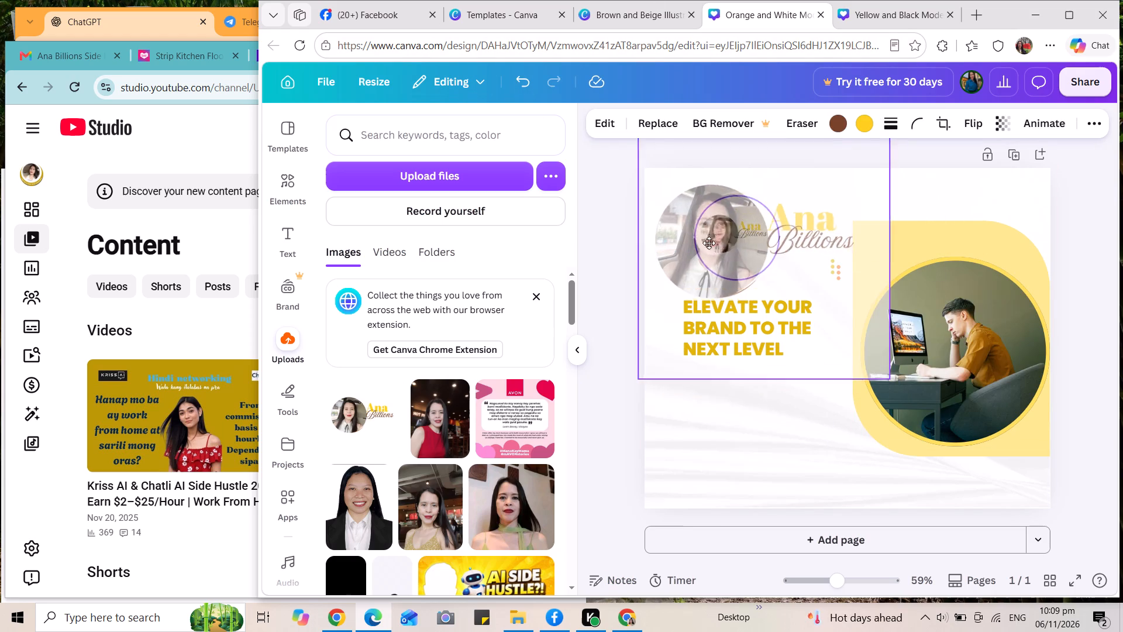
{"action": "left_click_drag", "start_coordinate": [709, 243], "coordinate": [700, 237]}
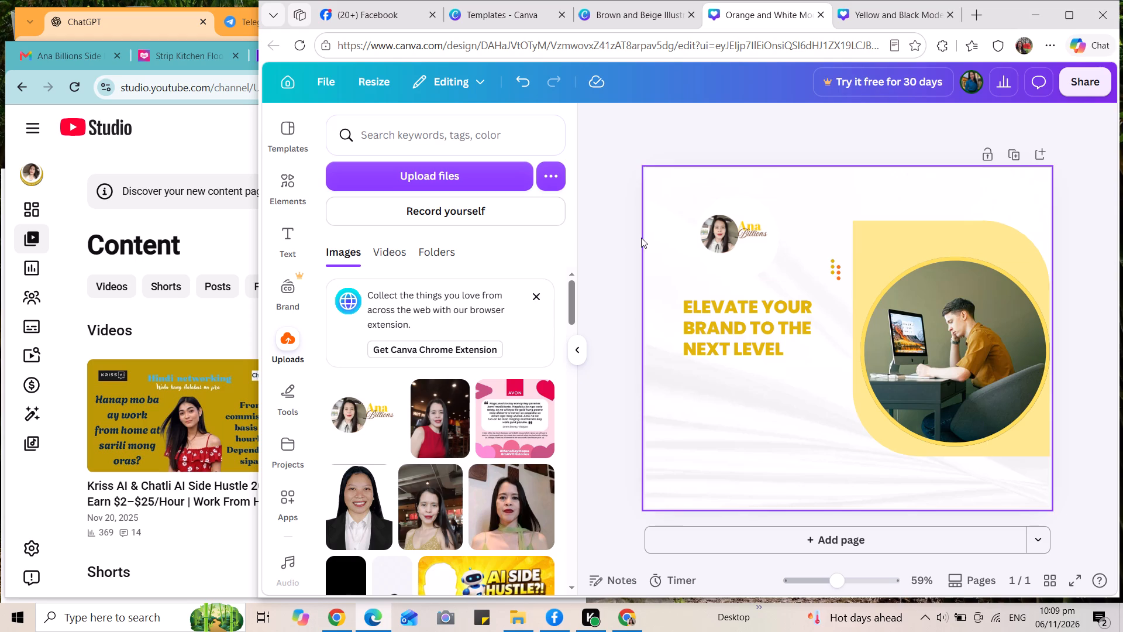
Shorten the logo frame's height, enlarge it to about 281 by 206, and reposition it just above the heading.
{"action": "left_click", "coordinate": [736, 240]}
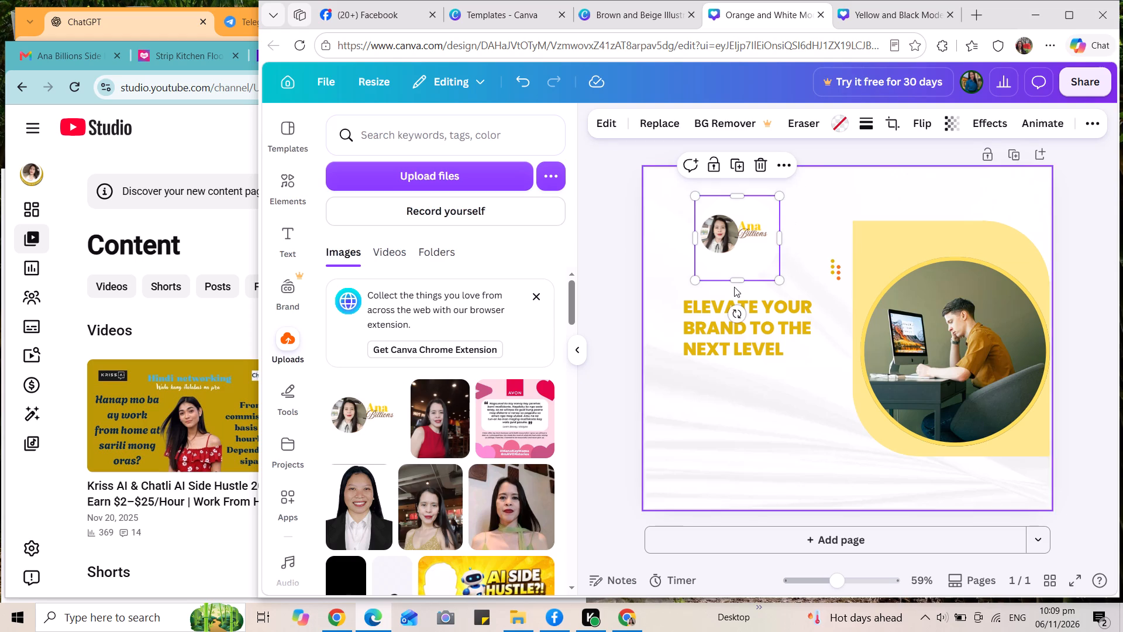
{"action": "left_click", "coordinate": [739, 282]}
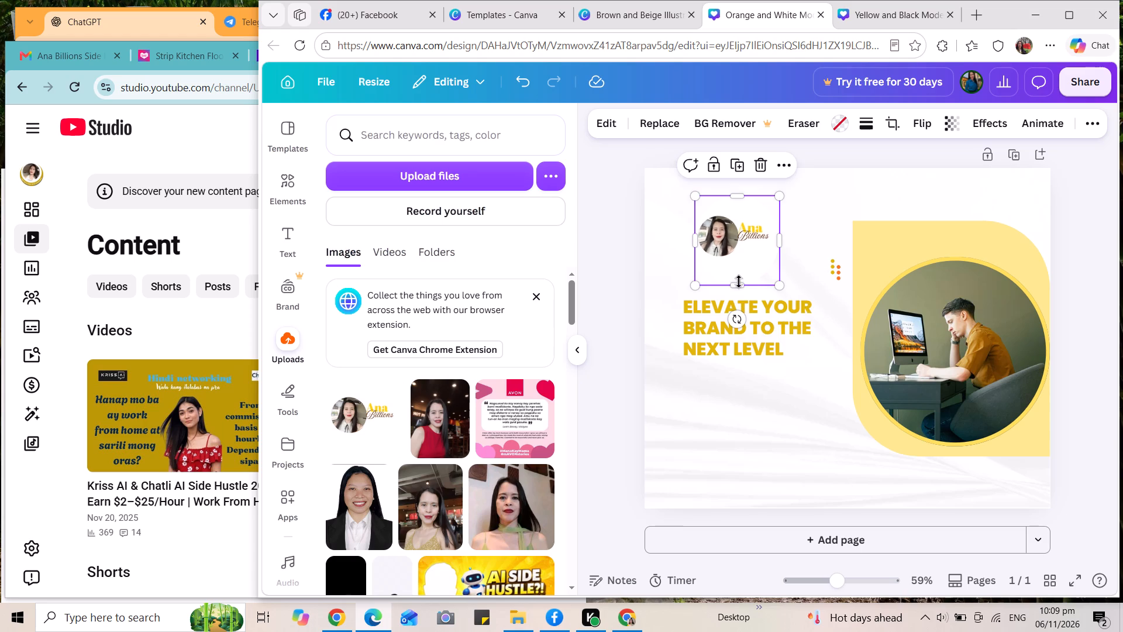
{"action": "left_click_drag", "start_coordinate": [738, 284], "coordinate": [738, 256]}
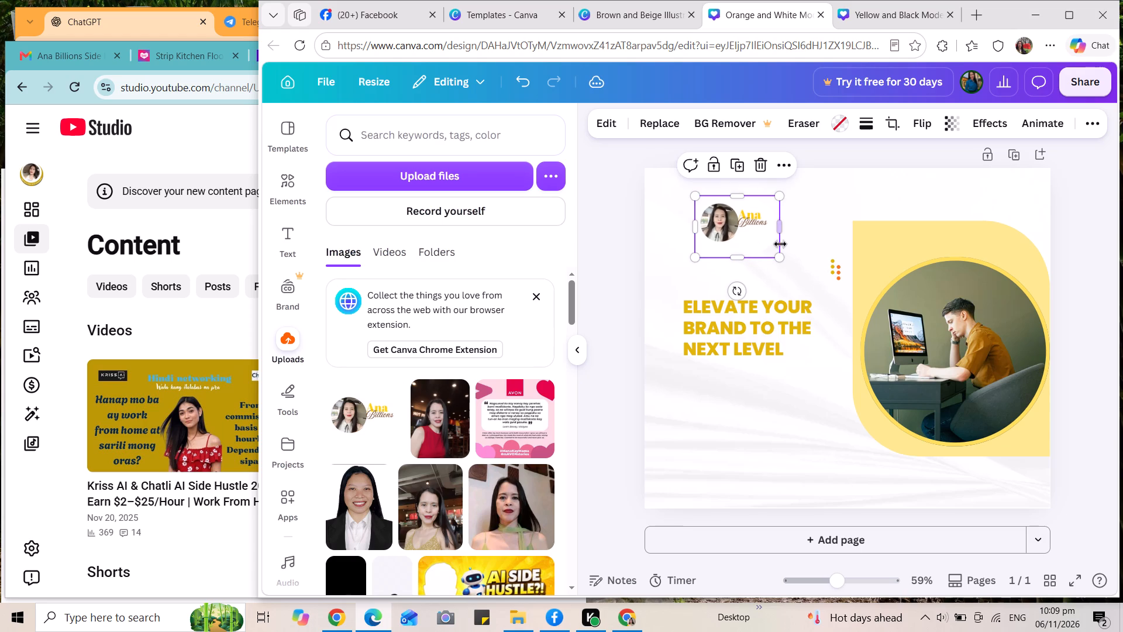
{"action": "left_click_drag", "start_coordinate": [776, 256], "coordinate": [815, 277]}
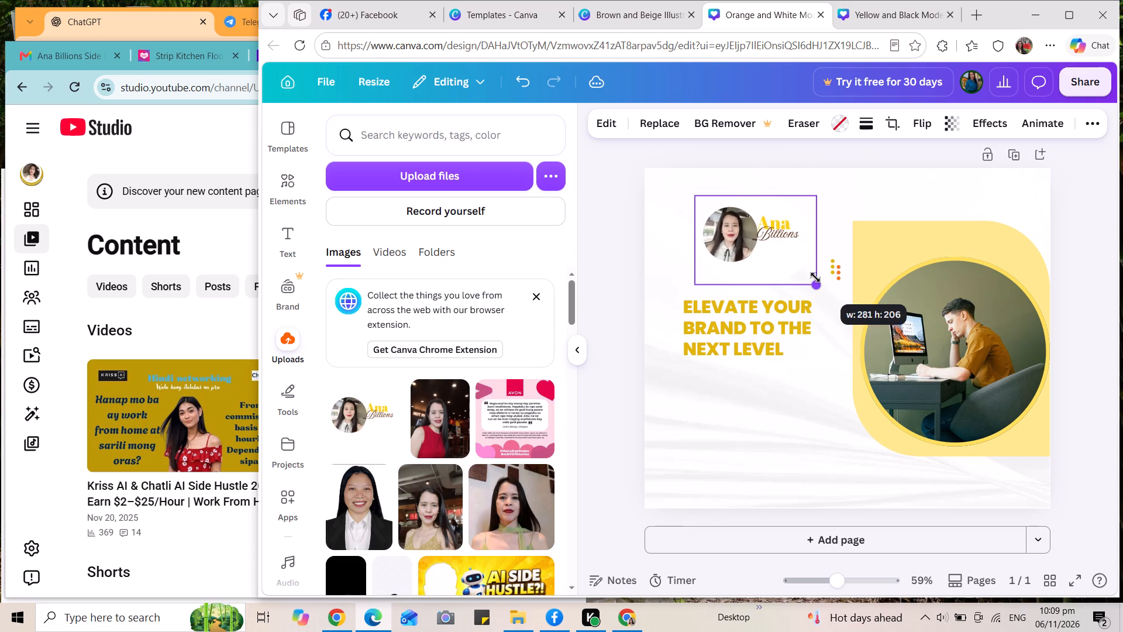
{"action": "left_click_drag", "start_coordinate": [815, 277], "coordinate": [811, 277]}
{"action": "left_click_drag", "start_coordinate": [768, 250], "coordinate": [773, 259]}
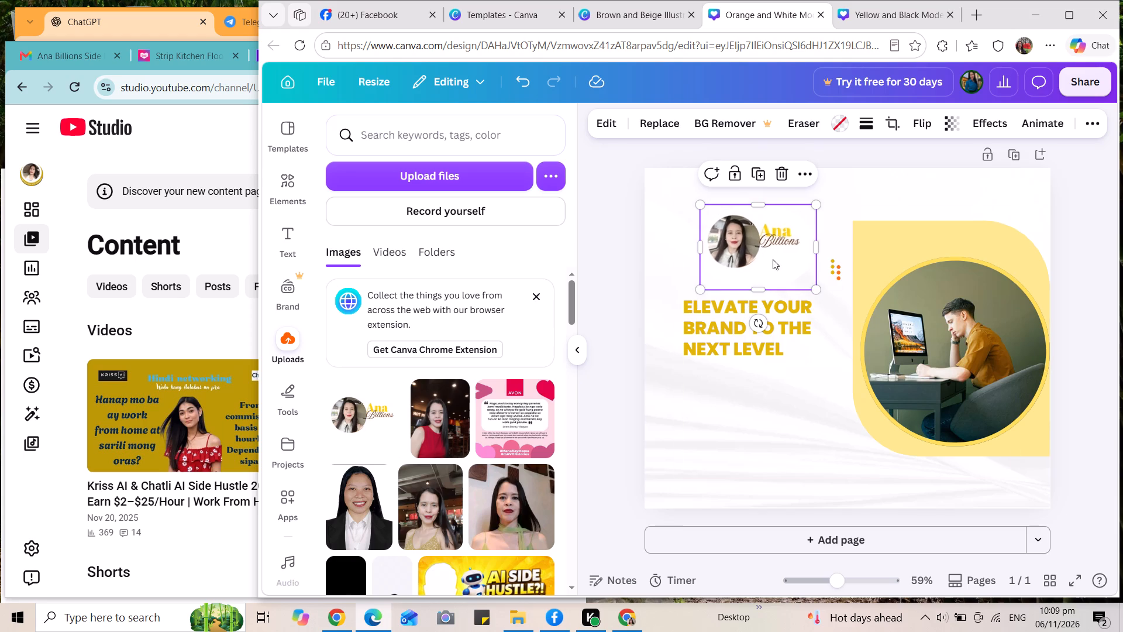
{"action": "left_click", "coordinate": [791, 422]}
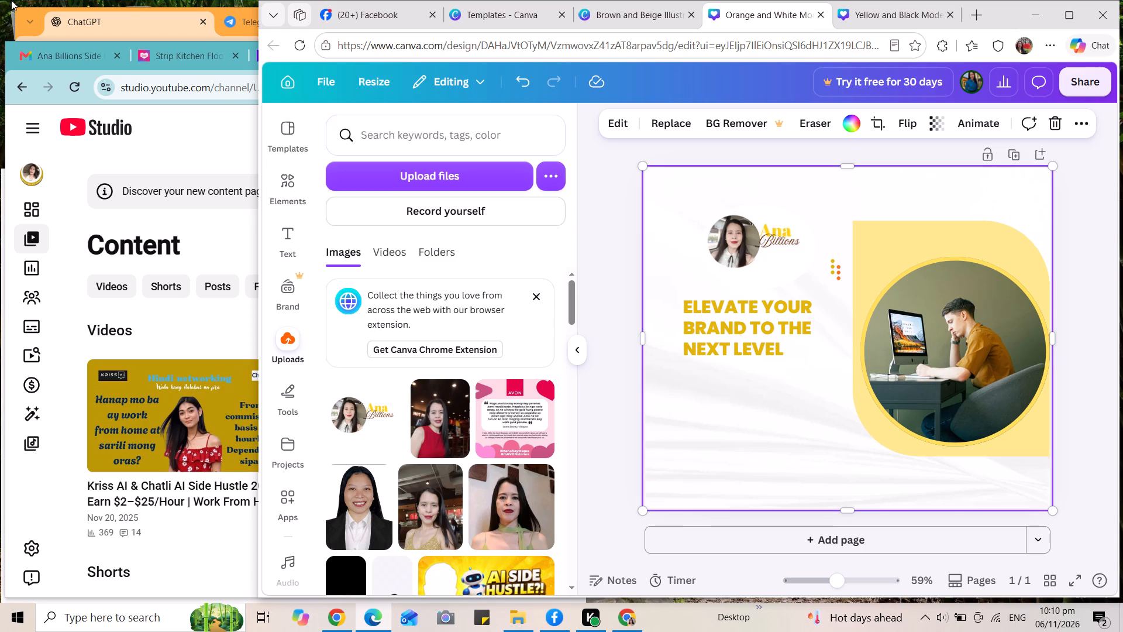
Switch to the Facebook feed and like the "another day another basketbol" photo post.
{"action": "left_click", "coordinate": [356, 9]}
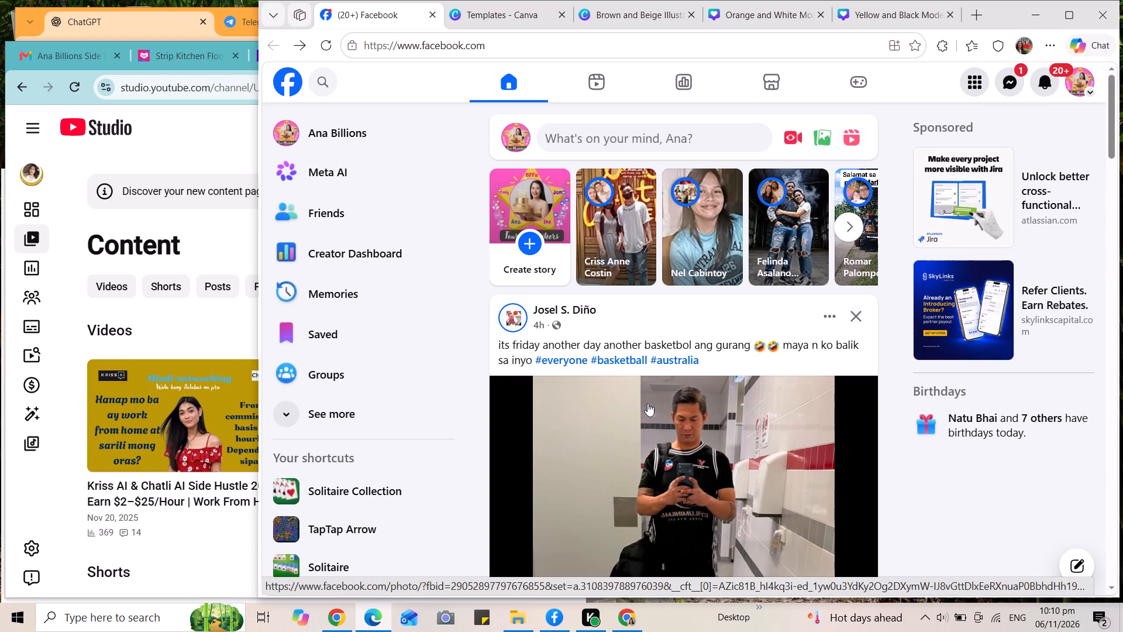
{"action": "scroll", "coordinate": [702, 394], "scroll_direction": "down", "scroll_amount": 3}
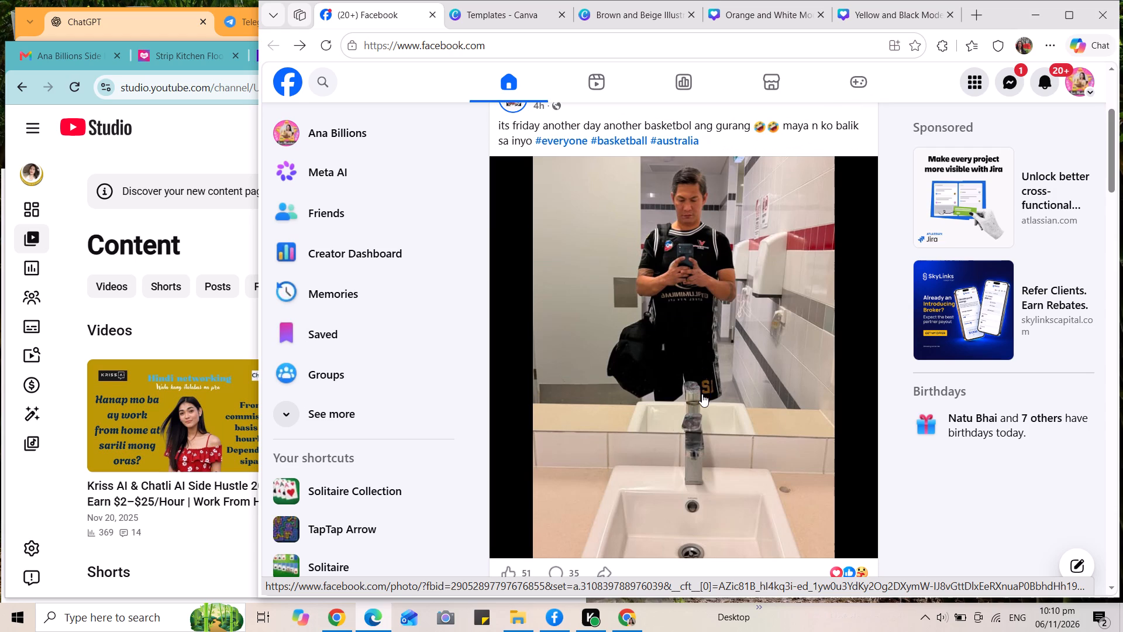
{"action": "scroll", "coordinate": [759, 425], "scroll_direction": "down", "scroll_amount": 3}
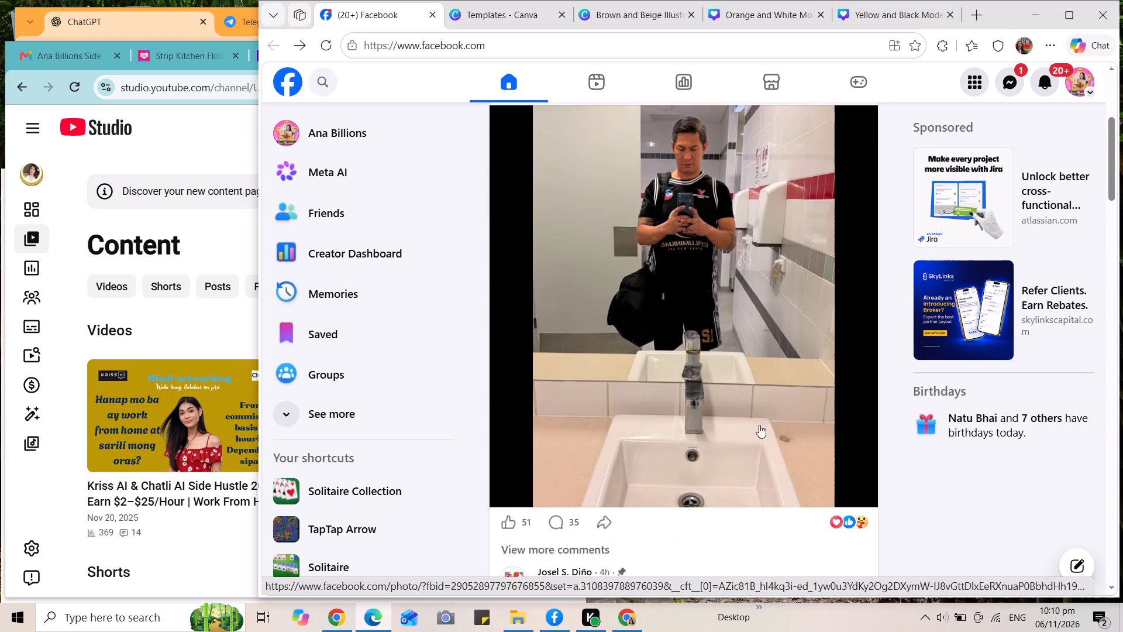
{"action": "scroll", "coordinate": [759, 425], "scroll_direction": "down", "scroll_amount": 1}
{"action": "left_click", "coordinate": [513, 284]}
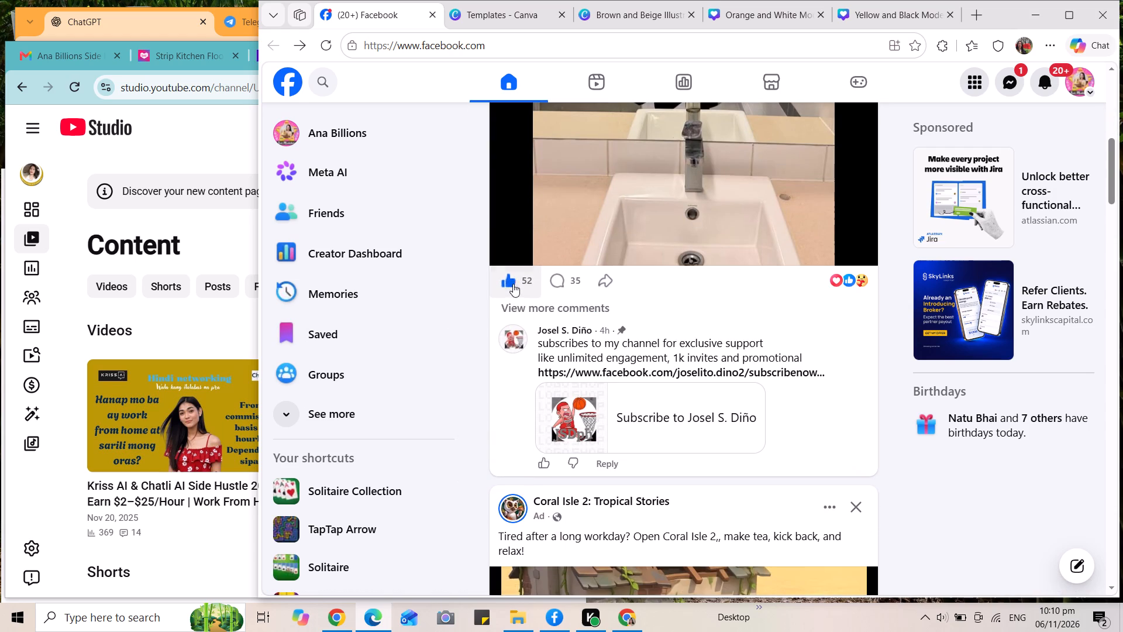
Post the comment "Enjoy lang lods and be safe" on the basketball photo post and close the post.
{"action": "left_click", "coordinate": [560, 290]}
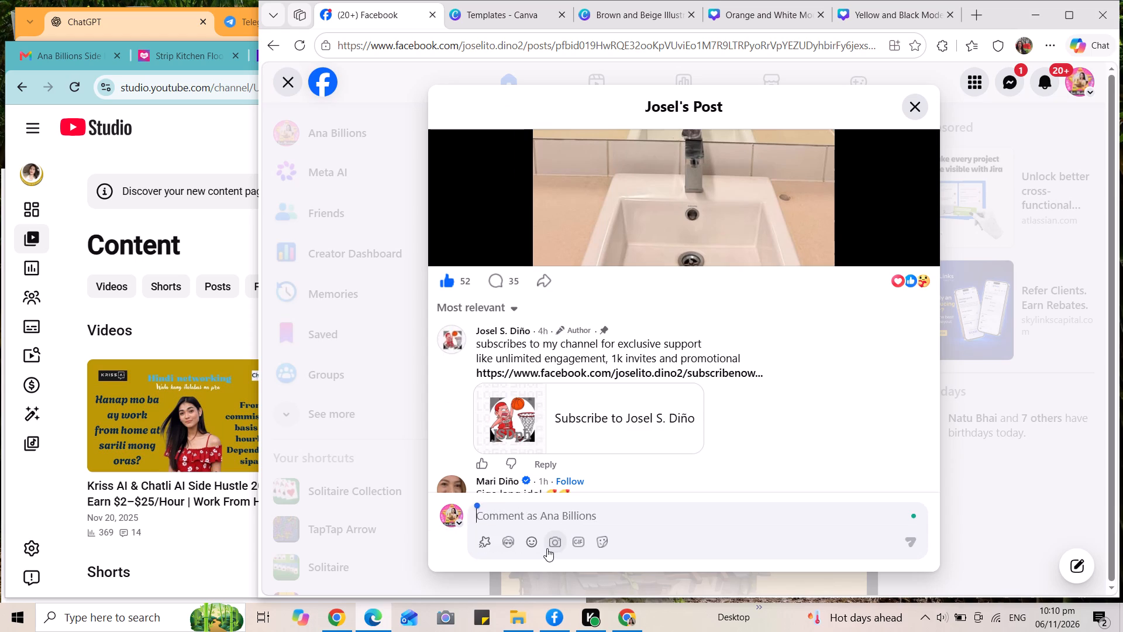
{"action": "left_click", "coordinate": [547, 548]}
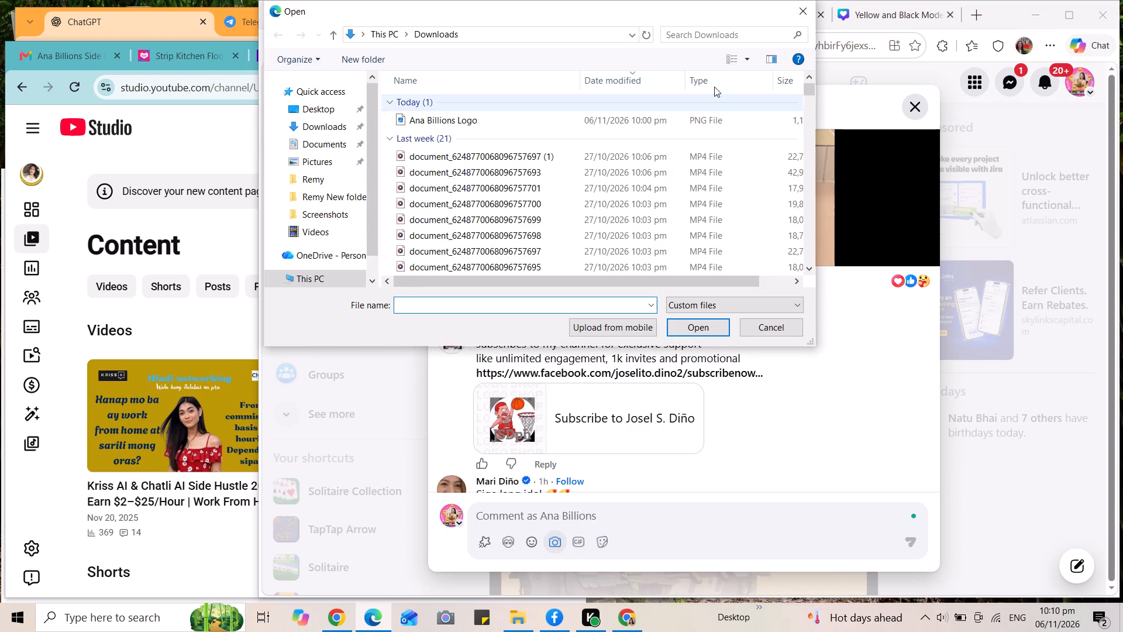
{"action": "left_click", "coordinate": [800, 14]}
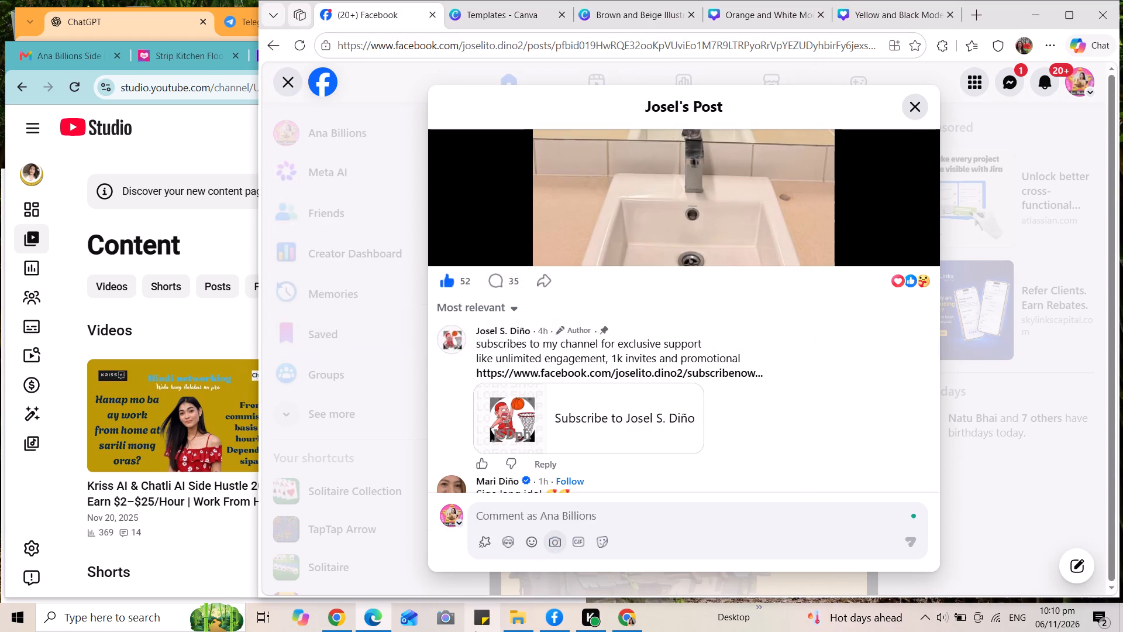
{"action": "left_click", "coordinate": [488, 520]}
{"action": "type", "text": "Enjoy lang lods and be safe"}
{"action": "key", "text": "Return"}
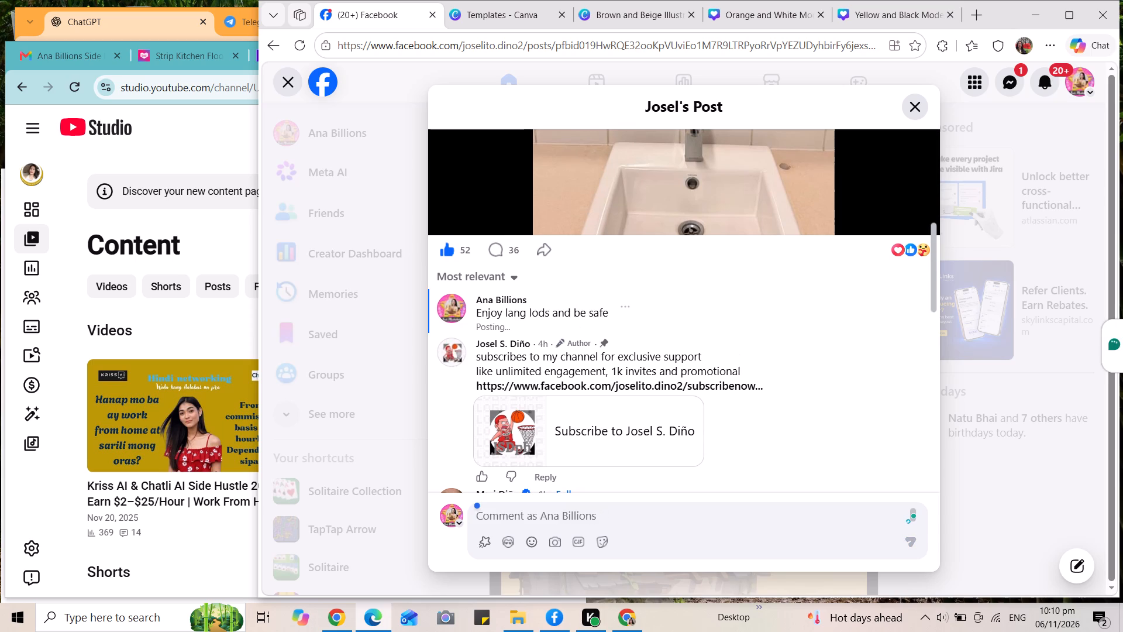
{"action": "left_click", "coordinate": [907, 108]}
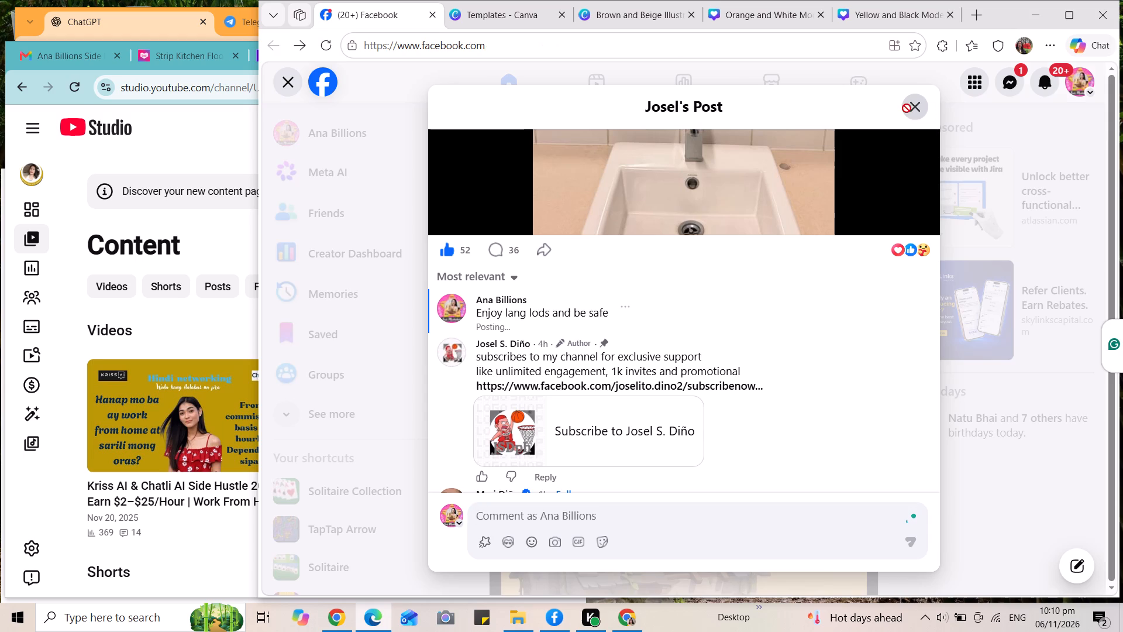
Open the unread "JAGBOT" family group chat and view the shared screenshot of the road clearing post at full size.
{"action": "left_click", "coordinate": [1003, 77]}
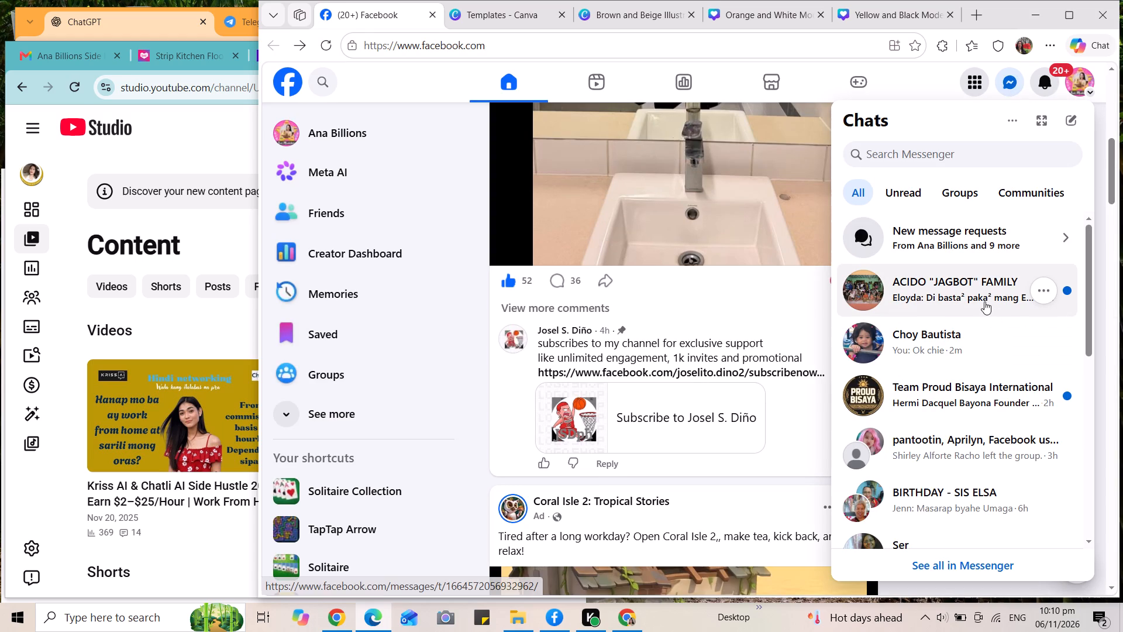
{"action": "left_click", "coordinate": [960, 303]}
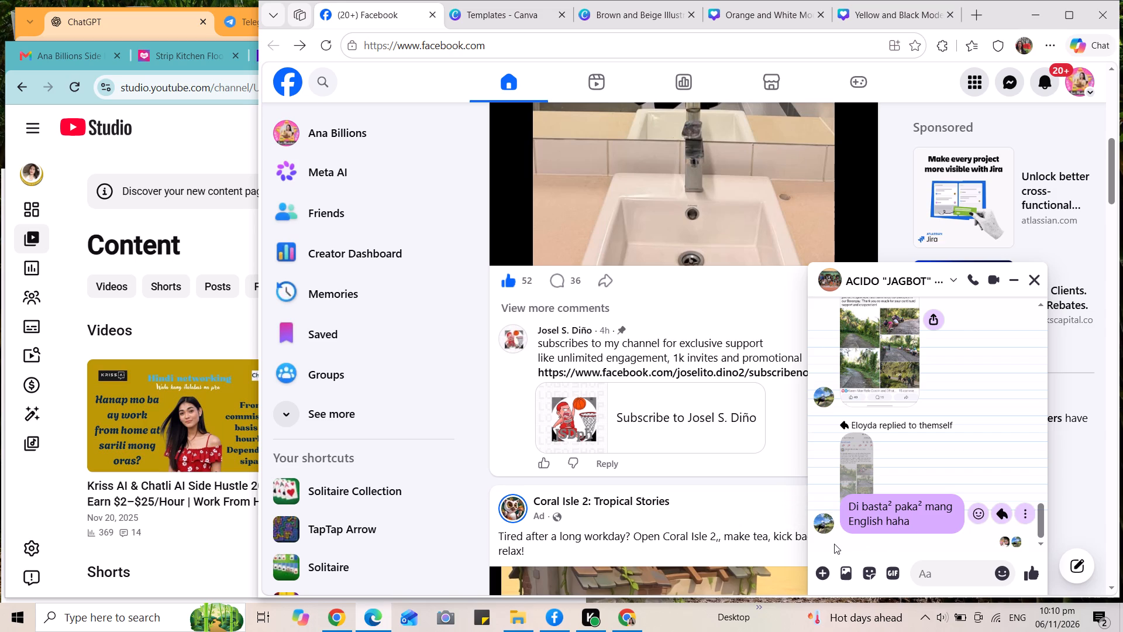
{"action": "scroll", "coordinate": [957, 391], "scroll_direction": "down", "scroll_amount": 2}
{"action": "scroll", "coordinate": [957, 391], "scroll_direction": "up", "scroll_amount": 2}
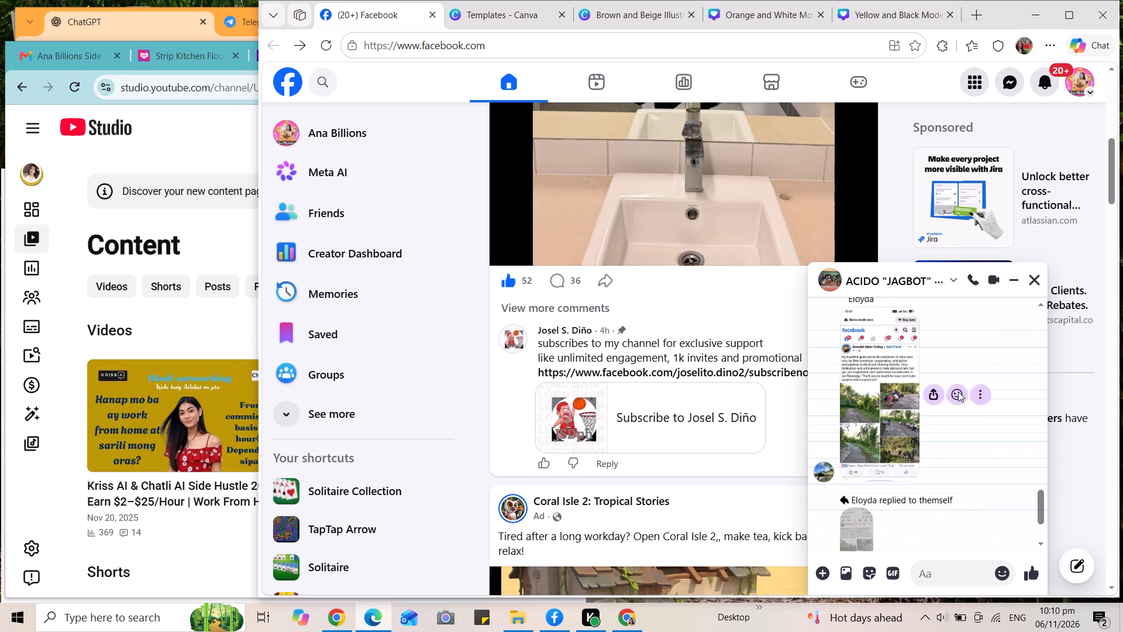
{"action": "left_click", "coordinate": [891, 409]}
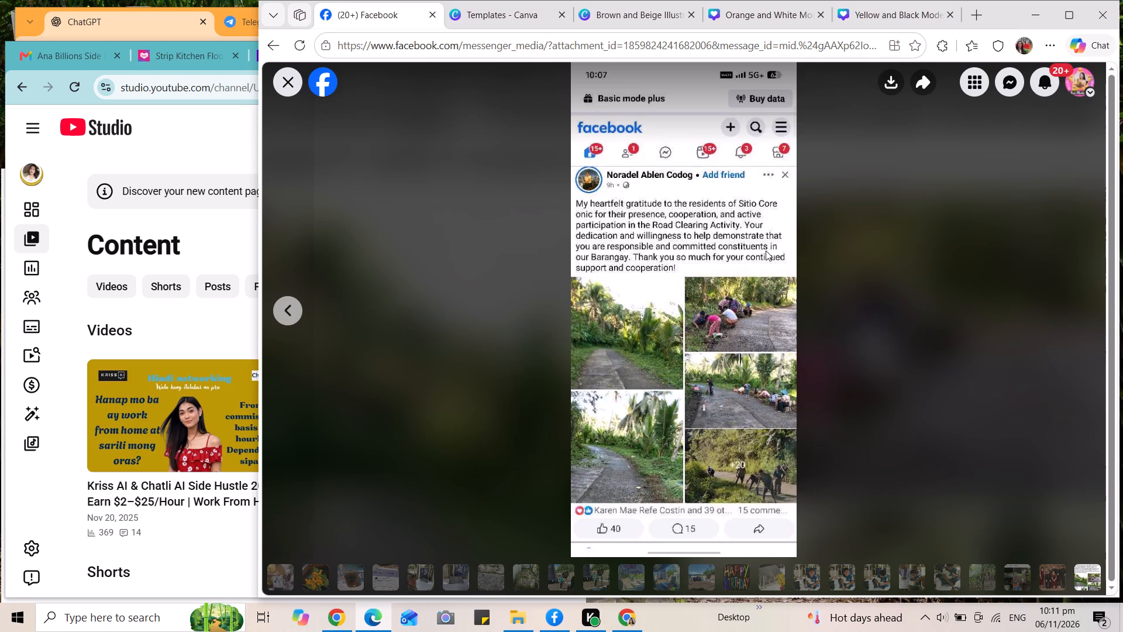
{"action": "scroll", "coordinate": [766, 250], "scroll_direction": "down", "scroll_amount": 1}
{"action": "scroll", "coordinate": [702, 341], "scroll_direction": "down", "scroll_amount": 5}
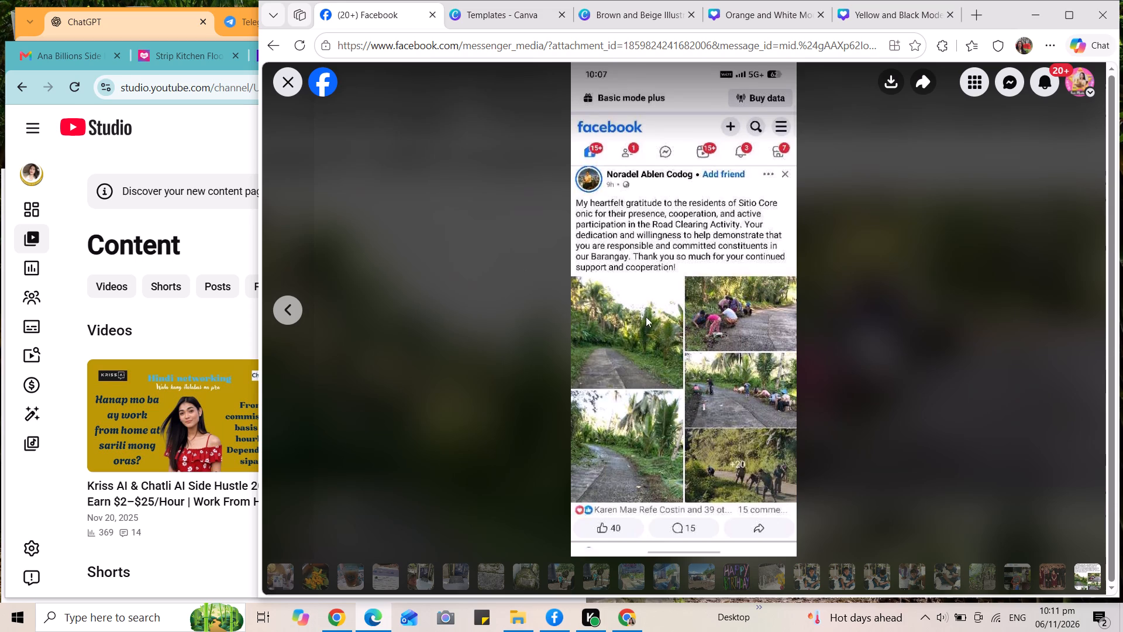
View the screenshot of the road clearing post shared in the chat, and close the photo viewer.
{"action": "left_click", "coordinate": [640, 315]}
{"action": "scroll", "coordinate": [736, 355], "scroll_direction": "down", "scroll_amount": 3}
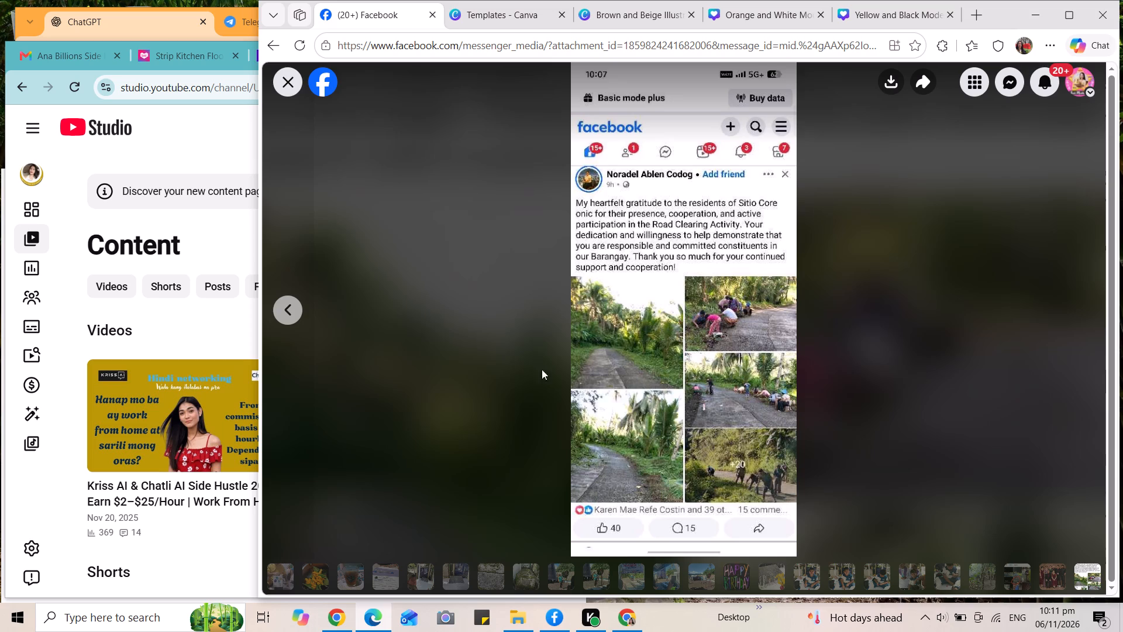
{"action": "left_click", "coordinate": [290, 86]}
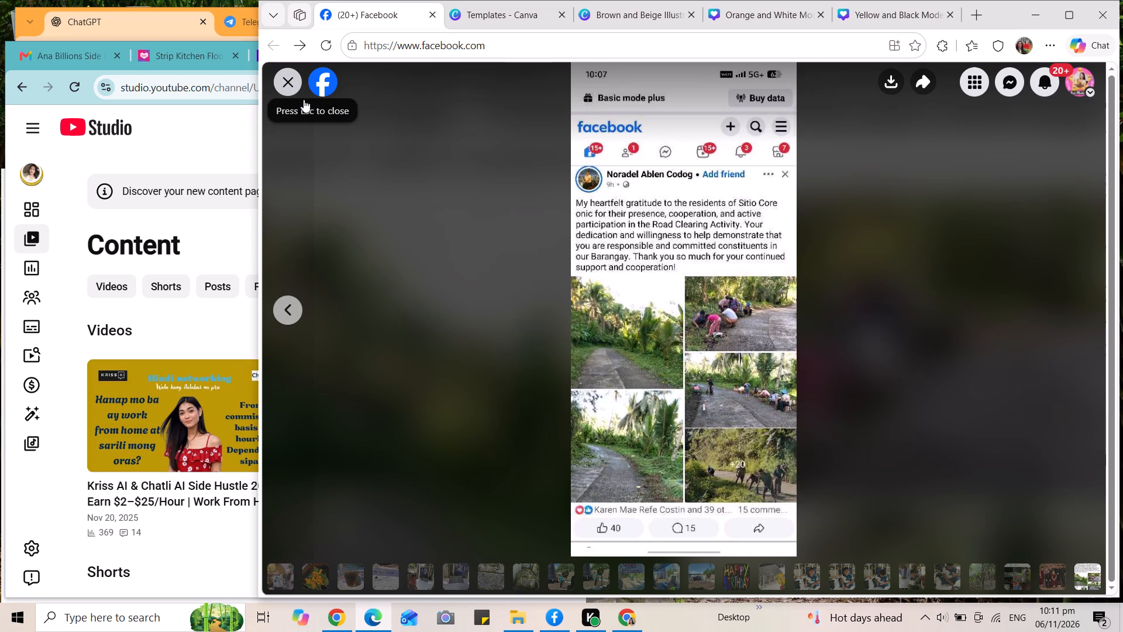
{"action": "scroll", "coordinate": [936, 434], "scroll_direction": "down", "scroll_amount": 5}
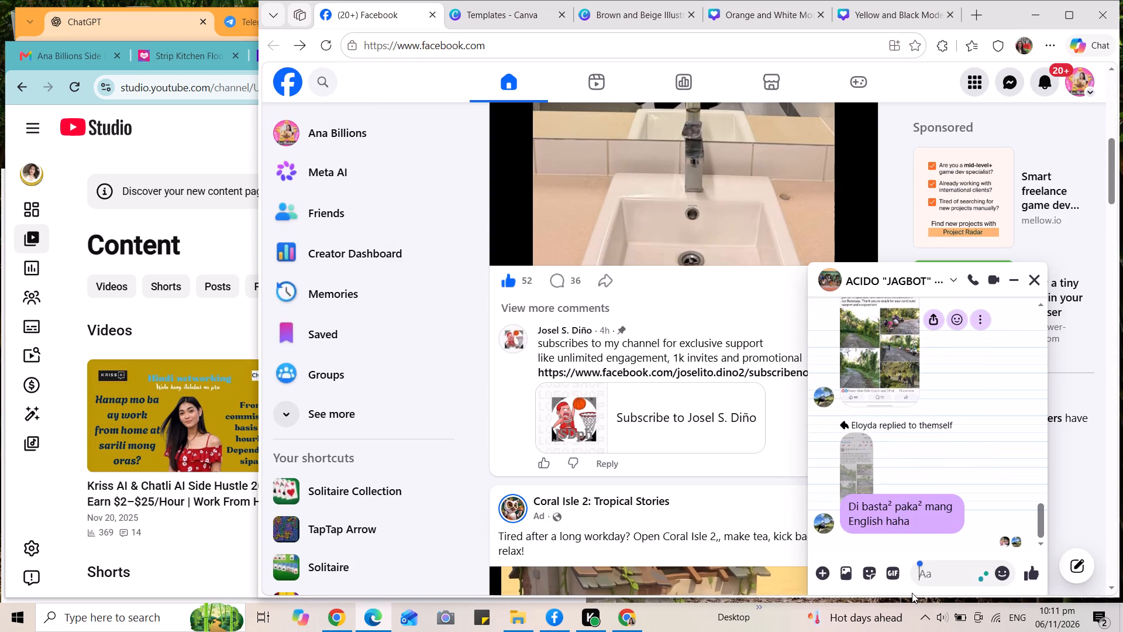
{"action": "scroll", "coordinate": [954, 575], "scroll_direction": "down", "scroll_amount": 5}
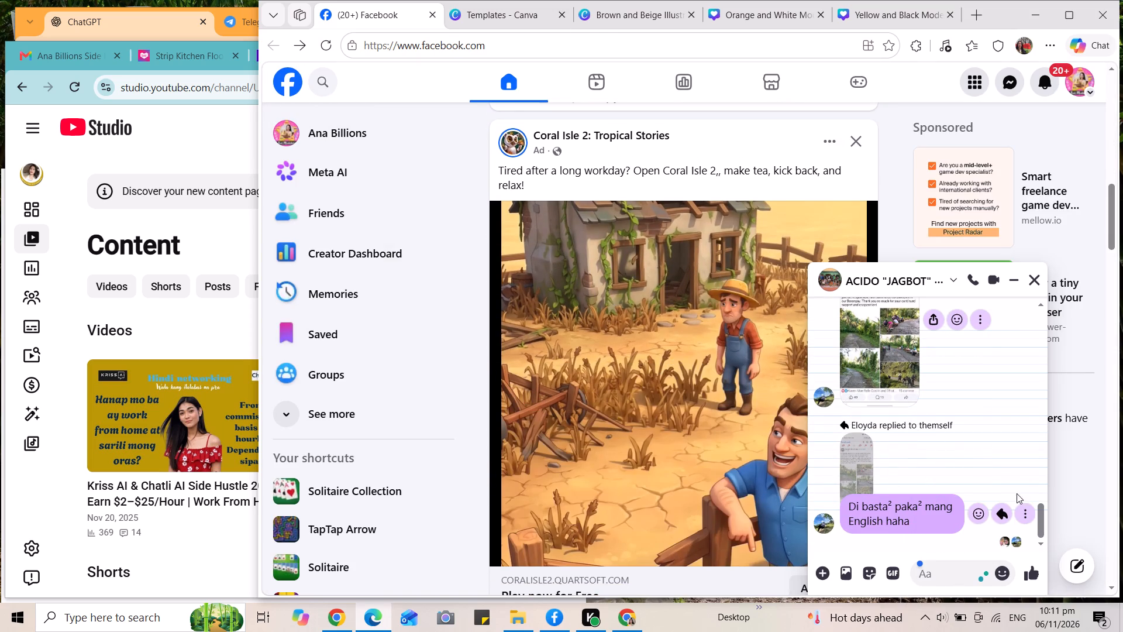
Reply "Tatakbo nga daw na Brgy Chairman yan" in the open group chat and close the chat window.
{"action": "left_click", "coordinate": [919, 571]}
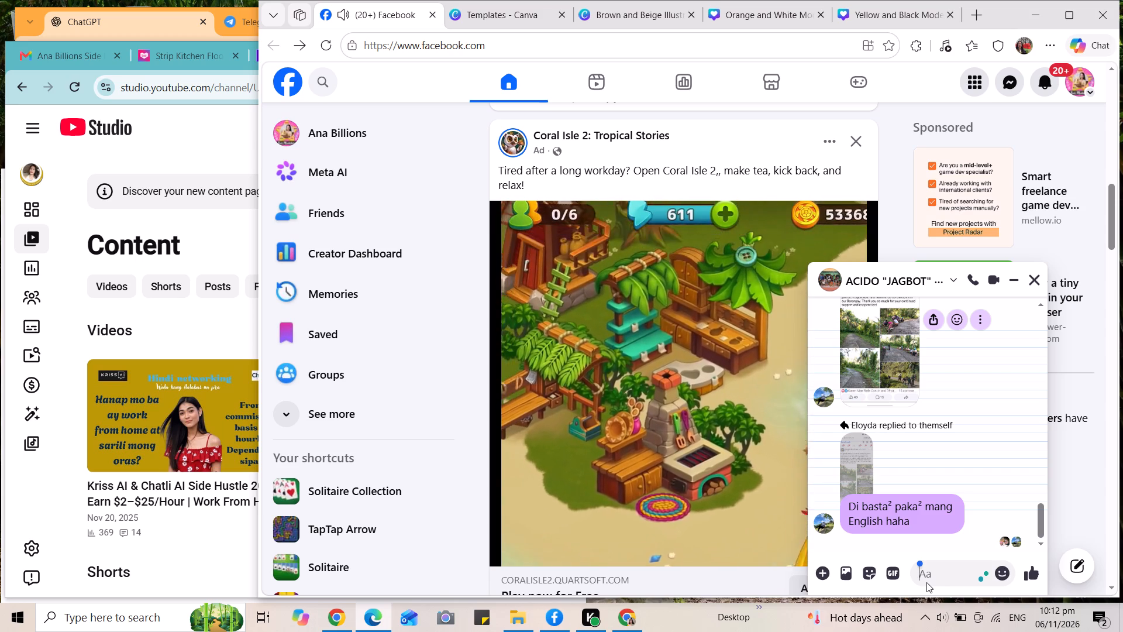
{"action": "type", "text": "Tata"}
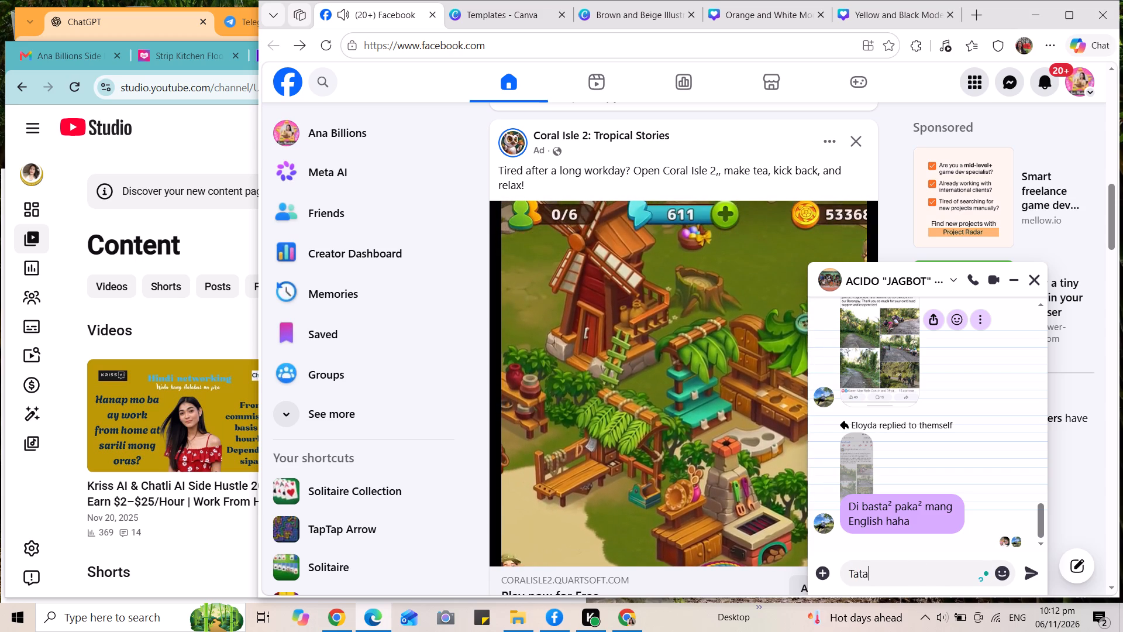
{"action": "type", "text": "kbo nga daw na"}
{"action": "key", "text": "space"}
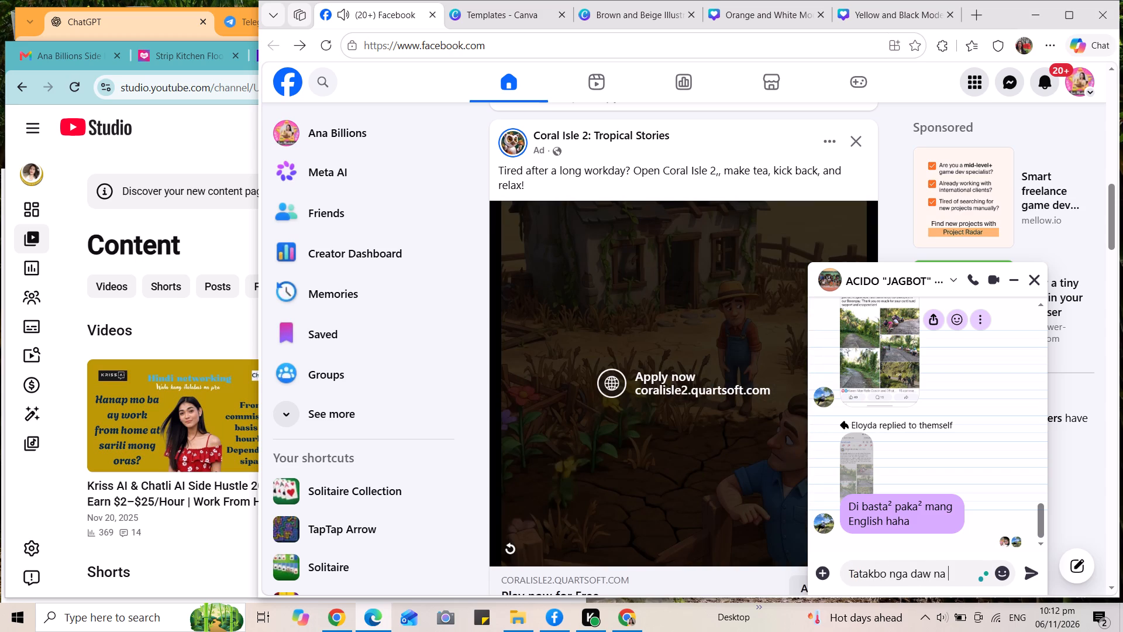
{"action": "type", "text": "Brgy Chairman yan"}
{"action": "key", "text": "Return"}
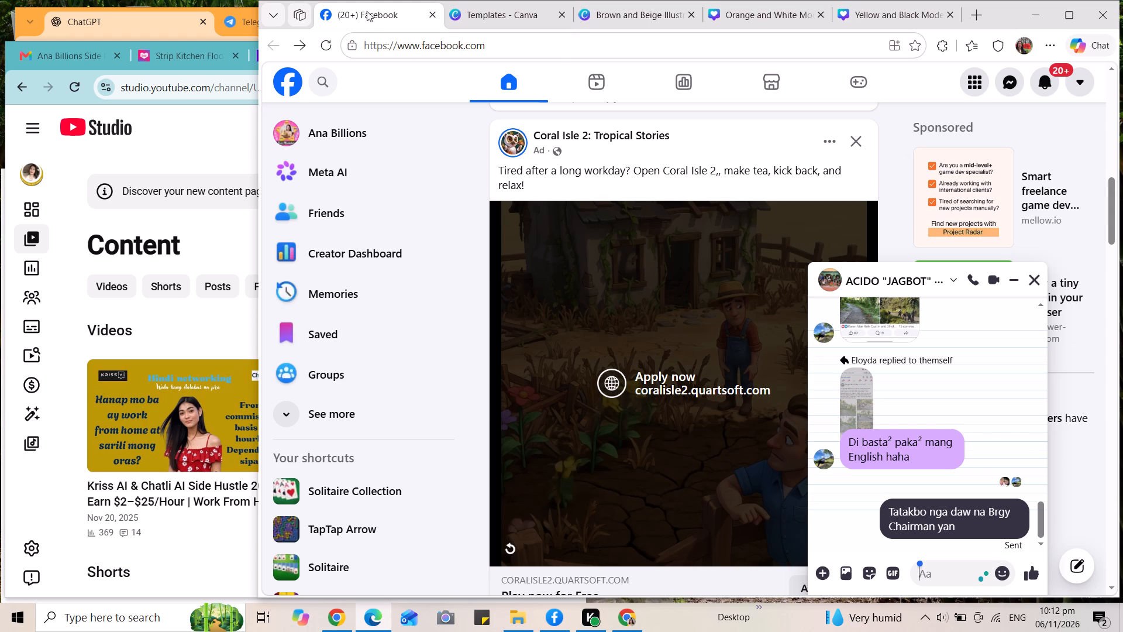
{"action": "left_click", "coordinate": [1039, 283]}
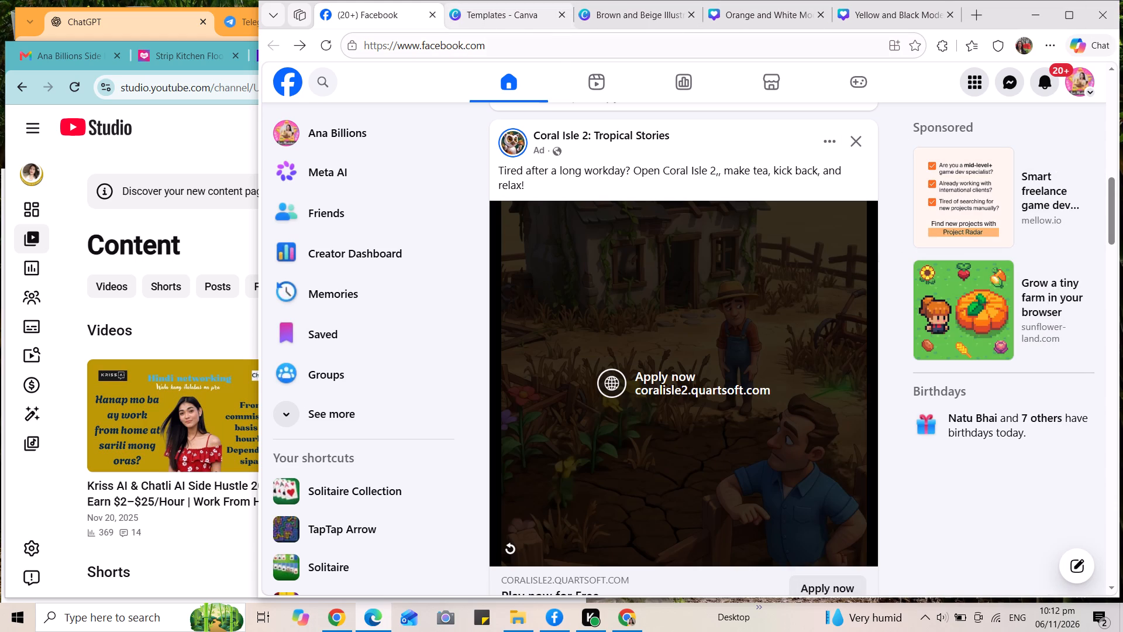
Browse the Facebook news feed from the Coral Isle 2 ad to the Reels section.
{"action": "scroll", "coordinate": [595, 268], "scroll_direction": "down", "scroll_amount": 5}
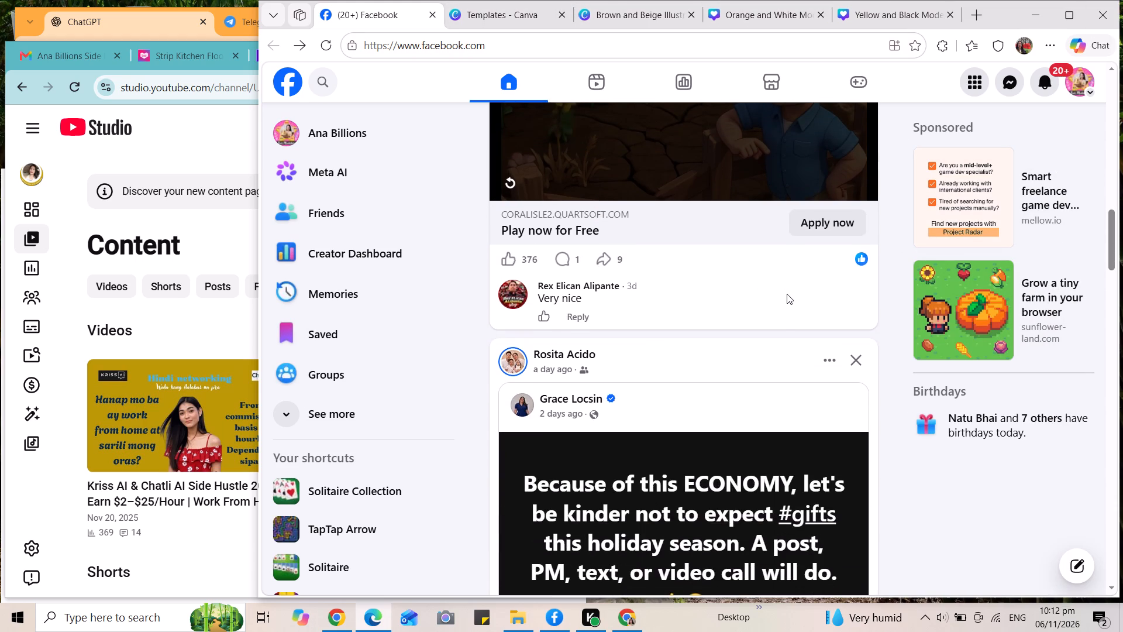
{"action": "scroll", "coordinate": [780, 326], "scroll_direction": "down", "scroll_amount": 2}
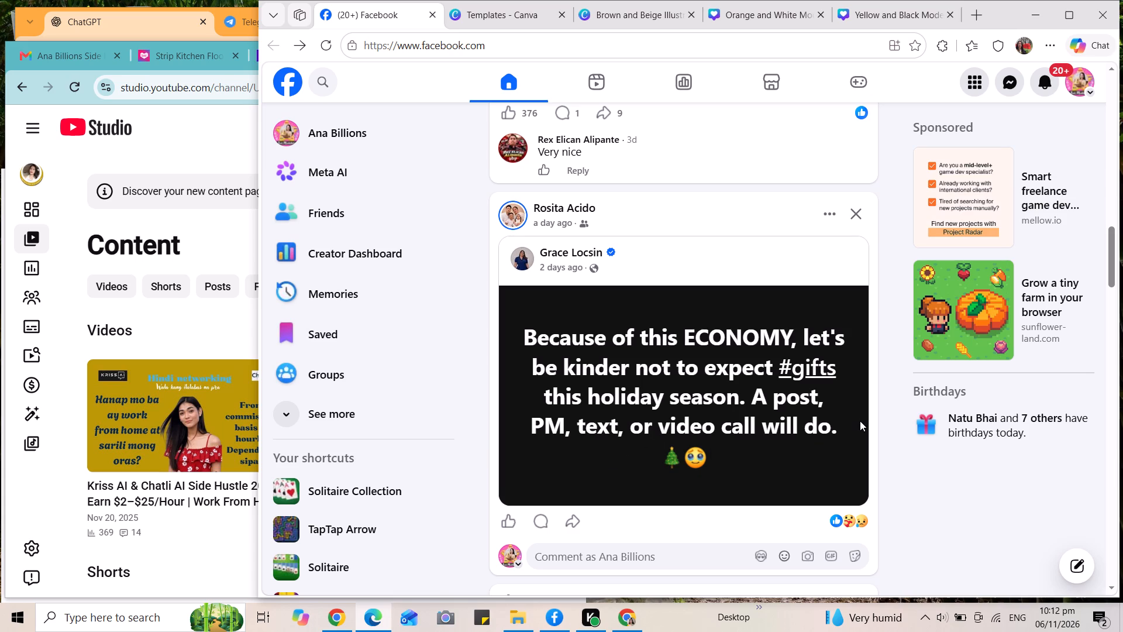
{"action": "scroll", "coordinate": [839, 423], "scroll_direction": "down", "scroll_amount": 3}
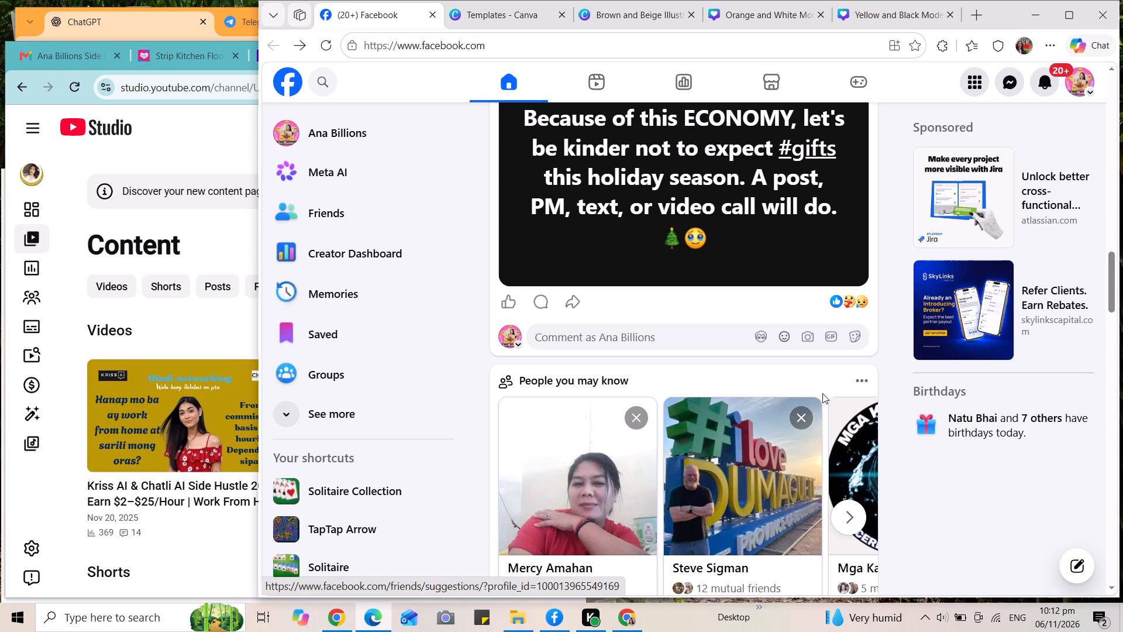
{"action": "scroll", "coordinate": [828, 404], "scroll_direction": "down", "scroll_amount": 2}
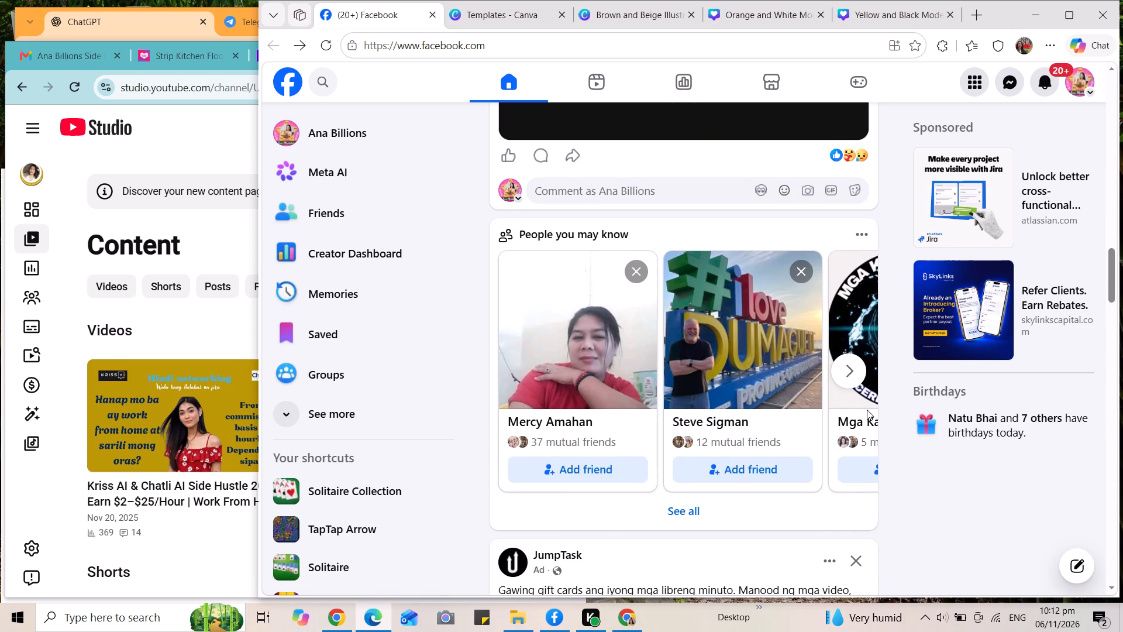
{"action": "scroll", "coordinate": [828, 344], "scroll_direction": "down", "scroll_amount": 2}
{"action": "scroll", "coordinate": [736, 364], "scroll_direction": "down", "scroll_amount": 2}
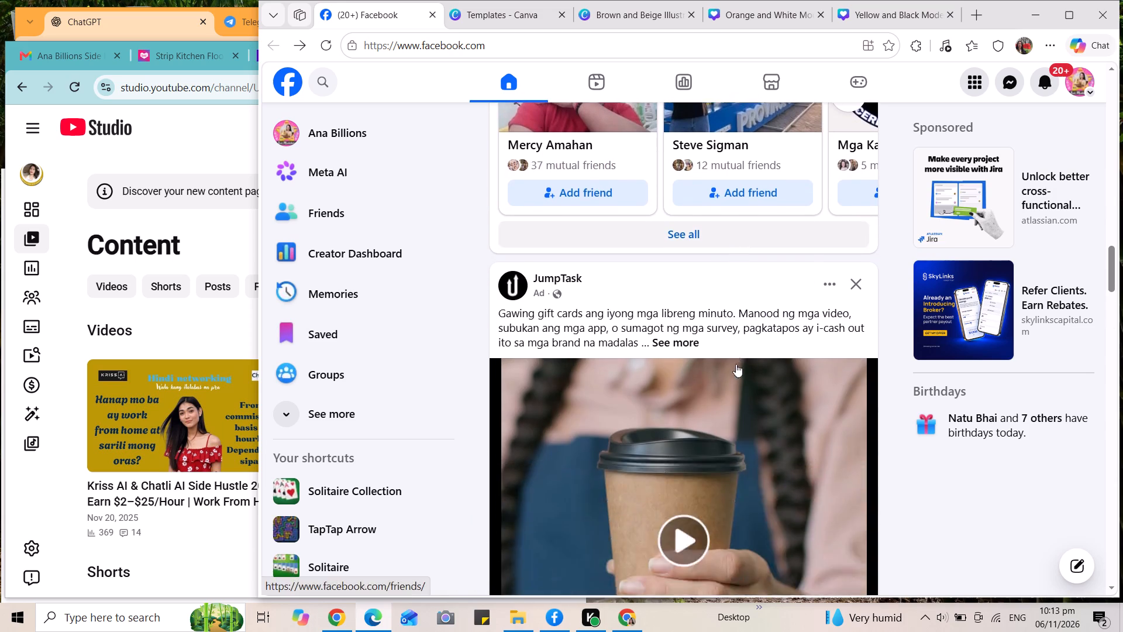
{"action": "scroll", "coordinate": [760, 359], "scroll_direction": "down", "scroll_amount": 2}
{"action": "scroll", "coordinate": [744, 486], "scroll_direction": "down", "scroll_amount": 6}
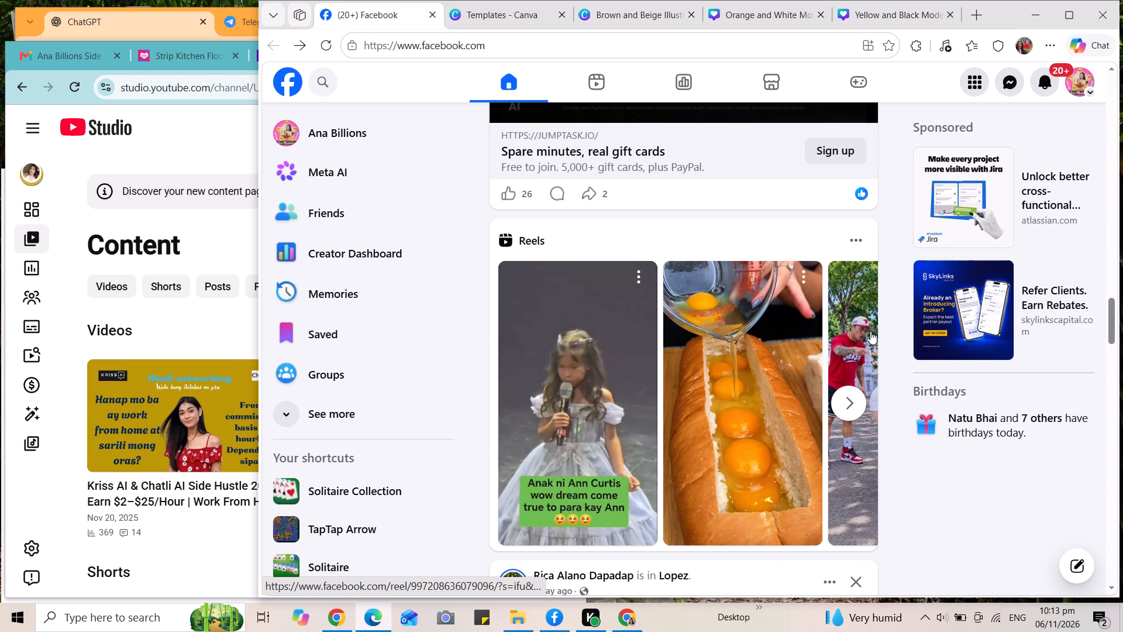
Watch the reel of the girl singing in a gown and close it.
{"action": "left_click", "coordinate": [580, 434]}
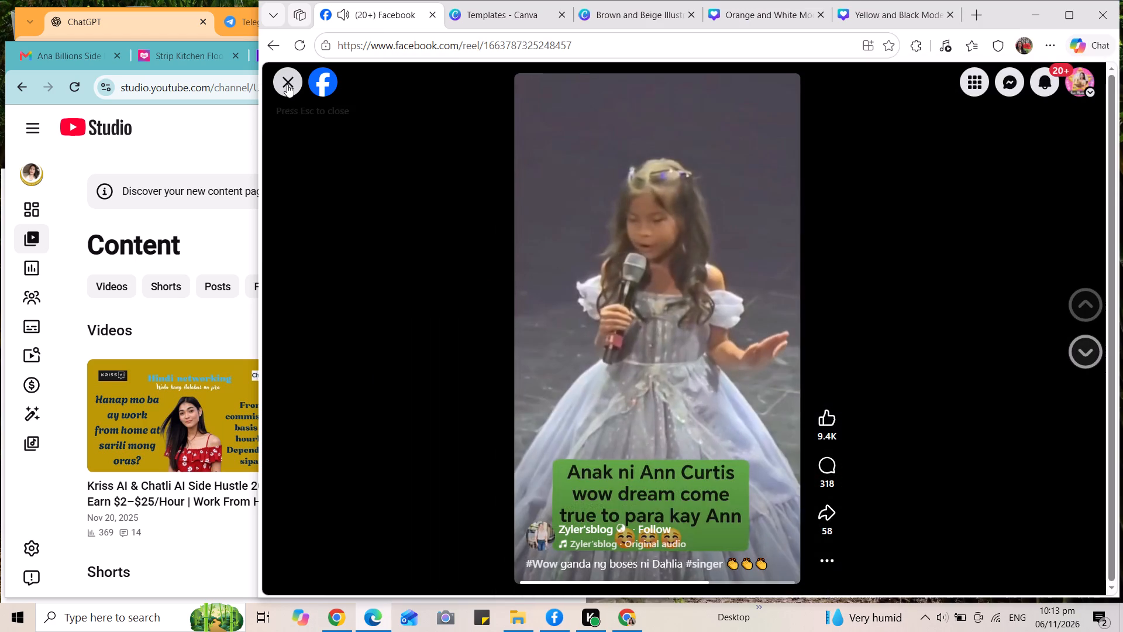
{"action": "left_click", "coordinate": [287, 84]}
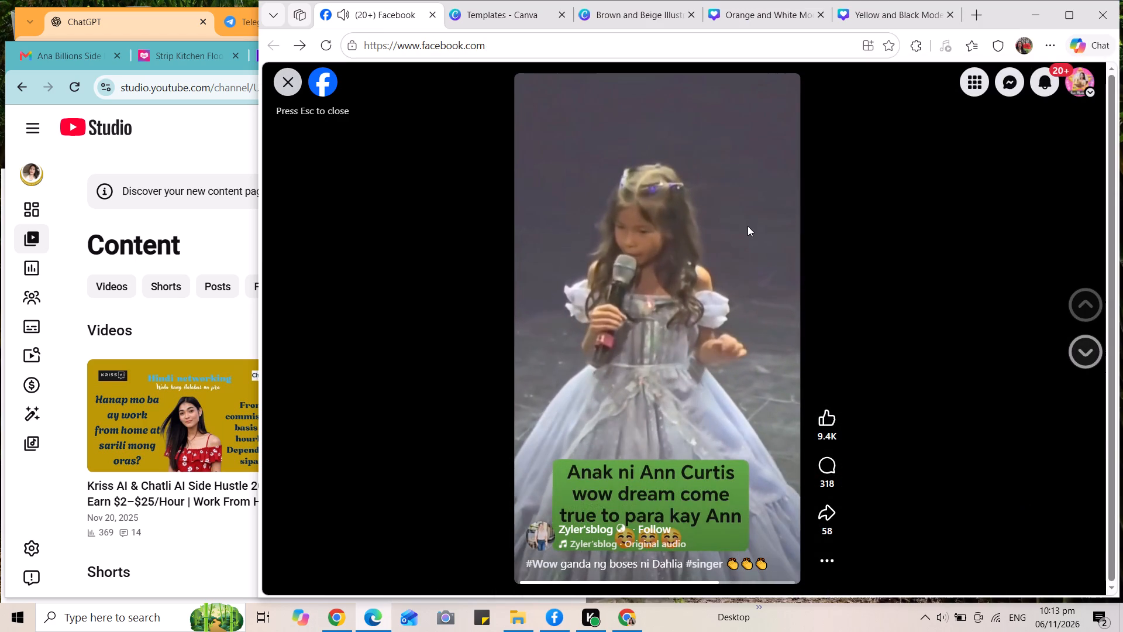
Browse the feed posts around the Reels section, the friend suggestions and the JumpTask ad.
{"action": "scroll", "coordinate": [856, 366], "scroll_direction": "down", "scroll_amount": 3}
{"action": "scroll", "coordinate": [728, 339], "scroll_direction": "down", "scroll_amount": 2}
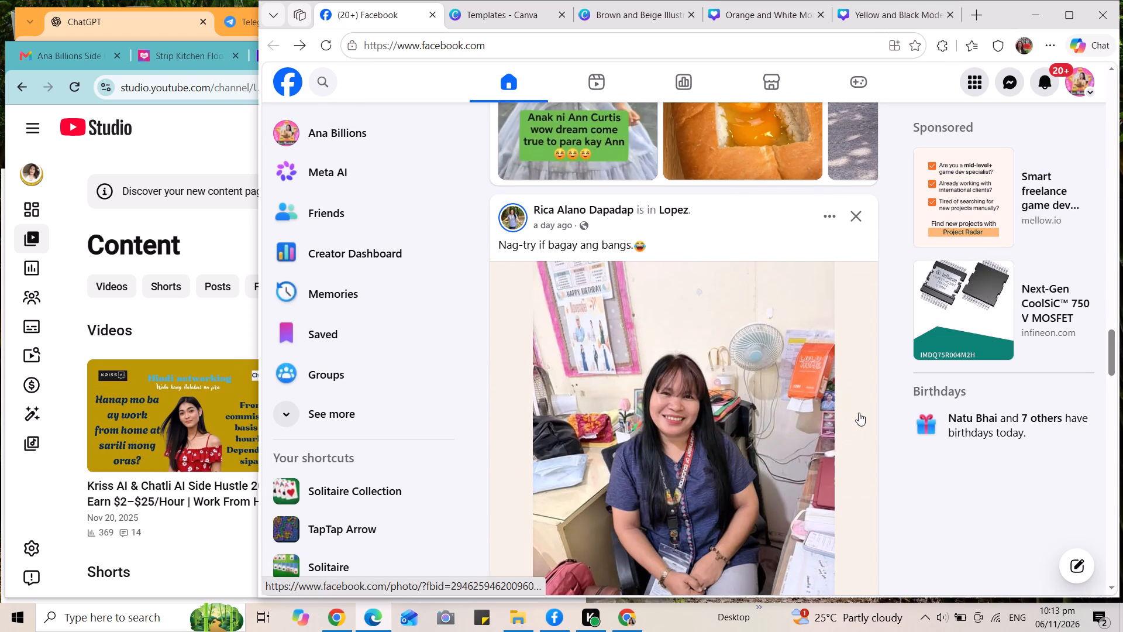
{"action": "scroll", "coordinate": [860, 408], "scroll_direction": "up", "scroll_amount": 6}
{"action": "scroll", "coordinate": [608, 279], "scroll_direction": "up", "scroll_amount": 6}
{"action": "scroll", "coordinate": [653, 147], "scroll_direction": "up", "scroll_amount": 8}
{"action": "scroll", "coordinate": [659, 207], "scroll_direction": "down", "scroll_amount": 5}
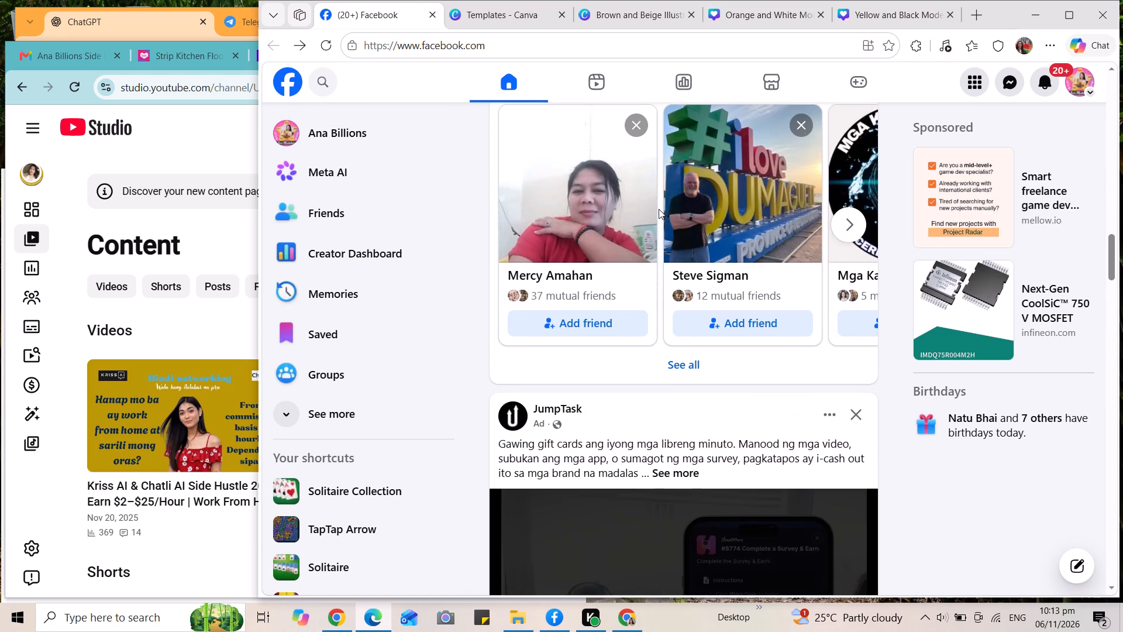
{"action": "scroll", "coordinate": [659, 209], "scroll_direction": "down", "scroll_amount": 5}
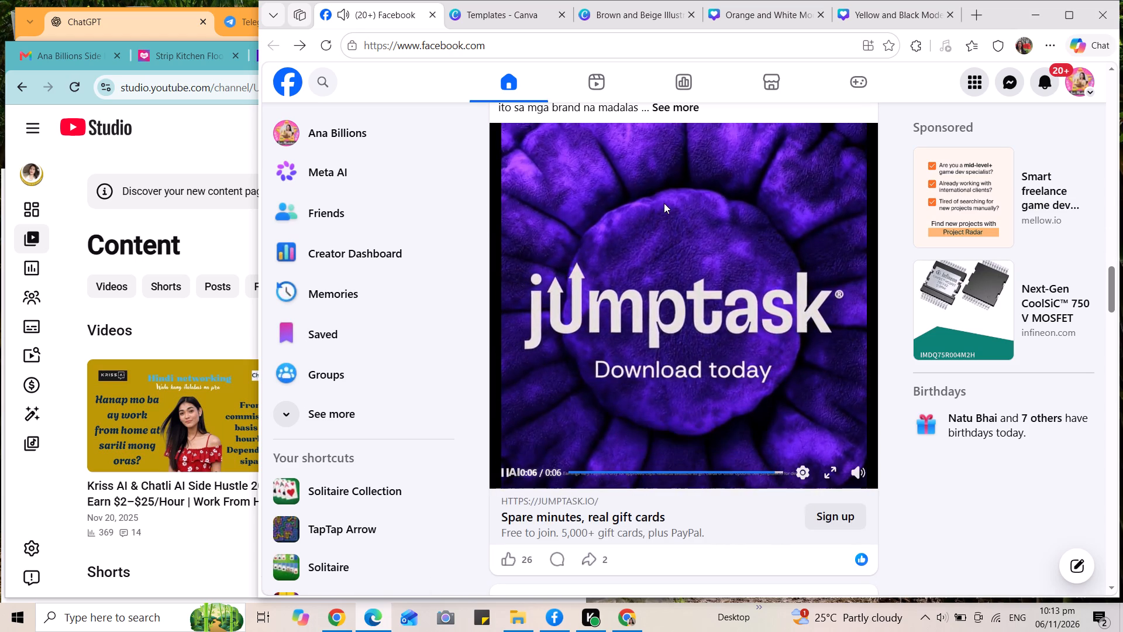
Return to the shared post about holiday gifts and open the story of the friend who shared it.
{"action": "scroll", "coordinate": [690, 197], "scroll_direction": "up", "scroll_amount": 14}
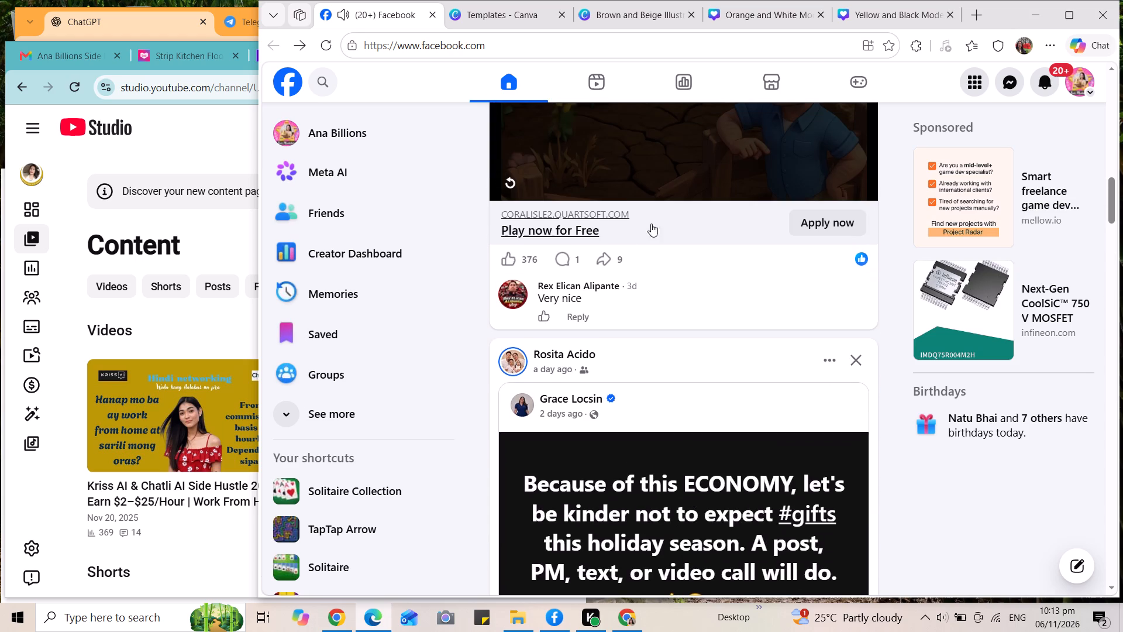
{"action": "left_click", "coordinate": [514, 360]}
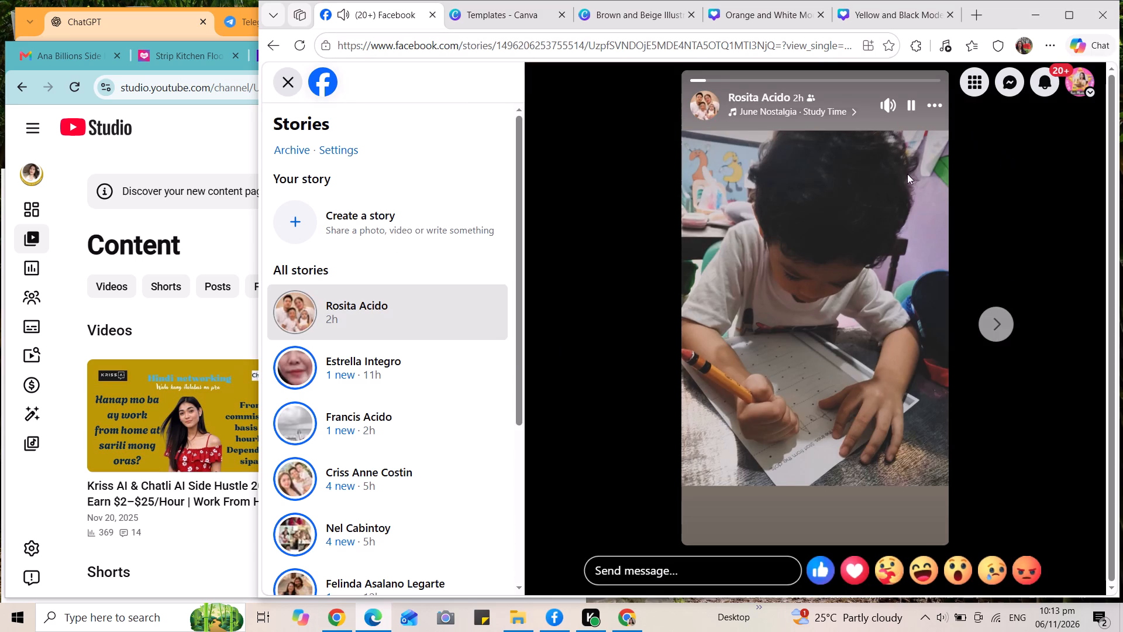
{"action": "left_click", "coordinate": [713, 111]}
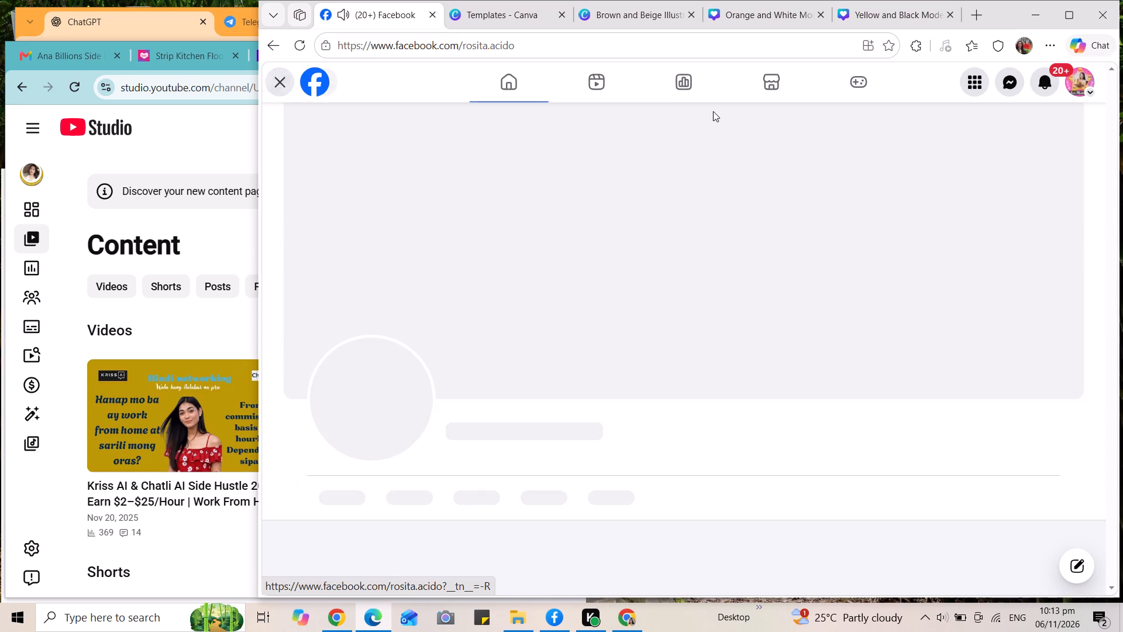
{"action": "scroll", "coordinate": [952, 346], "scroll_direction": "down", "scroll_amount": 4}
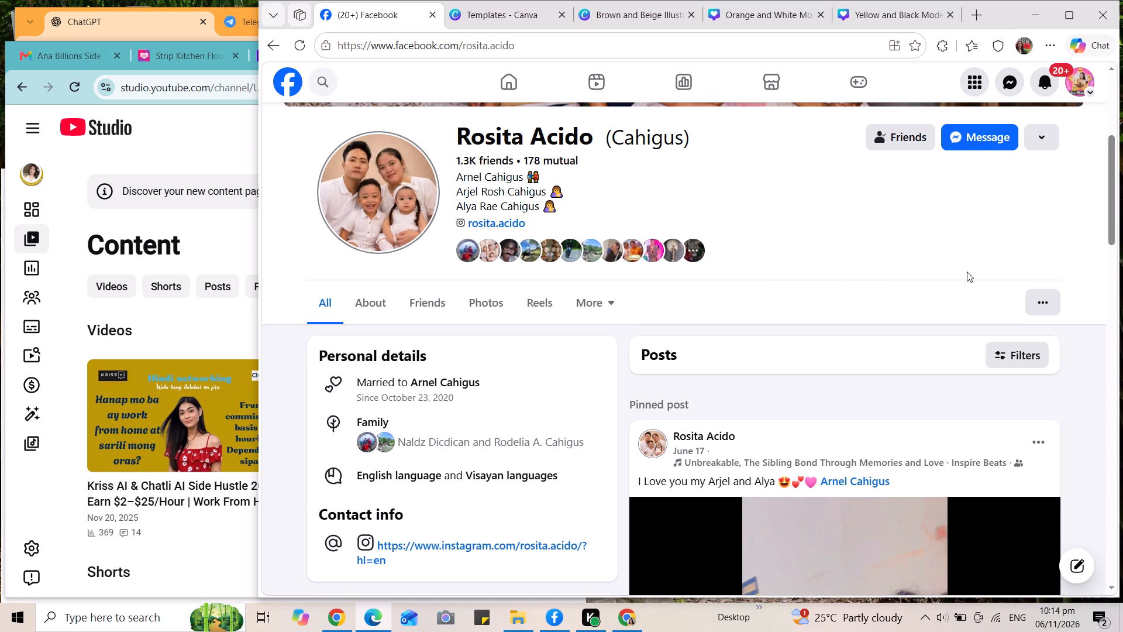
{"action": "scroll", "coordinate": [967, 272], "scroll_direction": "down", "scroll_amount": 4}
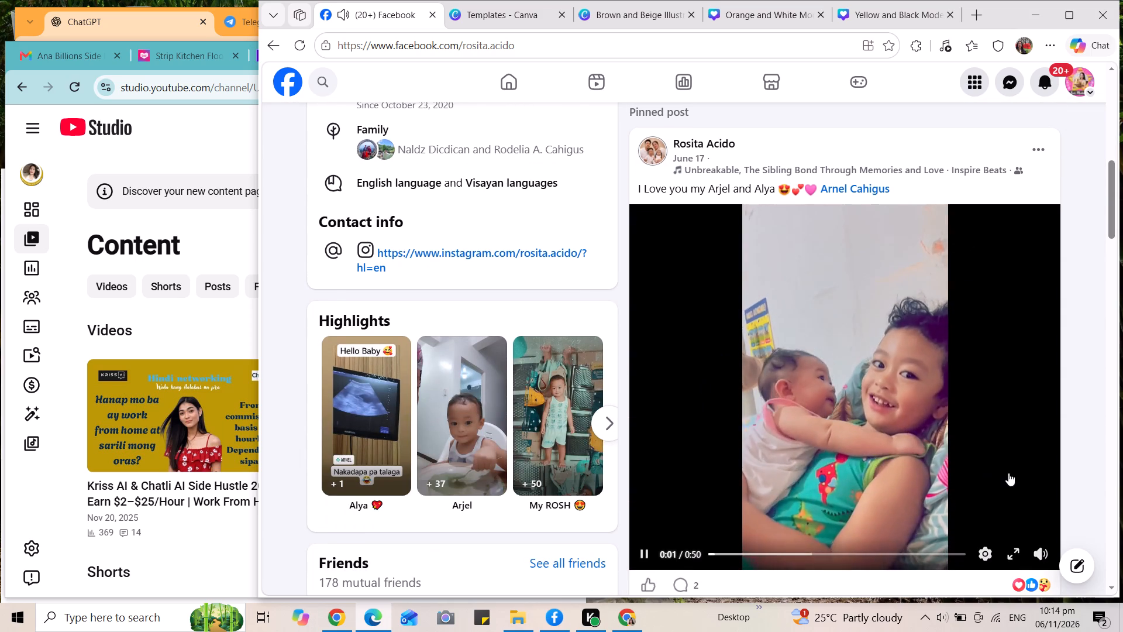
Look through the pinned video, friends, photos and other posts on the open Facebook profile.
{"action": "scroll", "coordinate": [980, 406], "scroll_direction": "down", "scroll_amount": 2}
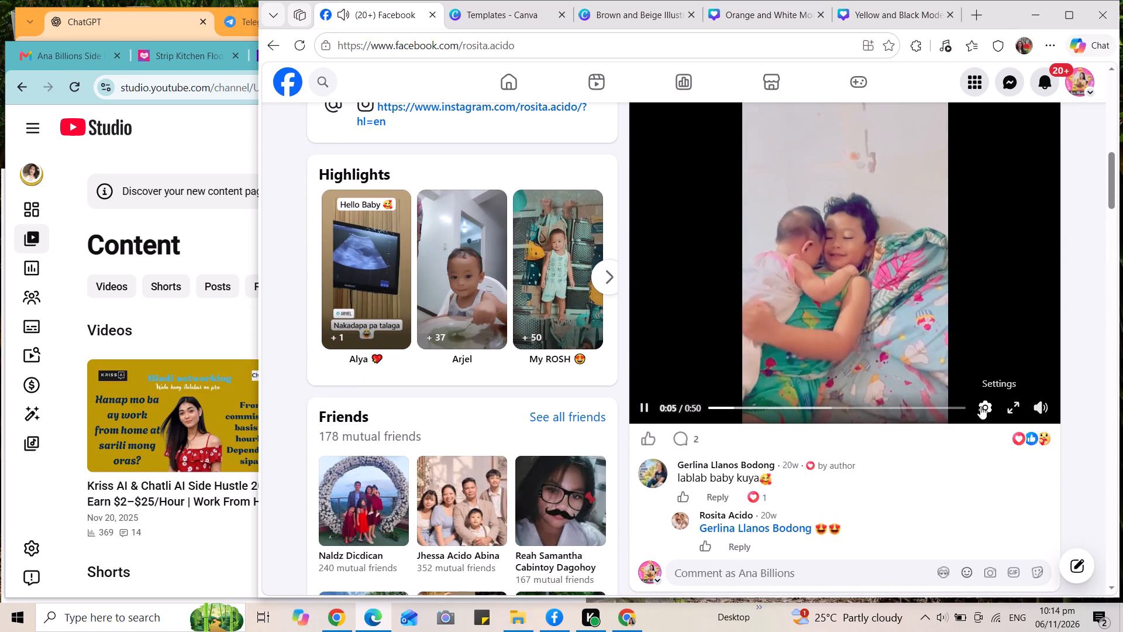
{"action": "scroll", "coordinate": [983, 394], "scroll_direction": "down", "scroll_amount": 11}
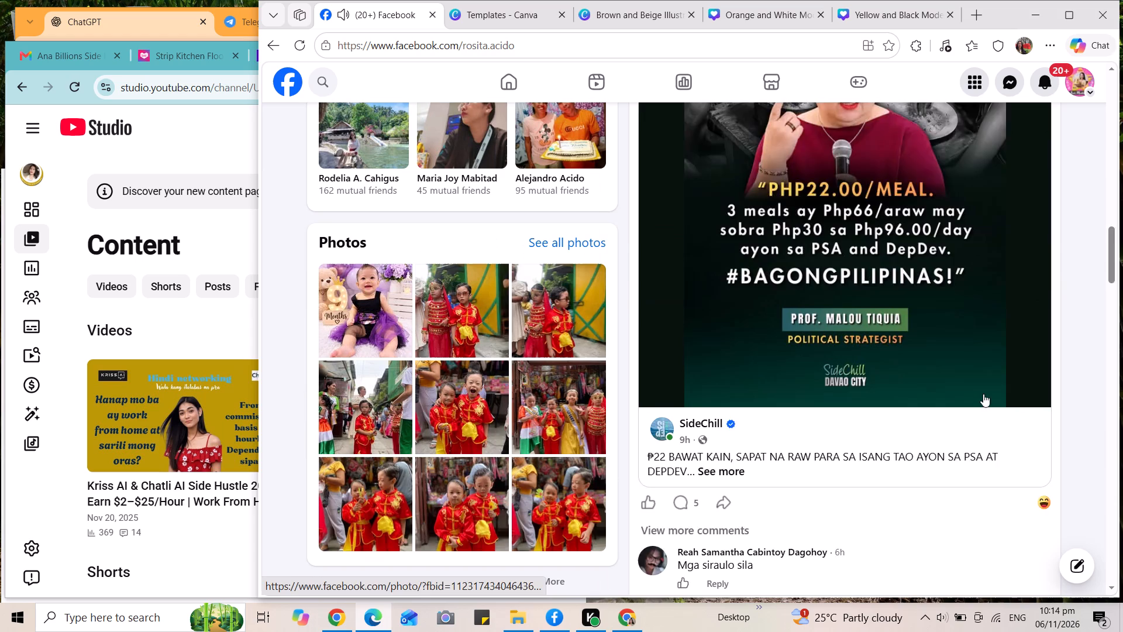
{"action": "scroll", "coordinate": [979, 384], "scroll_direction": "up", "scroll_amount": 3}
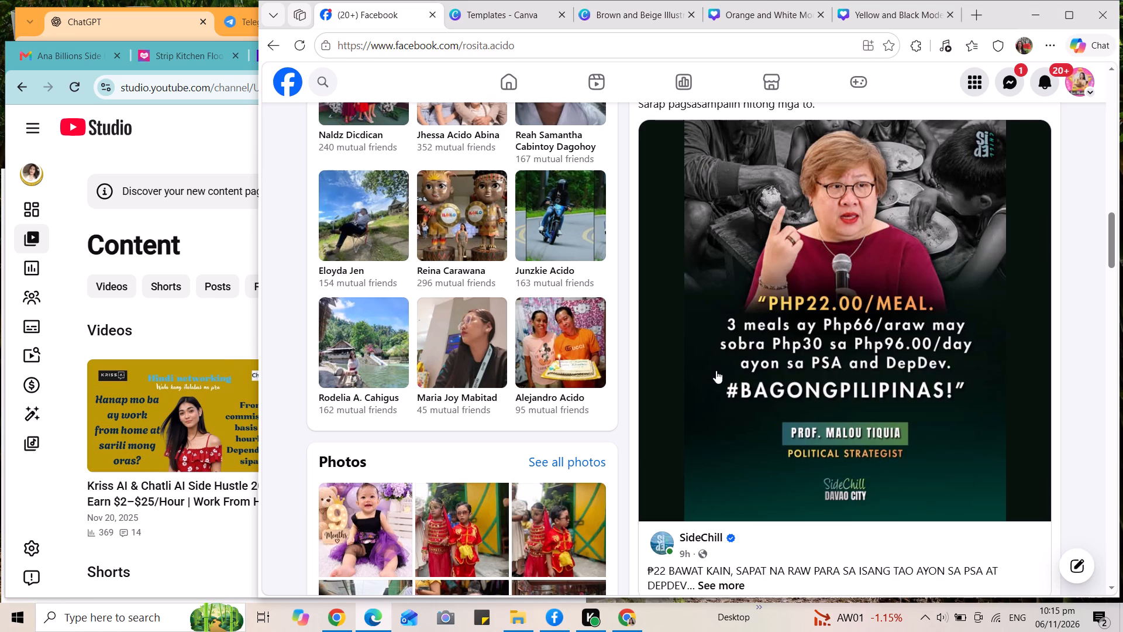
{"action": "scroll", "coordinate": [791, 390], "scroll_direction": "up", "scroll_amount": 2}
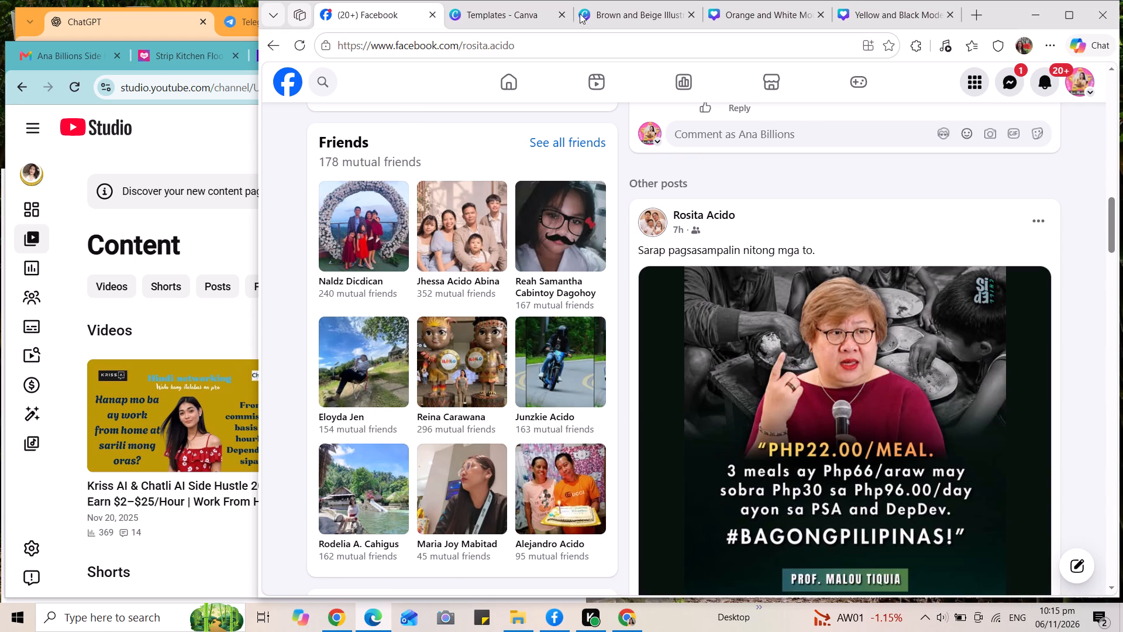
In the orange and white Canva design, replace the "Elevate your brand to the next level" heading with text starting "Saan ba mabibili ang".
{"action": "left_click", "coordinate": [760, 16]}
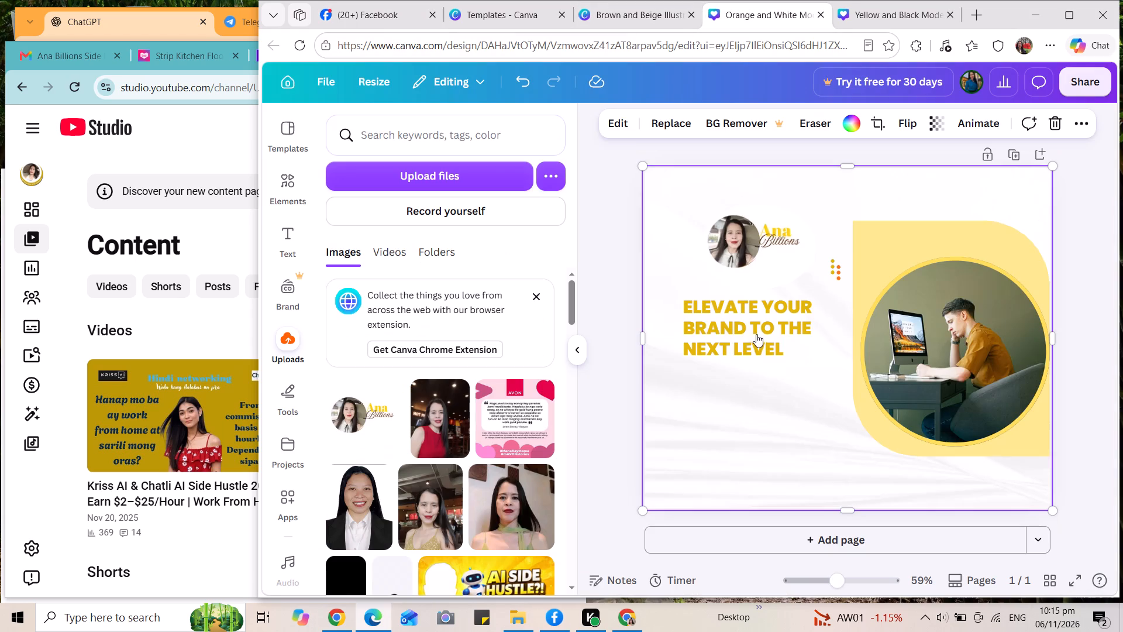
{"action": "double_click", "coordinate": [716, 329]}
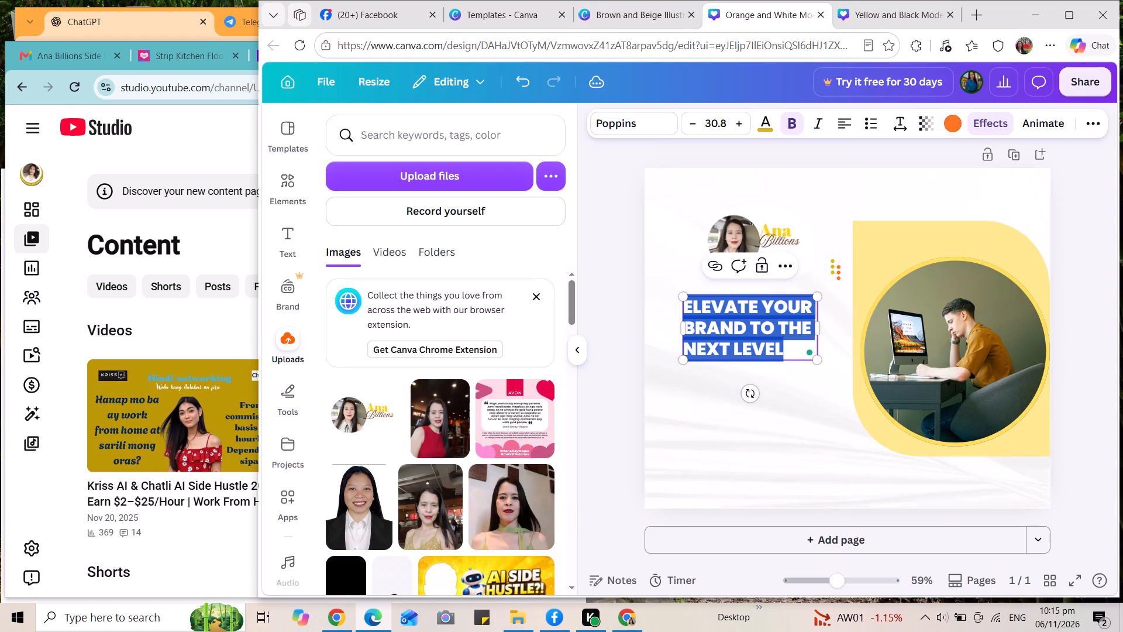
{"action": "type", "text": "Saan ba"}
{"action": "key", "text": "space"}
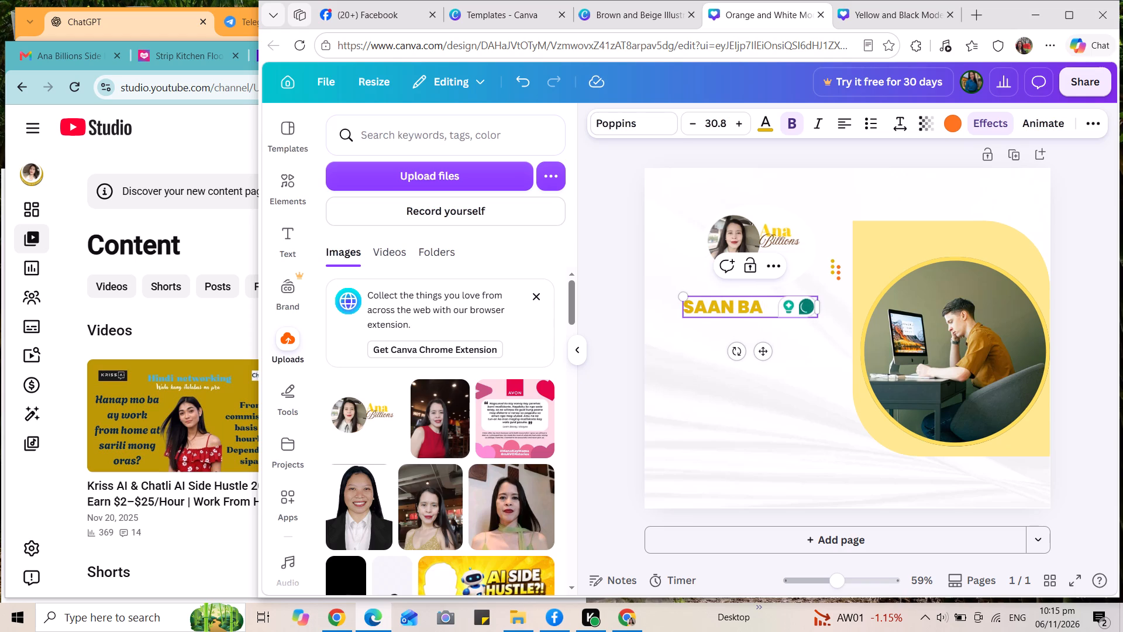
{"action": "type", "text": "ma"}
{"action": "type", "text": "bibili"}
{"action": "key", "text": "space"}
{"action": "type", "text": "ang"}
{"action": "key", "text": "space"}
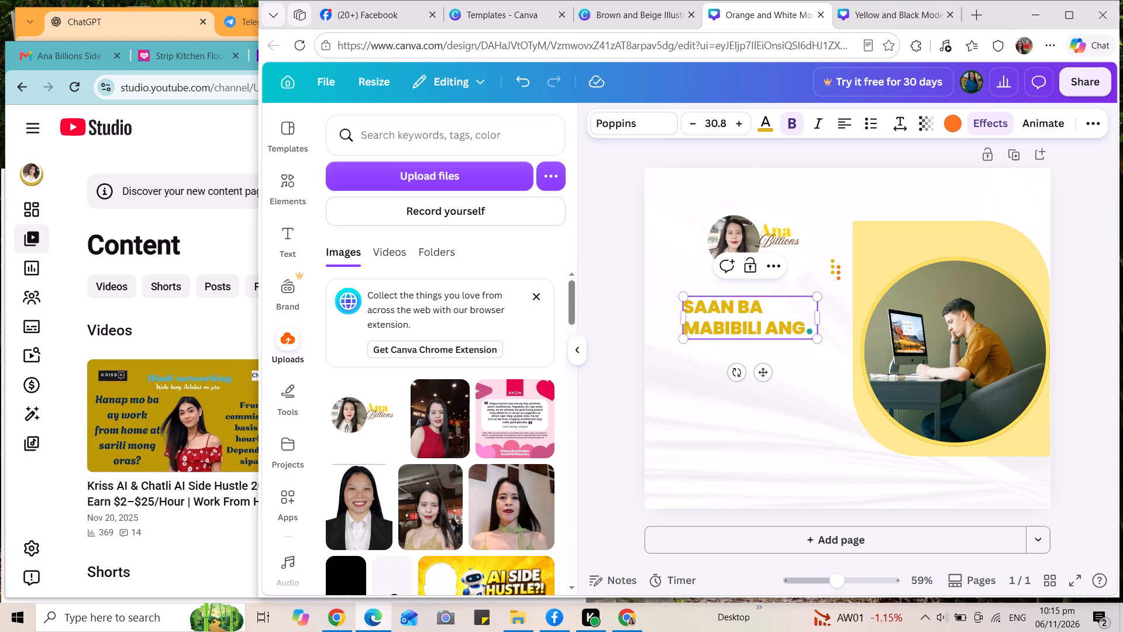
Continue the heading after "SAAN BA MABIBILI ANG" with "P22 per meal na yan, at sobra pa daw".
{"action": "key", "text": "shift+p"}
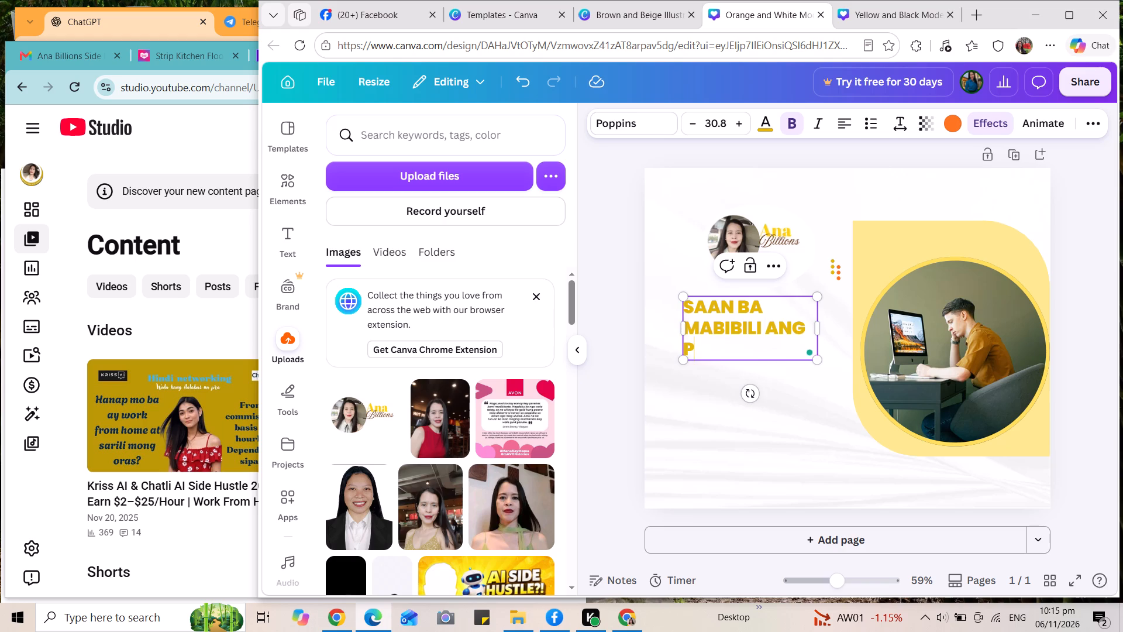
{"action": "type", "text": "22"}
{"action": "key", "text": "space"}
{"action": "type", "text": "per meal na"}
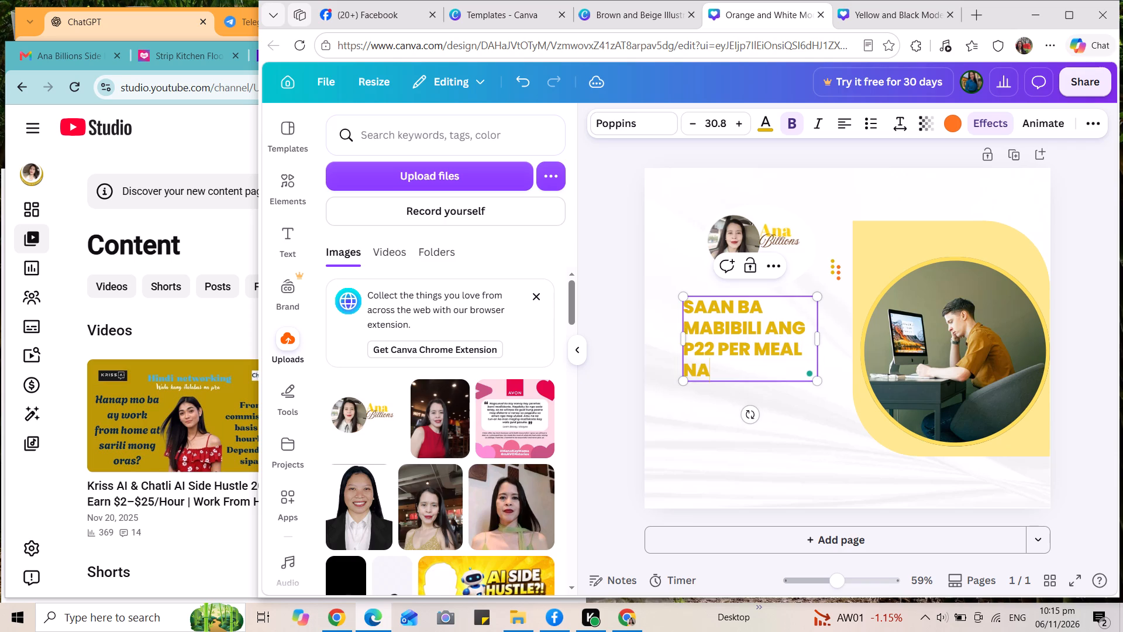
{"action": "key", "text": "space"}
{"action": "type", "text": "yan"}
{"action": "type", "text": ","}
{"action": "key", "text": "space"}
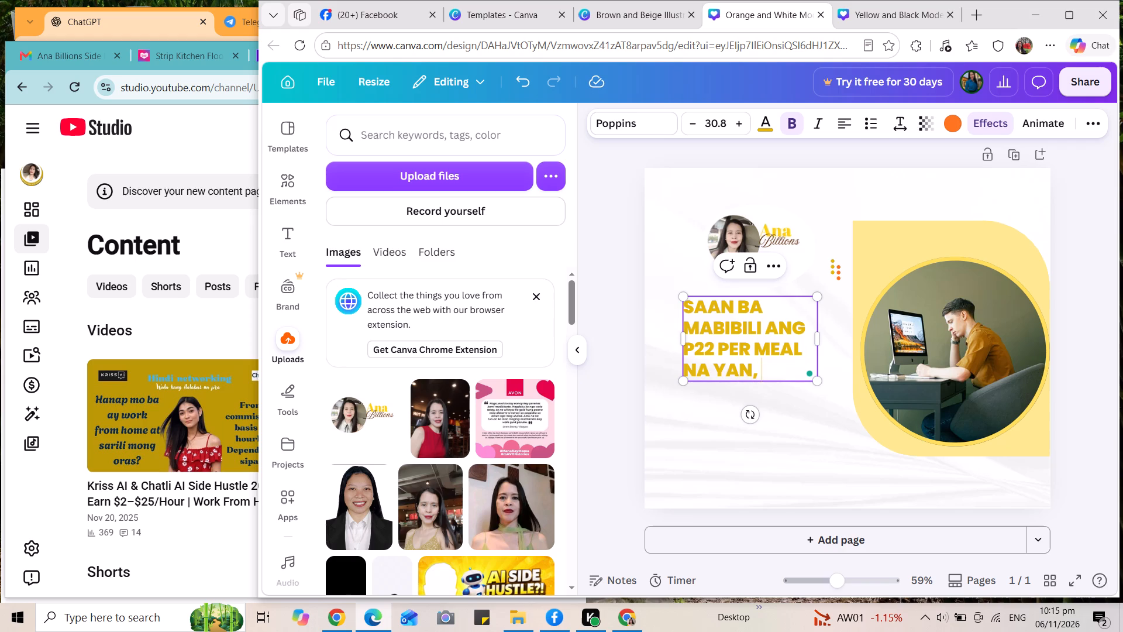
{"action": "type", "text": "at sobra pa daw"}
{"action": "key", "text": "space"}
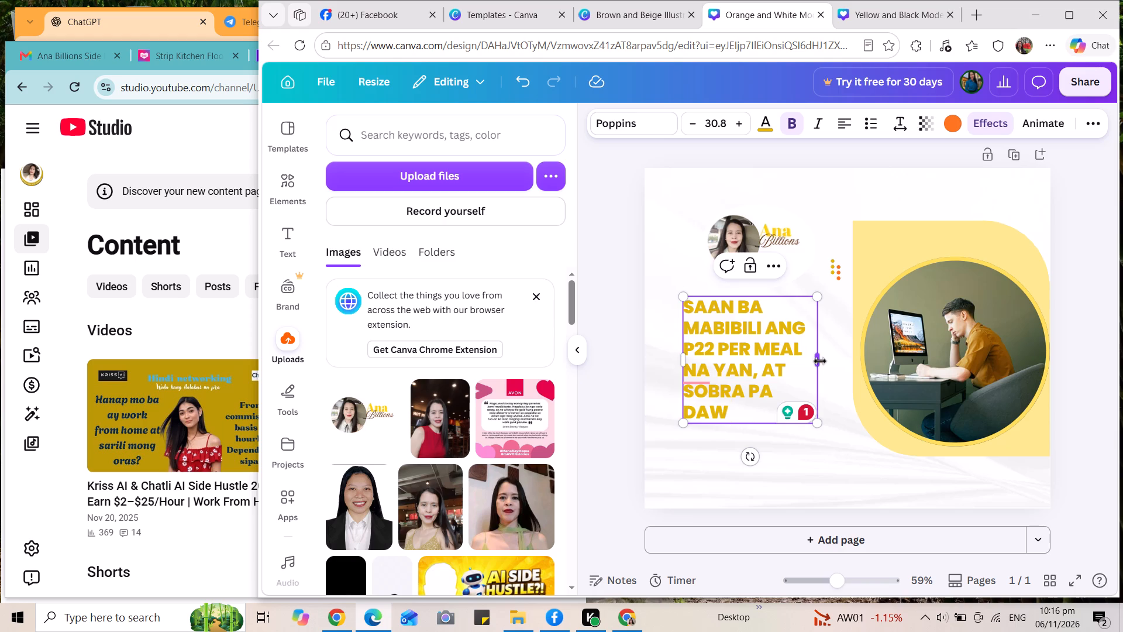
Widen the heading's text box so that its edge stops just short of the pale yellow shape.
{"action": "left_click_drag", "start_coordinate": [820, 361], "coordinate": [840, 358]}
{"action": "double_click", "coordinate": [840, 358]}
{"action": "left_click_drag", "start_coordinate": [840, 358], "coordinate": [843, 356]}
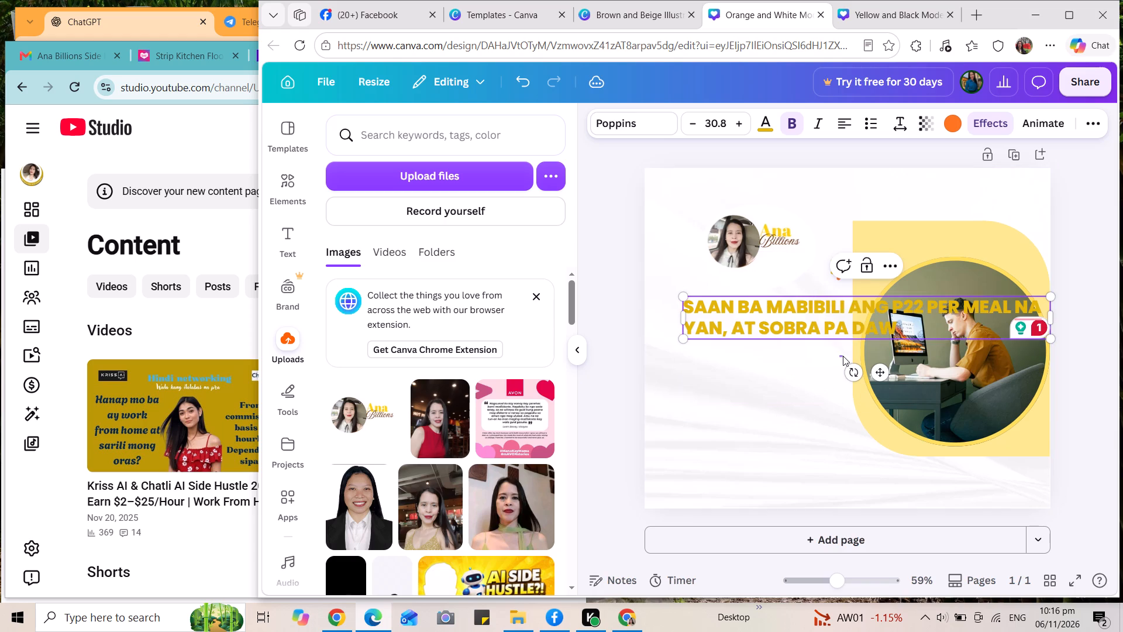
{"action": "left_click_drag", "start_coordinate": [843, 356], "coordinate": [816, 359]}
{"action": "left_click_drag", "start_coordinate": [816, 359], "coordinate": [818, 346]}
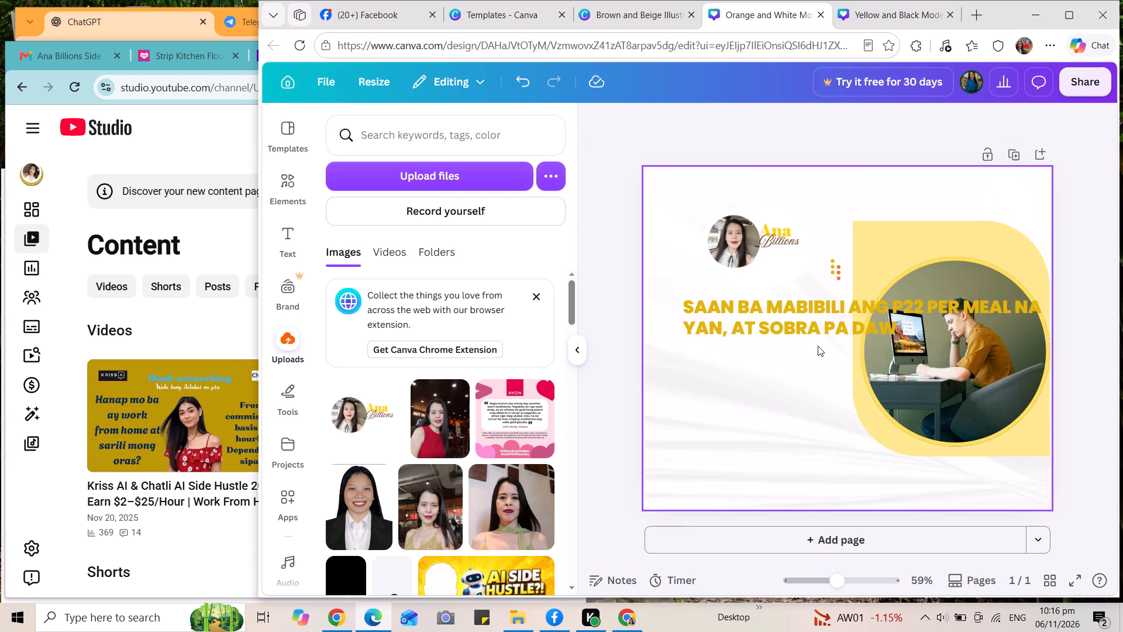
{"action": "left_click", "coordinate": [816, 318]}
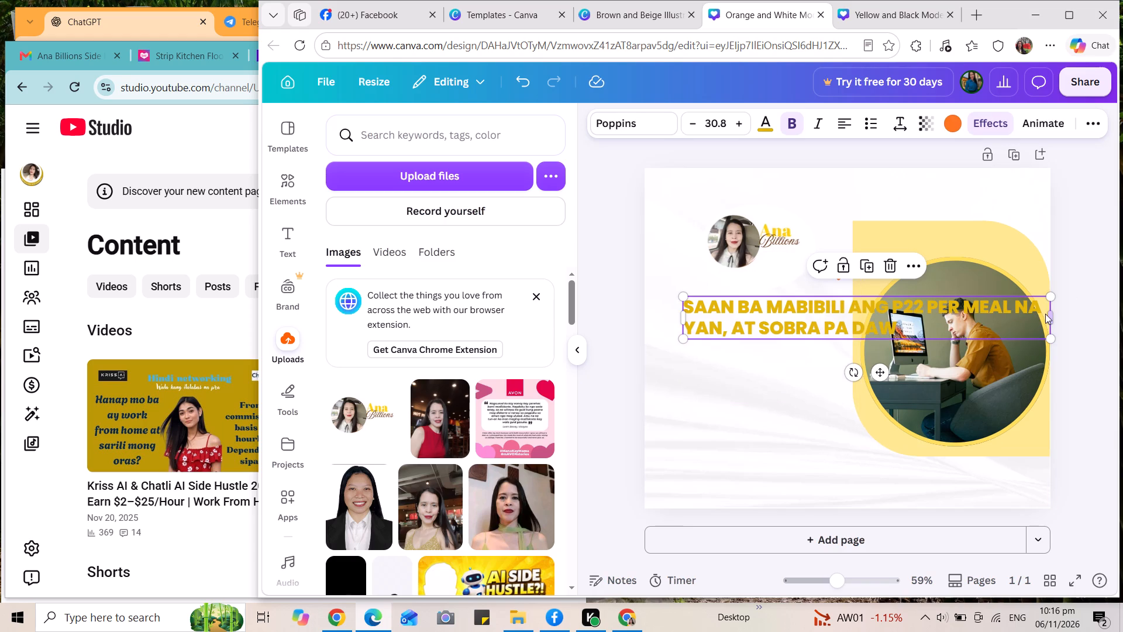
{"action": "left_click_drag", "start_coordinate": [1054, 322], "coordinate": [948, 329]}
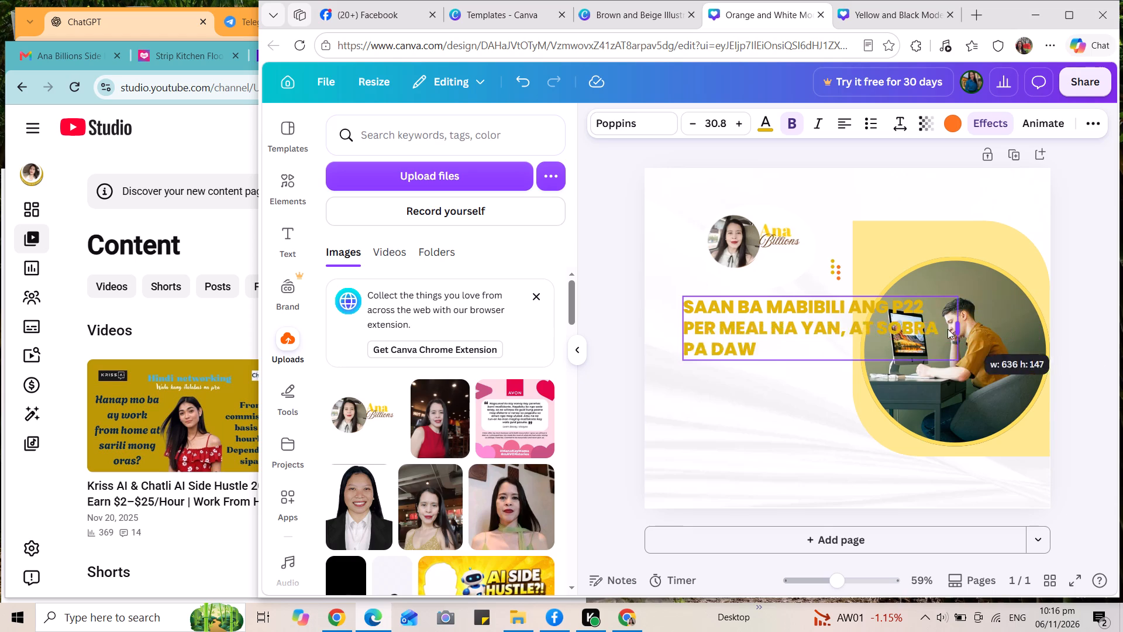
{"action": "left_click_drag", "start_coordinate": [948, 329], "coordinate": [849, 322]}
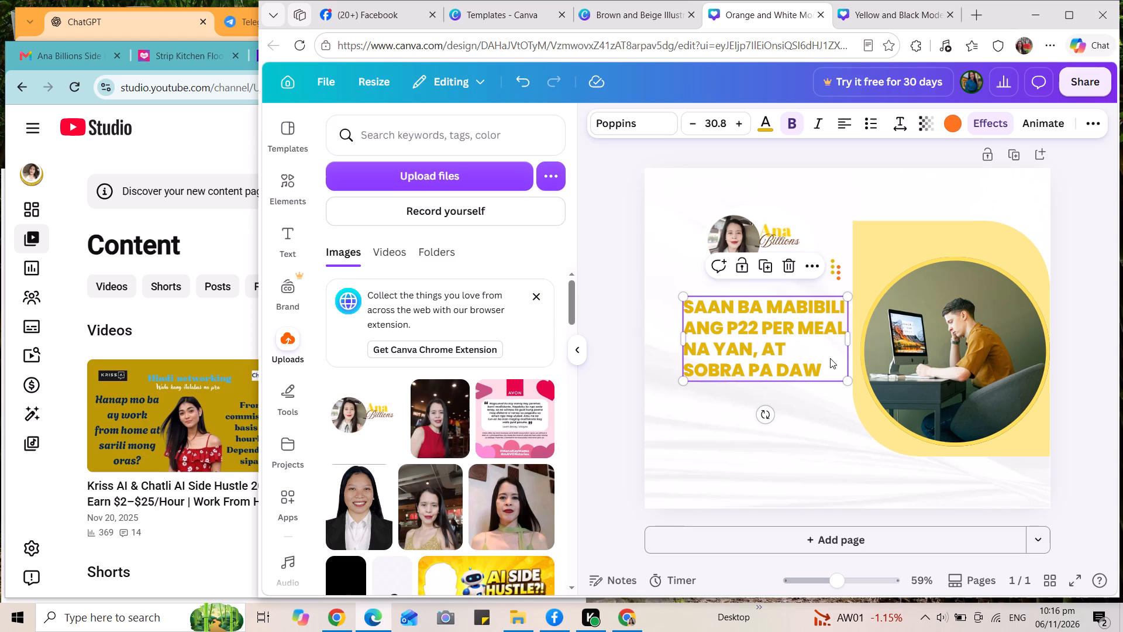
Extend the end of the heading with "ang P96 mo sa isang araw na pagkain bawat isang tao".
{"action": "left_click", "coordinate": [828, 360]}
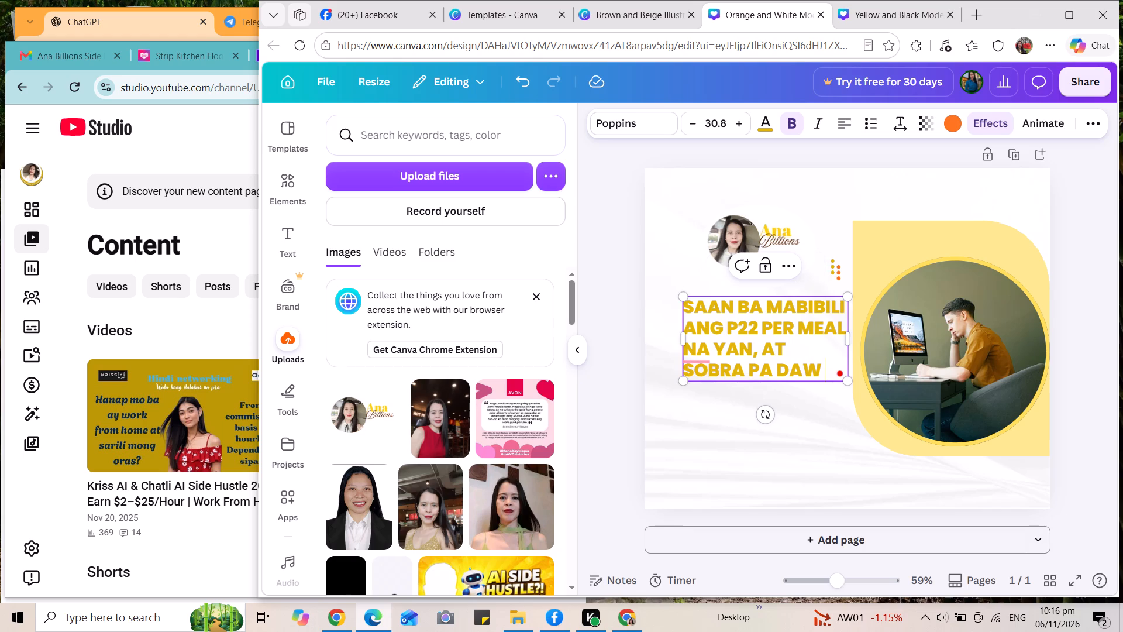
{"action": "type", "text": "ang"}
{"action": "key", "text": "space"}
{"action": "key", "text": "shift+p"}
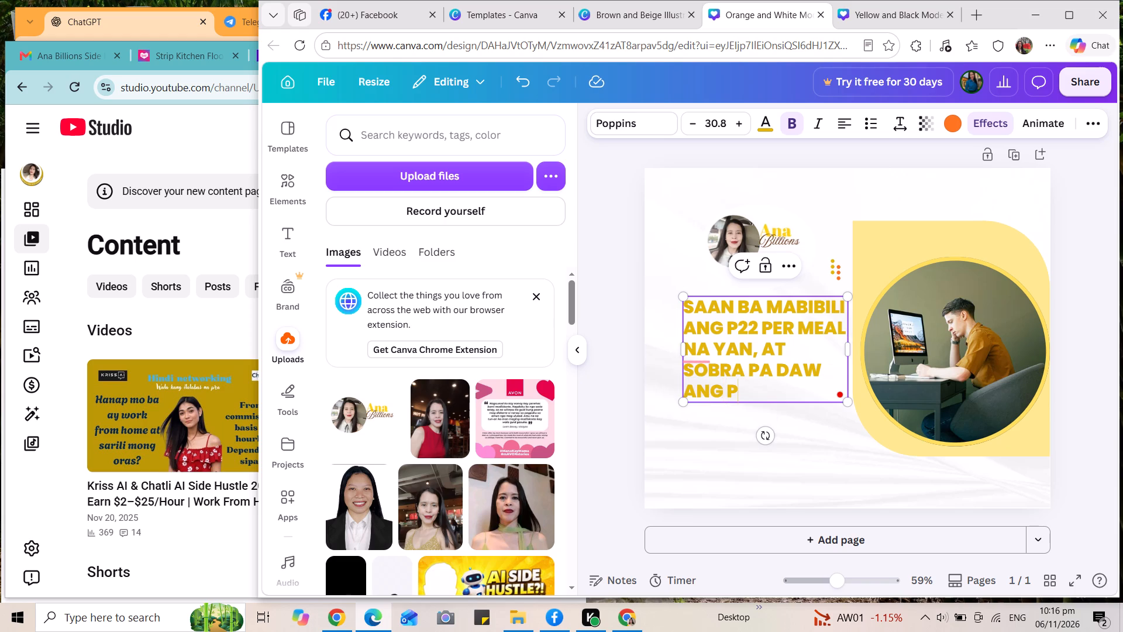
{"action": "type", "text": "96"}
{"action": "key", "text": "space"}
{"action": "type", "text": "mo sa isang ara"}
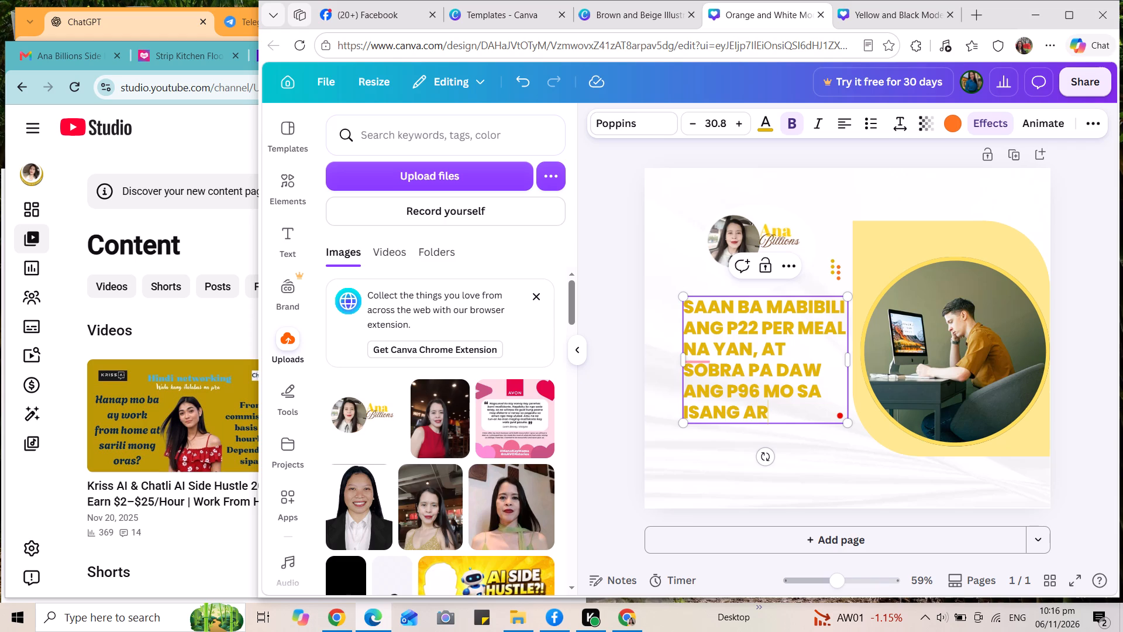
{"action": "key", "text": "w"}
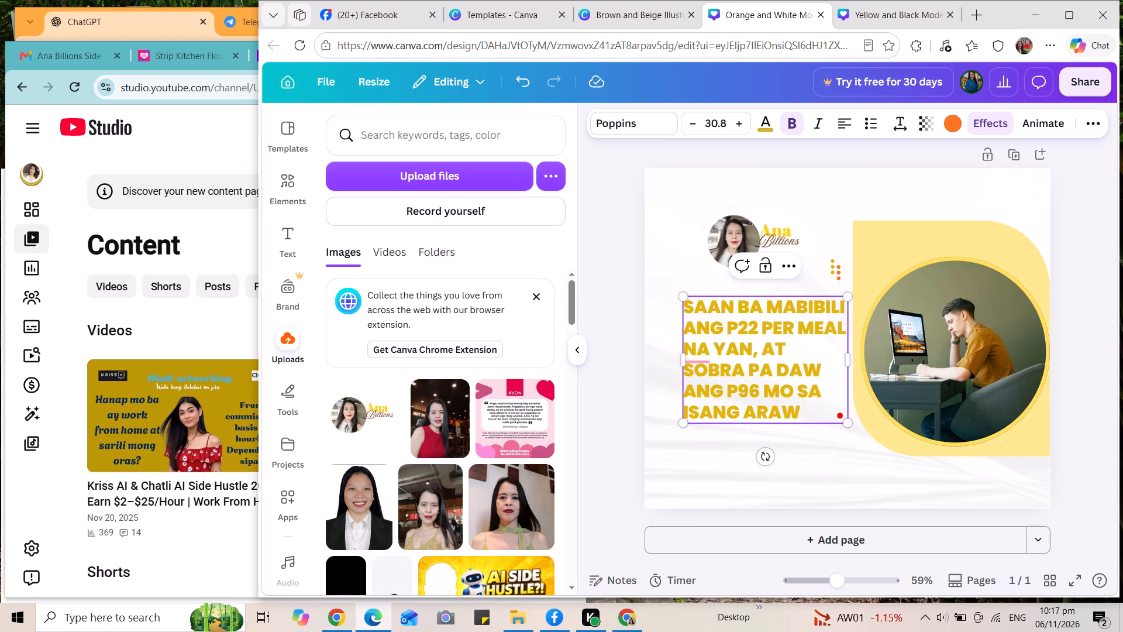
{"action": "key", "text": "space"}
{"action": "type", "text": "na pagkain"}
{"action": "key", "text": "space"}
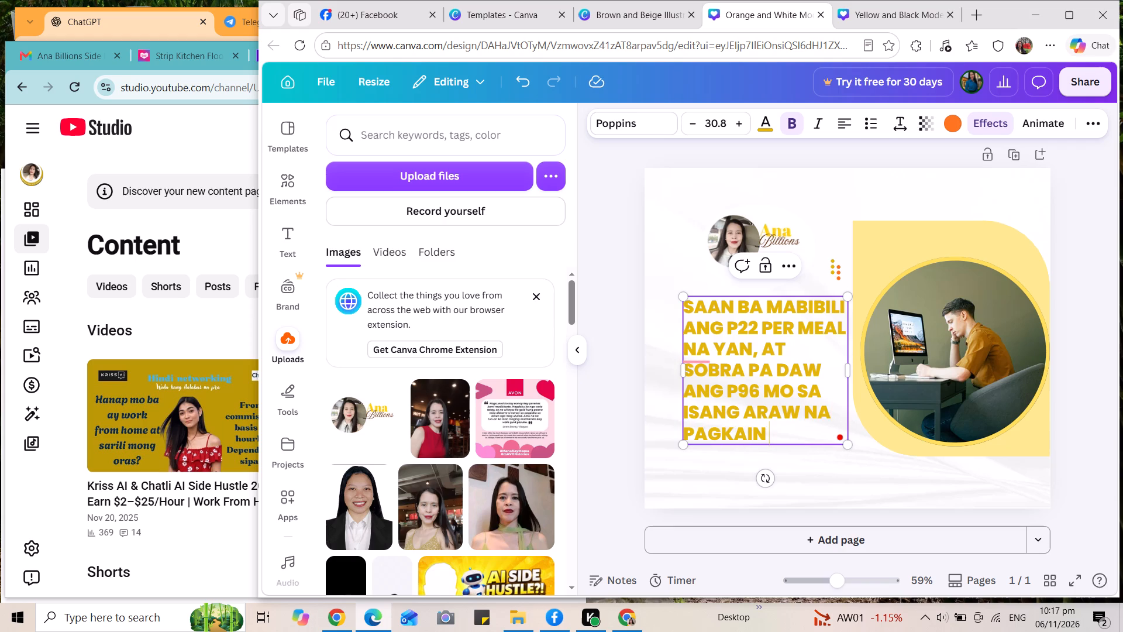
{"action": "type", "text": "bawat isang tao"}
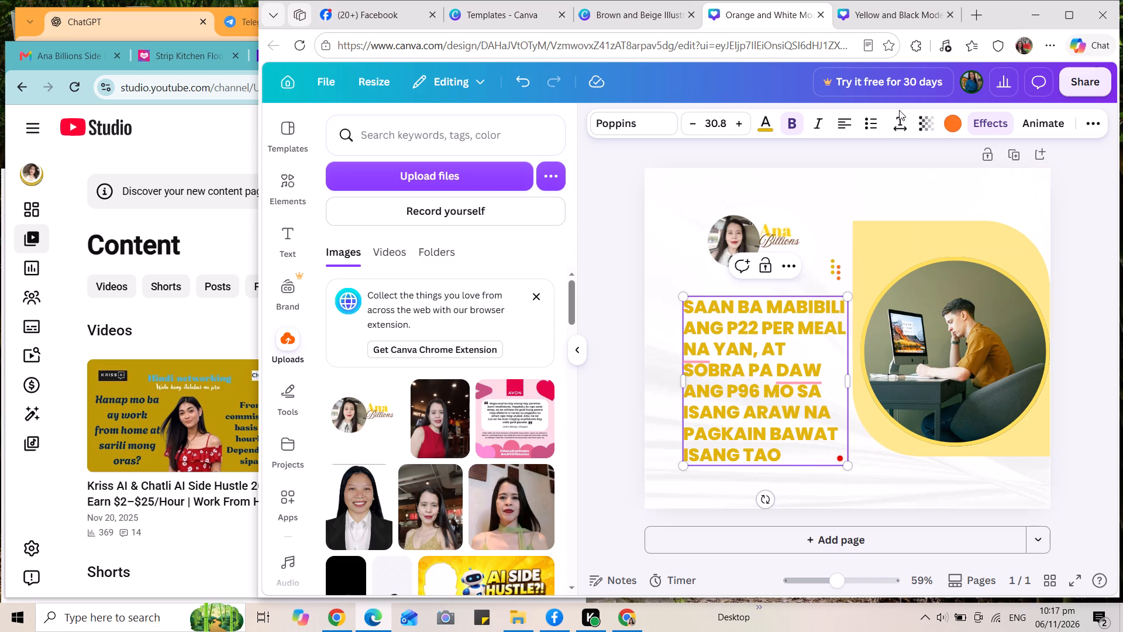
Place the text cursor beside the comma after "NA YAN" in the heading.
{"action": "left_click", "coordinate": [757, 356]}
Replace the comma after "NA YAN" in the heading with a question mark.
{"action": "key", "text": "BackSpace"}
{"action": "key", "text": "shift+question"}
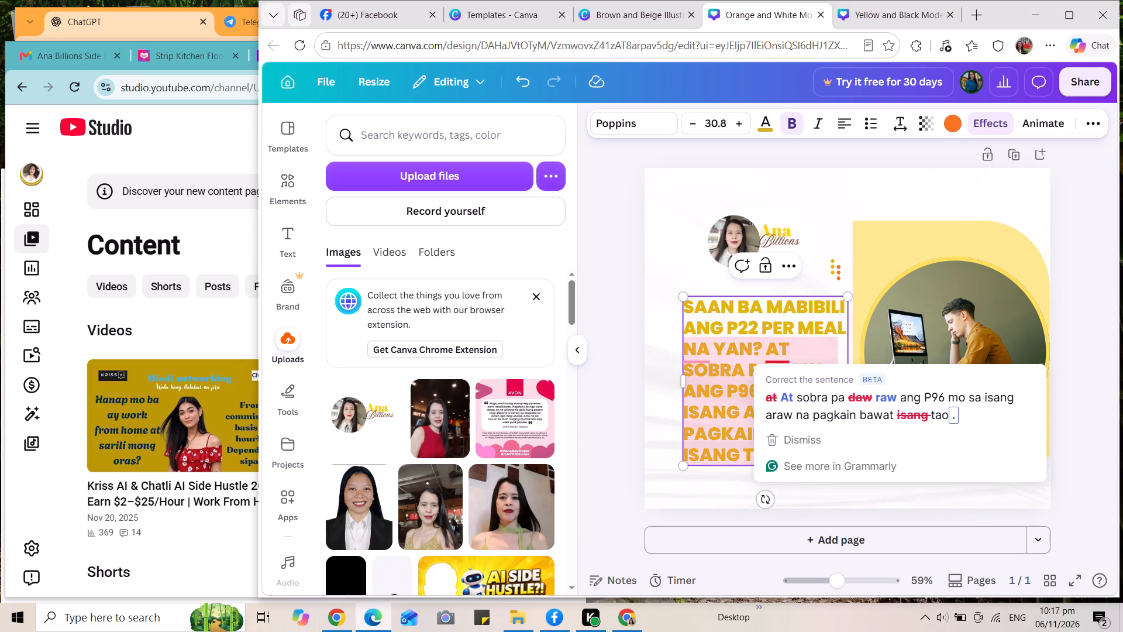
Delete the word "AT" before "SOBRA" in the heading, leaving a single space after the question mark.
{"action": "left_click", "coordinate": [803, 344]}
{"action": "key", "text": "BackSpace"}
{"action": "key", "text": "BackSpace"}
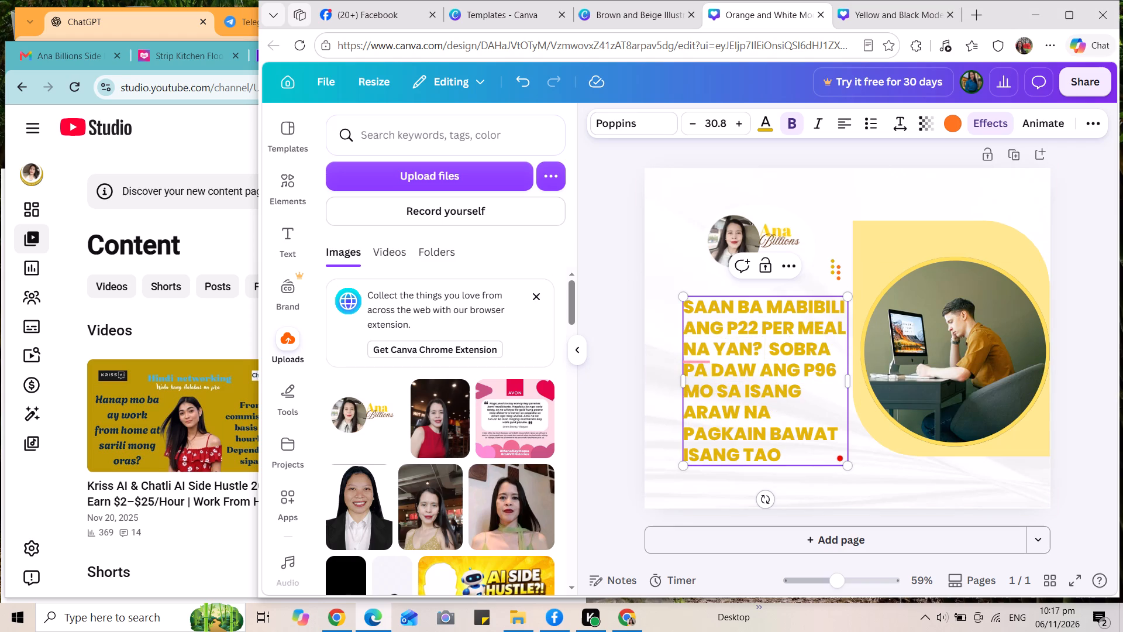
{"action": "key", "text": "BackSpace"}
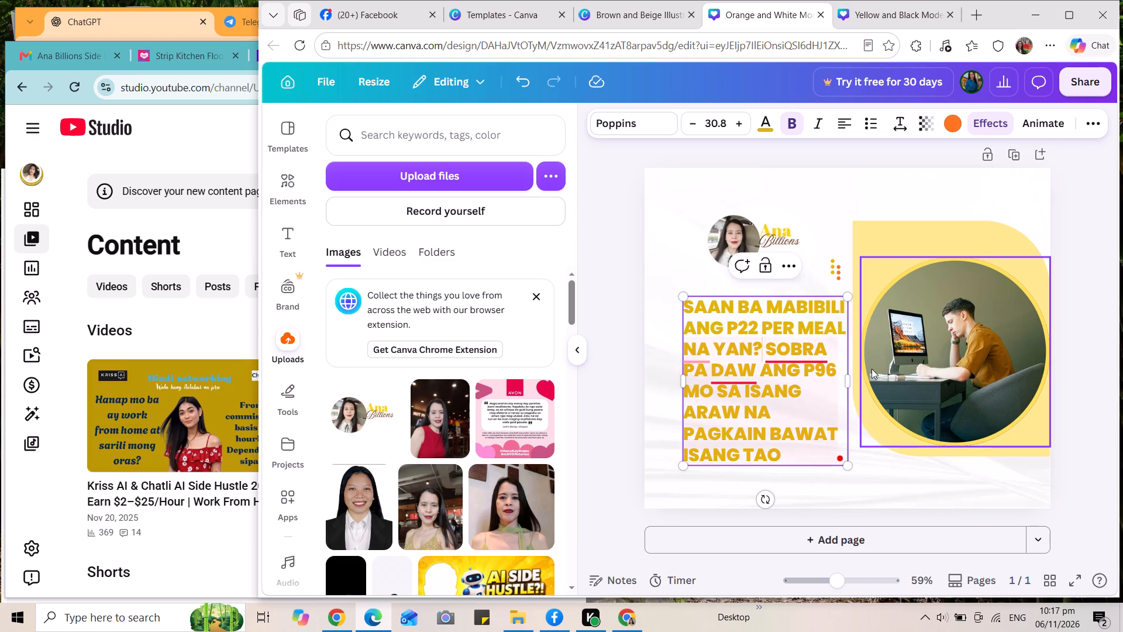
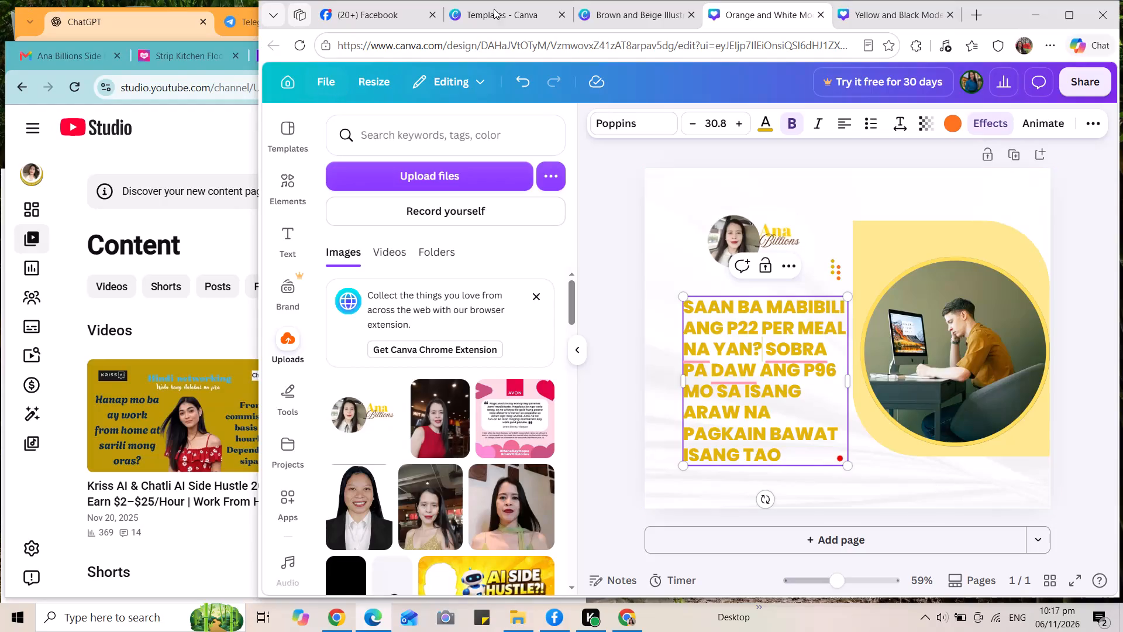
On Facebook, expand the shared SideChill post about the P22 meal and copy "PSA AT DEPDEV" from its first line.
{"action": "left_click", "coordinate": [338, 15]}
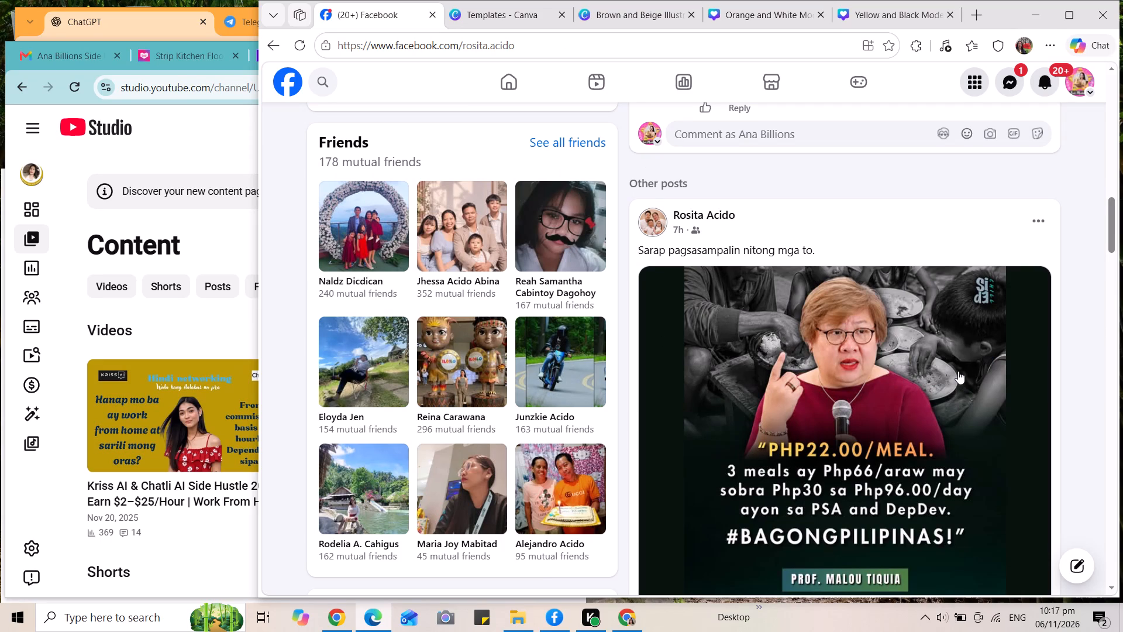
{"action": "scroll", "coordinate": [959, 373], "scroll_direction": "down", "scroll_amount": 2}
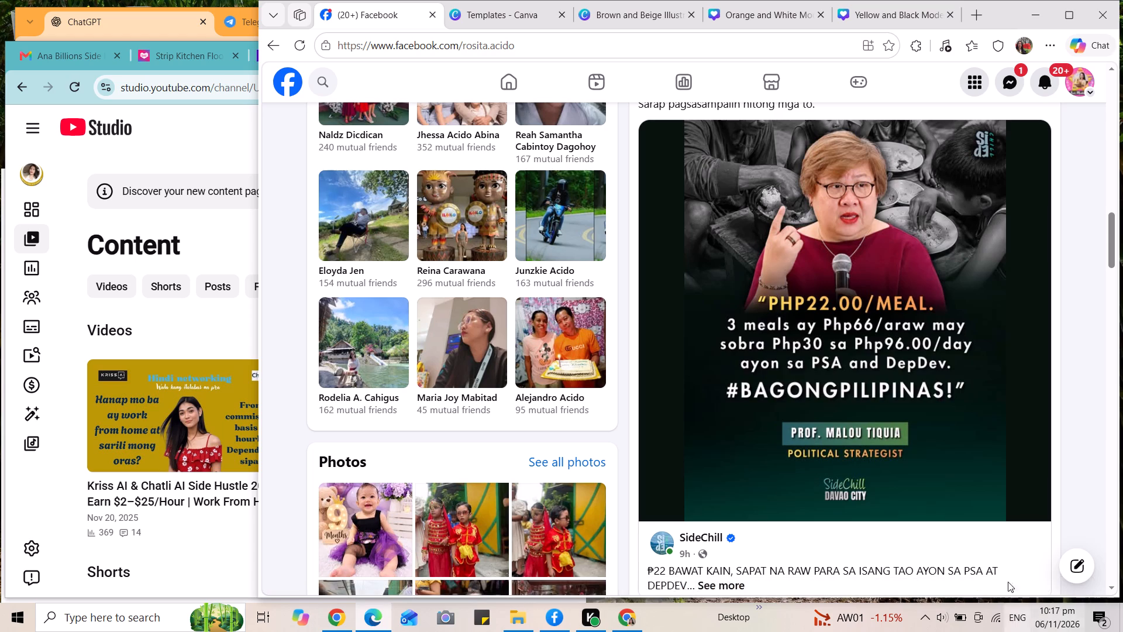
{"action": "scroll", "coordinate": [973, 533], "scroll_direction": "down", "scroll_amount": 3}
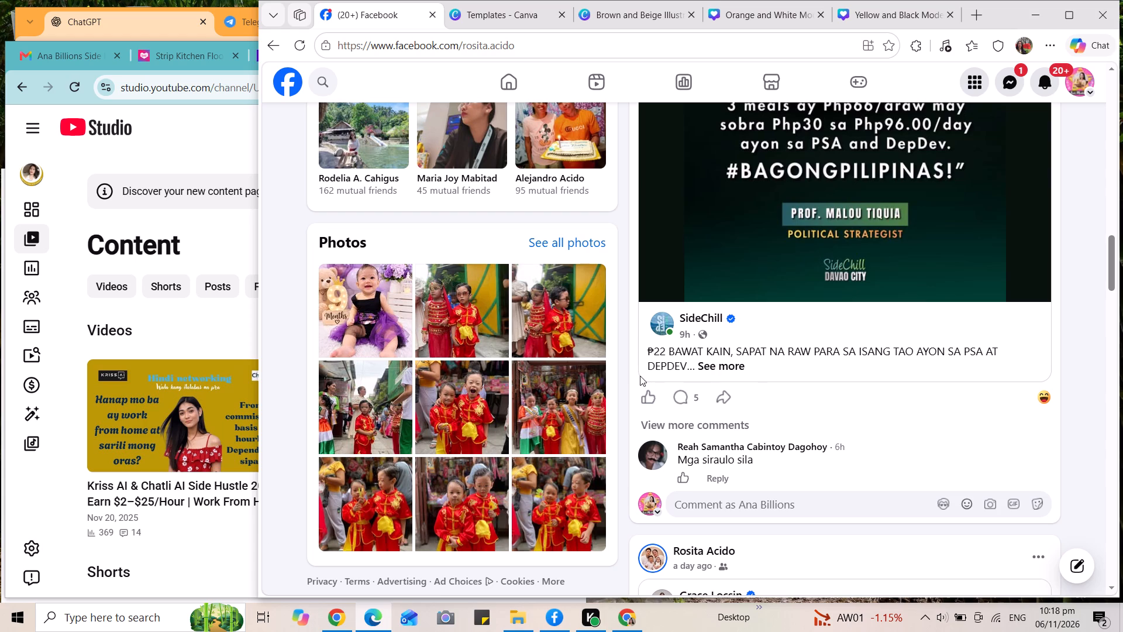
{"action": "left_click", "coordinate": [736, 367]}
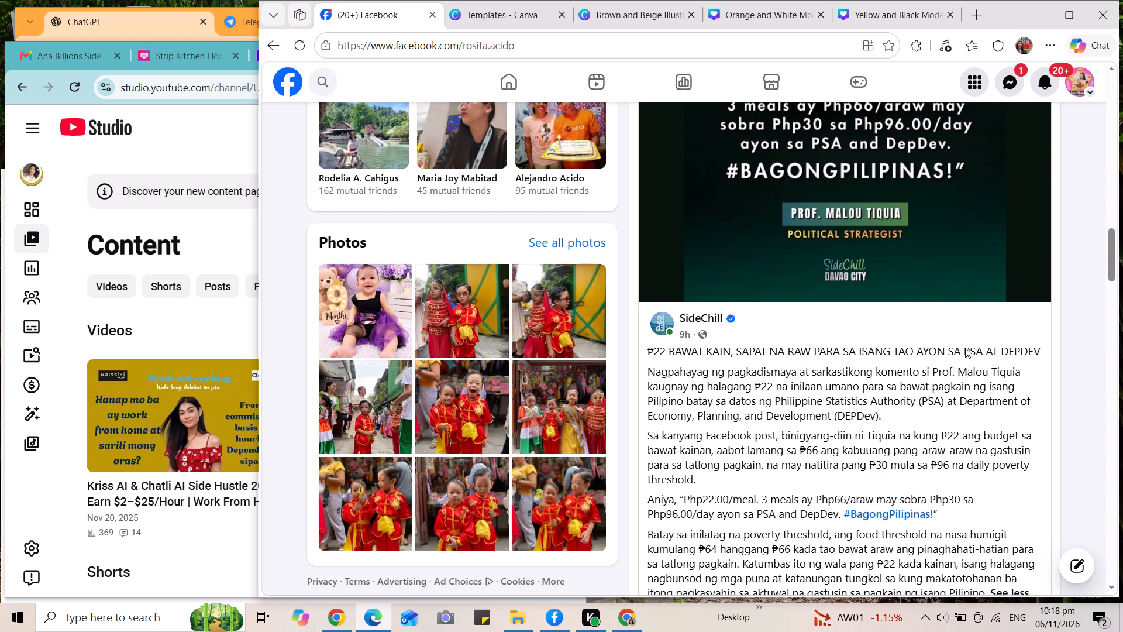
{"action": "left_click_drag", "start_coordinate": [965, 348], "coordinate": [1039, 345]}
{"action": "key", "text": "ctrl+c"}
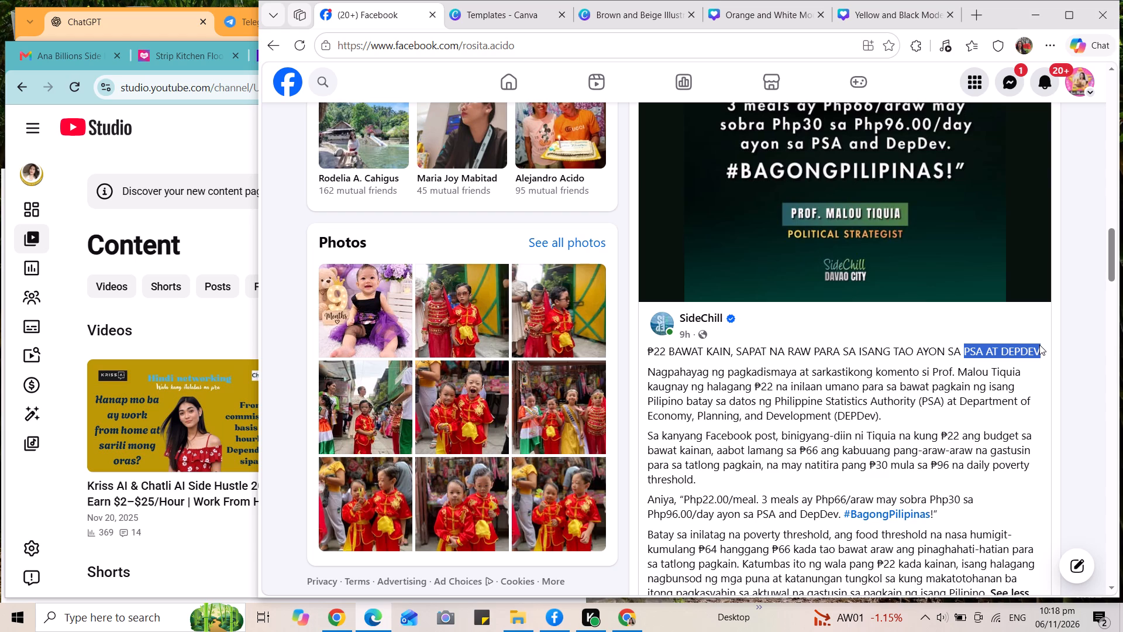
Return to the Canva design and extend the end of the heading with "sabi ni PSA AT DEPDEV".
{"action": "left_click", "coordinate": [752, 25]}
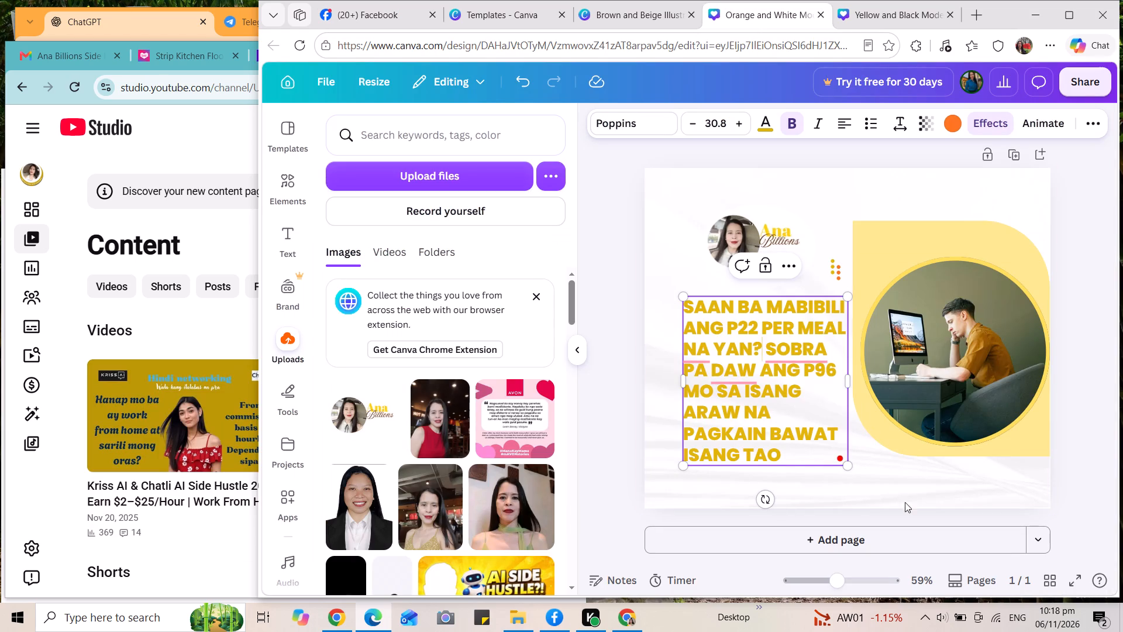
{"action": "left_click", "coordinate": [798, 452]}
{"action": "key", "text": "space"}
{"action": "type", "text": "sabi"}
{"action": "key", "text": "space"}
{"action": "type", "text": "ni"}
{"action": "key", "text": "space"}
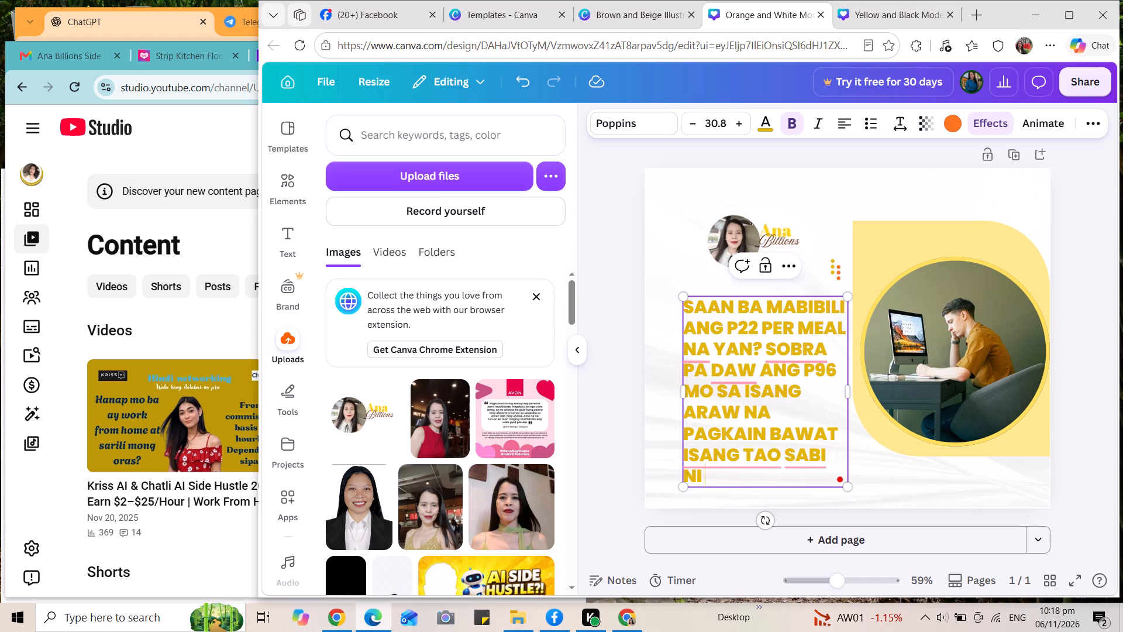
{"action": "key", "text": "ctrl+v"}
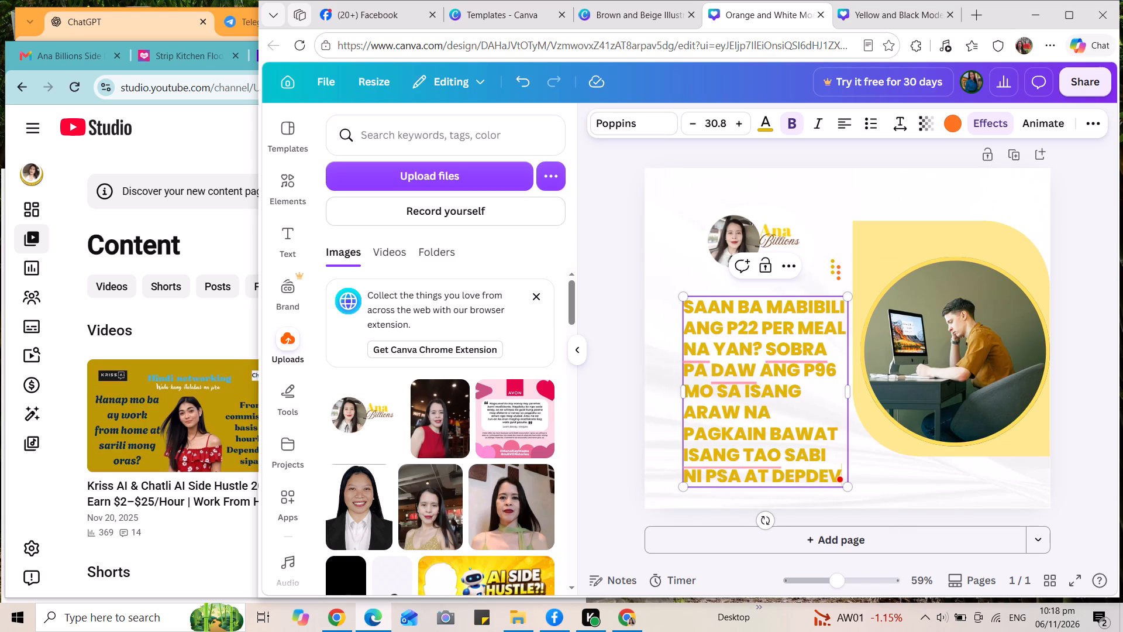
Widen the heading's text box toward the page's left edge and shift the heading slightly up and left.
{"action": "left_click_drag", "start_coordinate": [678, 389], "coordinate": [673, 391]}
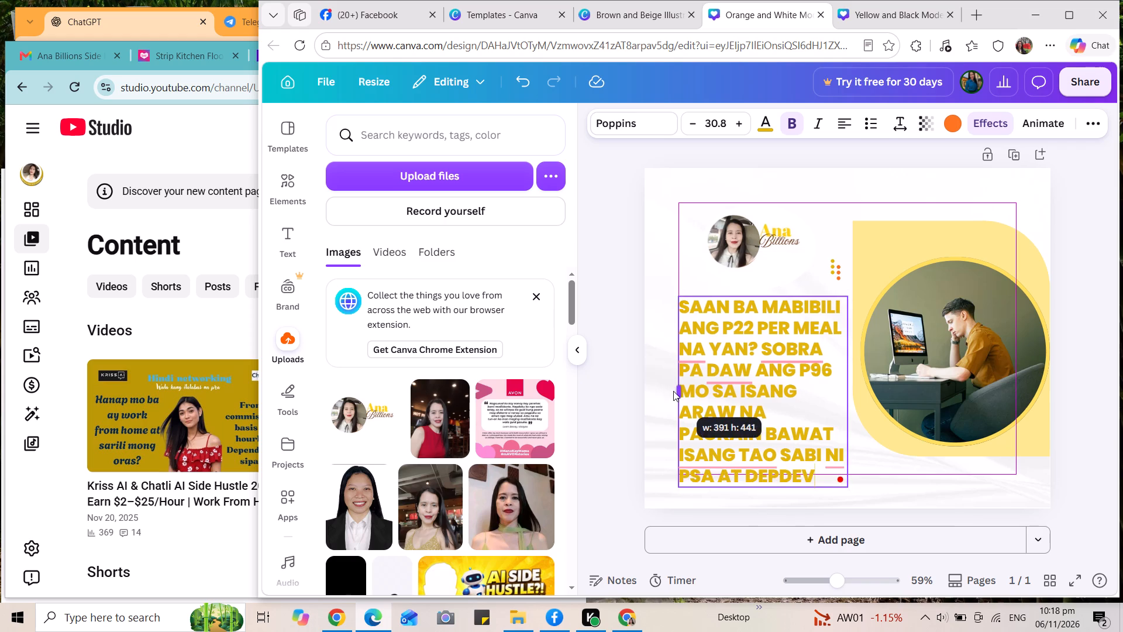
{"action": "left_click_drag", "start_coordinate": [673, 391], "coordinate": [669, 394]}
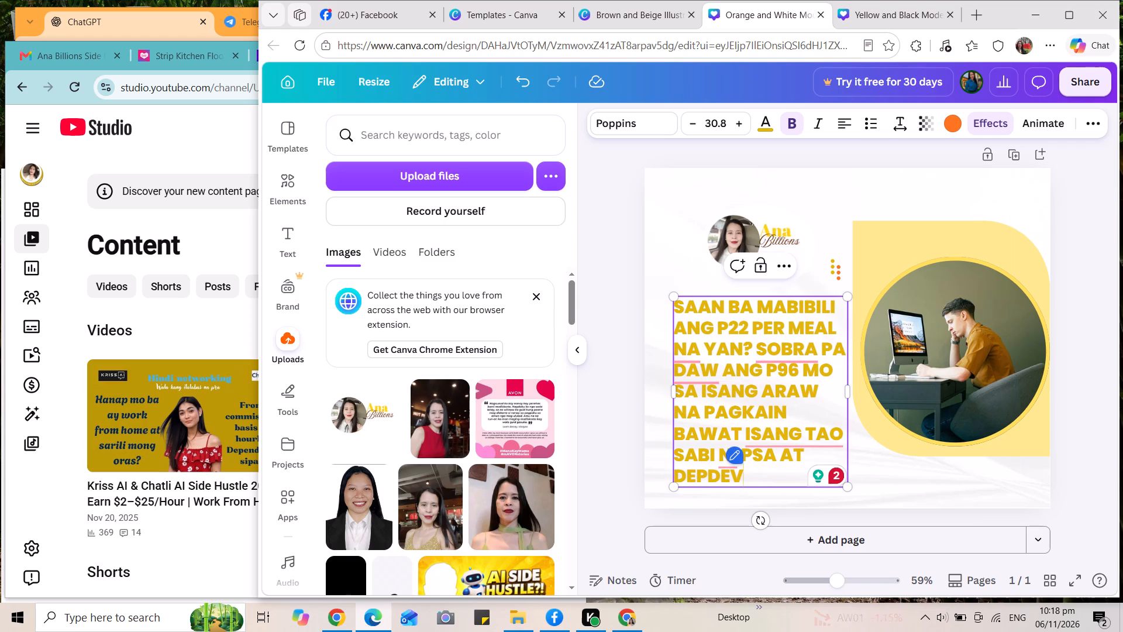
{"action": "left_click_drag", "start_coordinate": [756, 425], "coordinate": [756, 406]}
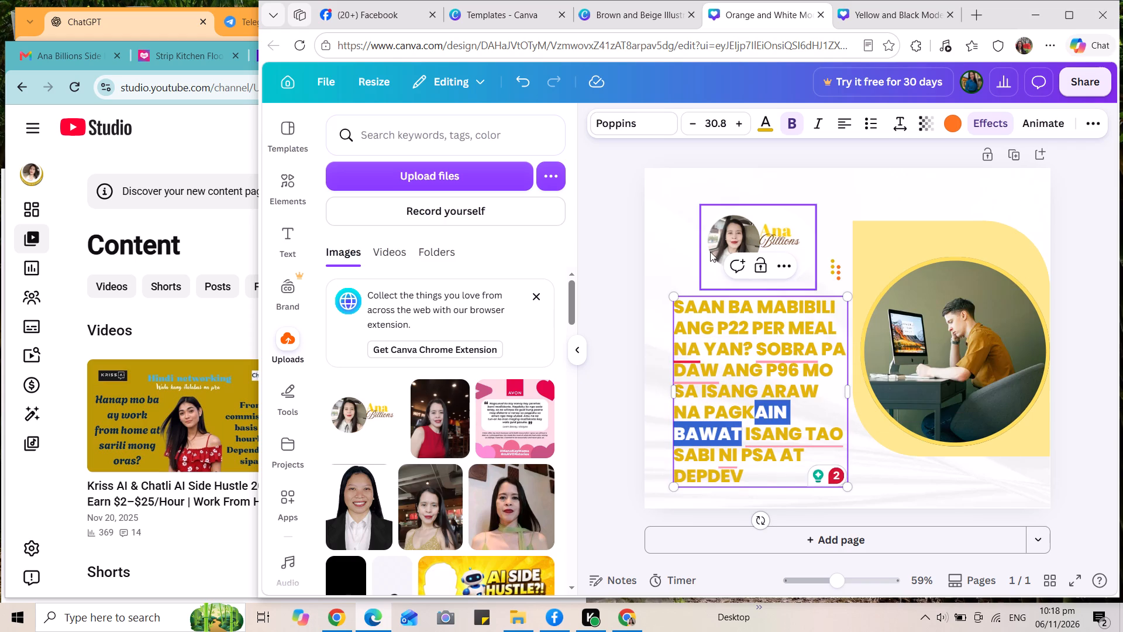
{"action": "left_click", "coordinate": [676, 262]}
{"action": "left_click_drag", "start_coordinate": [757, 429], "coordinate": [753, 420]}
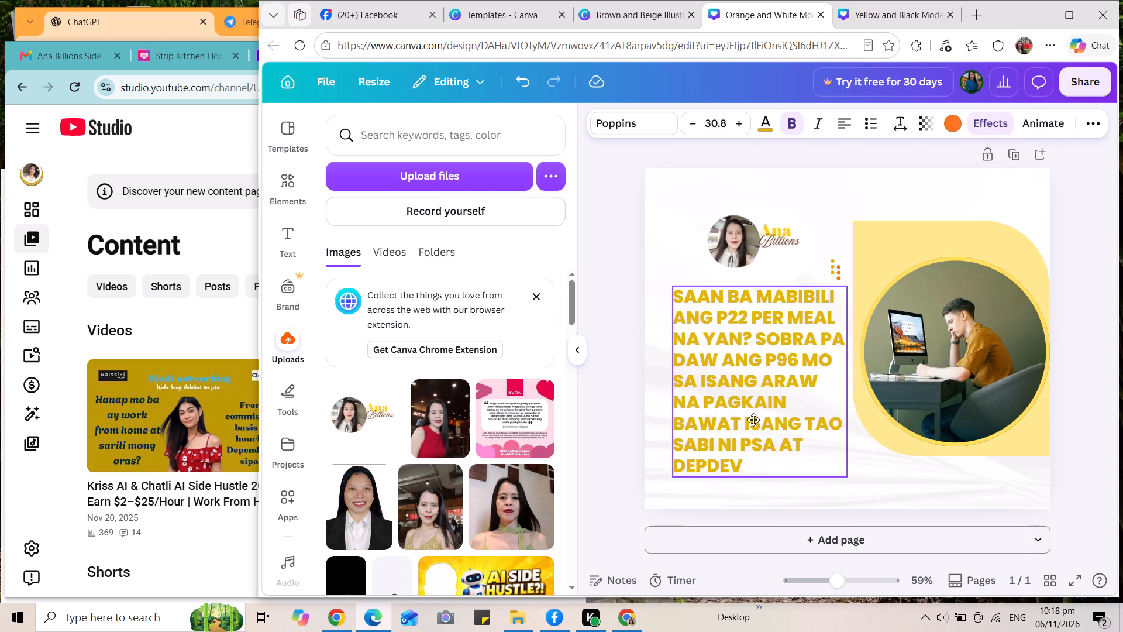
{"action": "left_click_drag", "start_coordinate": [753, 420], "coordinate": [749, 423]}
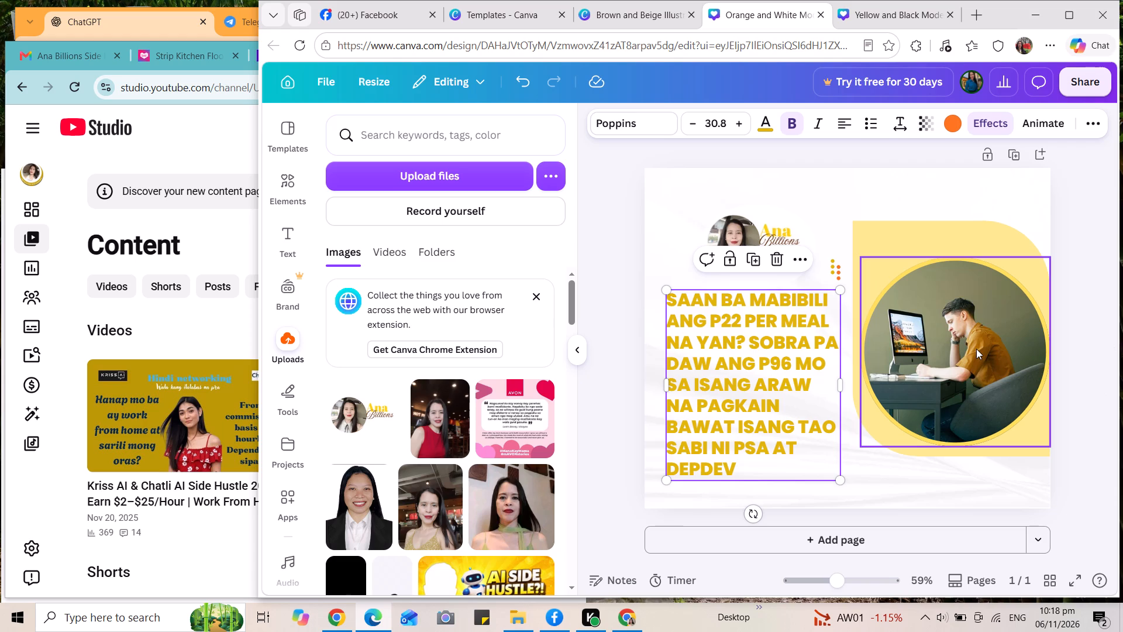
Replace the circular frame's desk photo with the uploaded photo of the woman holding a food skewer on a market street.
{"action": "scroll", "coordinate": [556, 473], "scroll_direction": "down", "scroll_amount": 3}
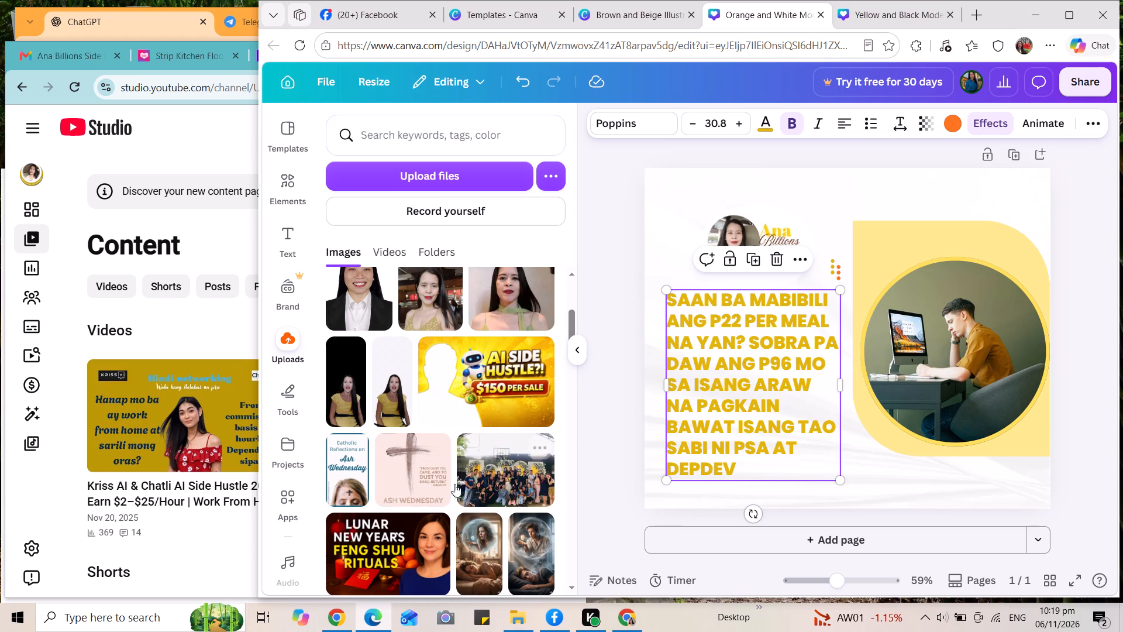
{"action": "scroll", "coordinate": [507, 412], "scroll_direction": "down", "scroll_amount": 5}
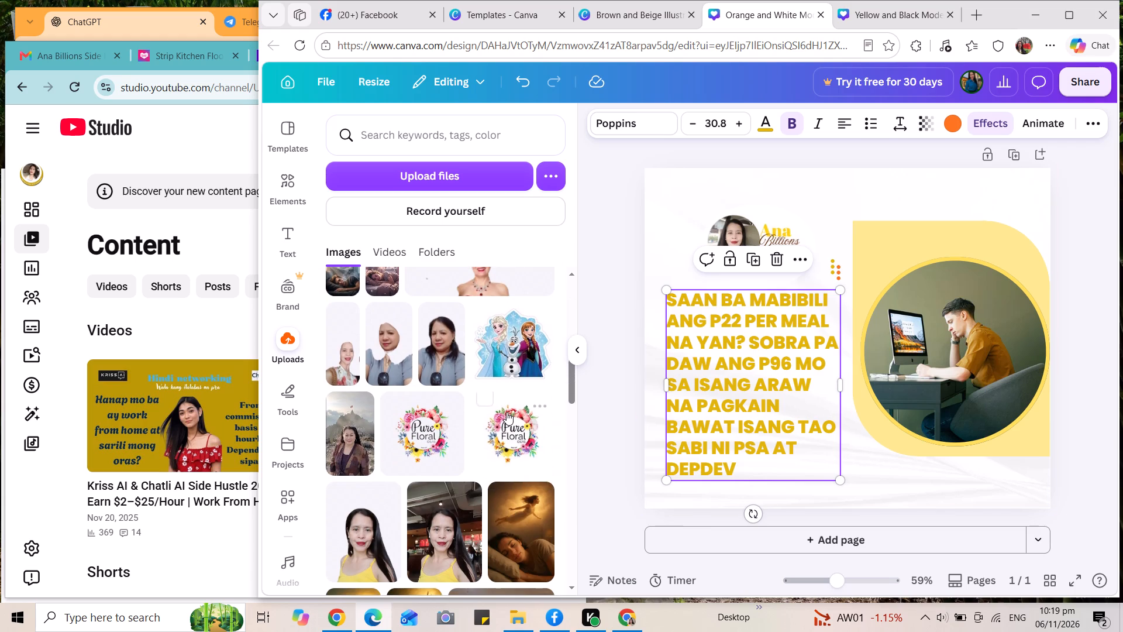
{"action": "scroll", "coordinate": [507, 412], "scroll_direction": "down", "scroll_amount": 3}
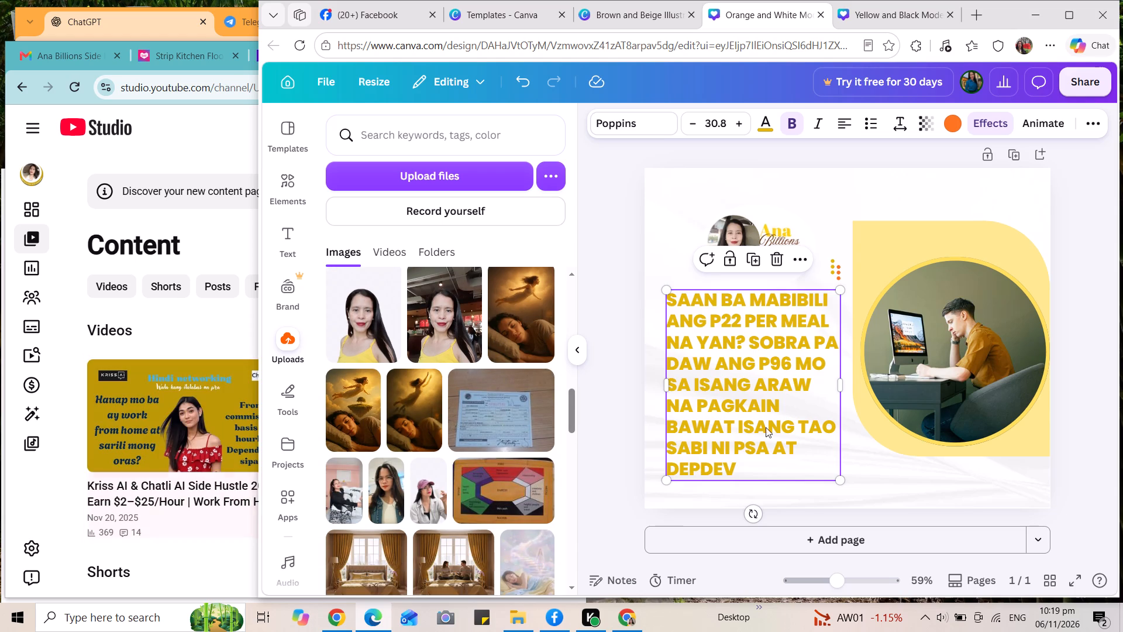
{"action": "scroll", "coordinate": [521, 397], "scroll_direction": "down", "scroll_amount": 3}
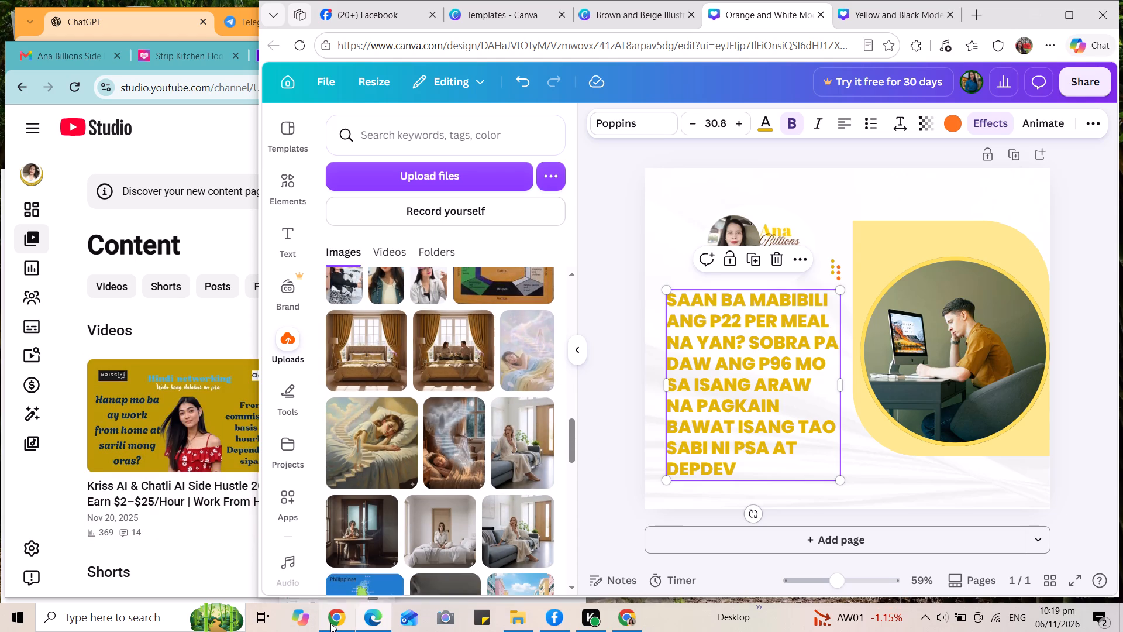
{"action": "scroll", "coordinate": [380, 573], "scroll_direction": "down", "scroll_amount": 4}
{"action": "scroll", "coordinate": [435, 305], "scroll_direction": "down", "scroll_amount": 6}
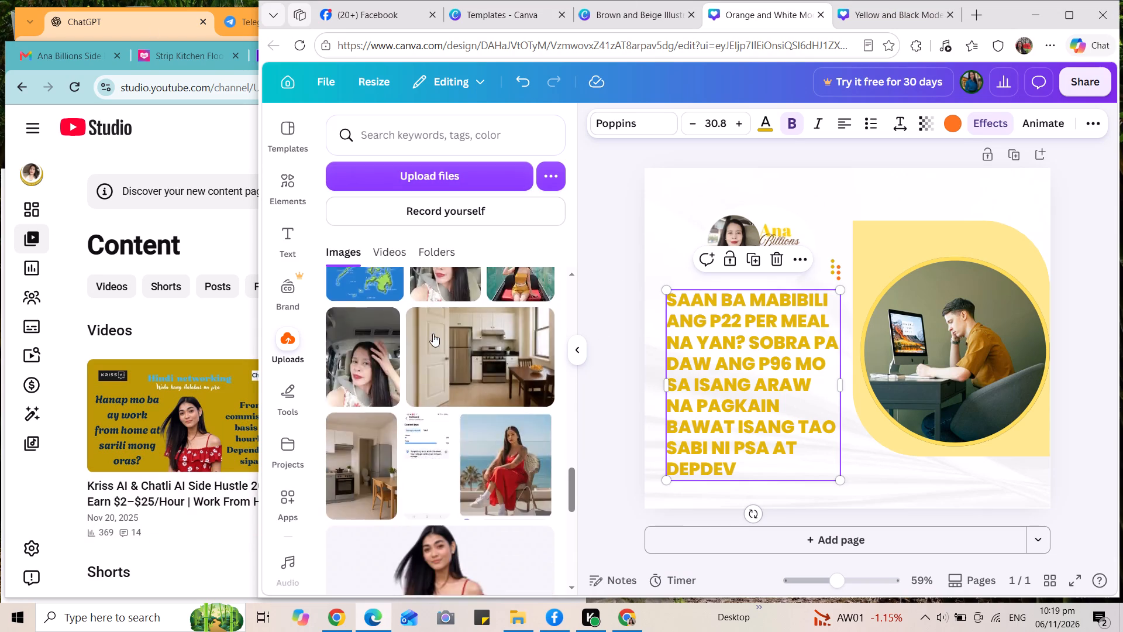
{"action": "scroll", "coordinate": [433, 334], "scroll_direction": "down", "scroll_amount": 9}
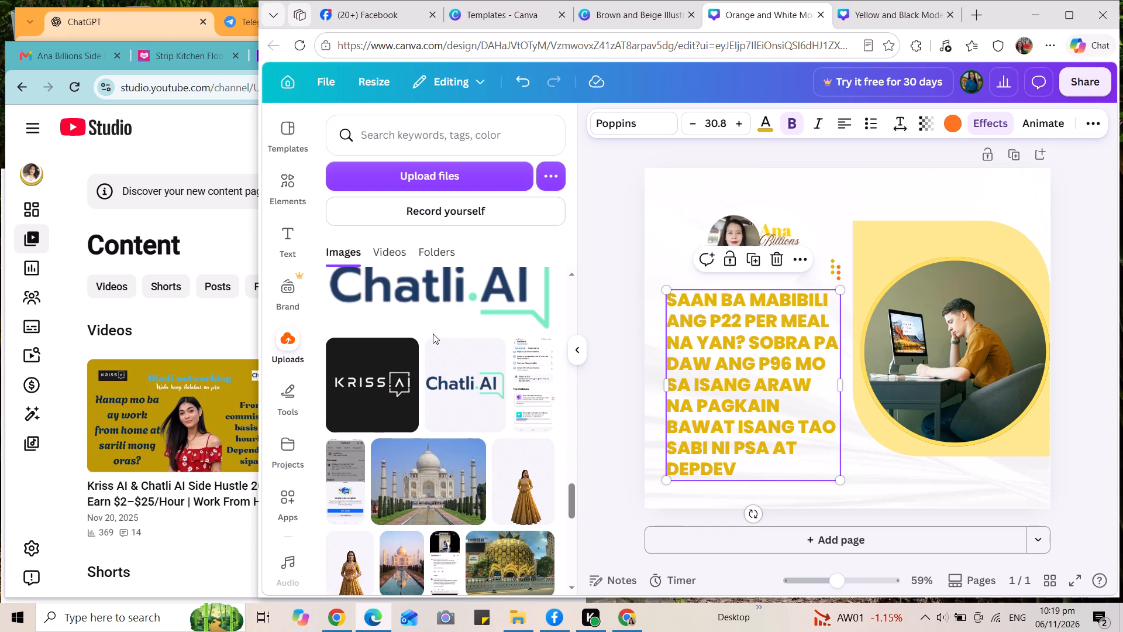
{"action": "scroll", "coordinate": [539, 430], "scroll_direction": "down", "scroll_amount": 2}
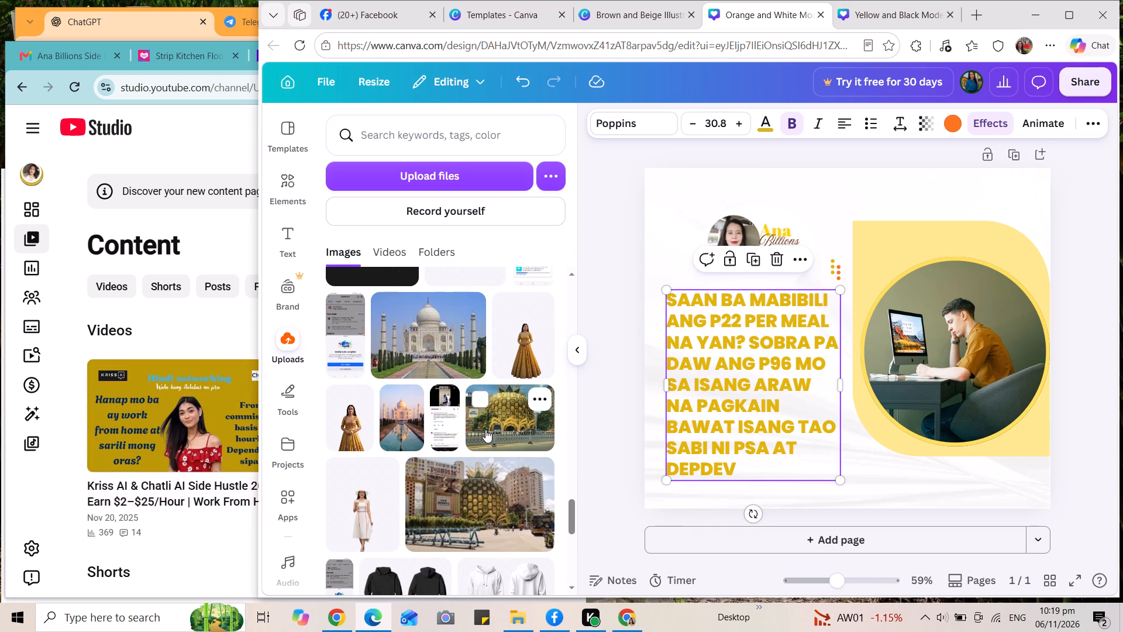
{"action": "scroll", "coordinate": [485, 430], "scroll_direction": "down", "scroll_amount": 6}
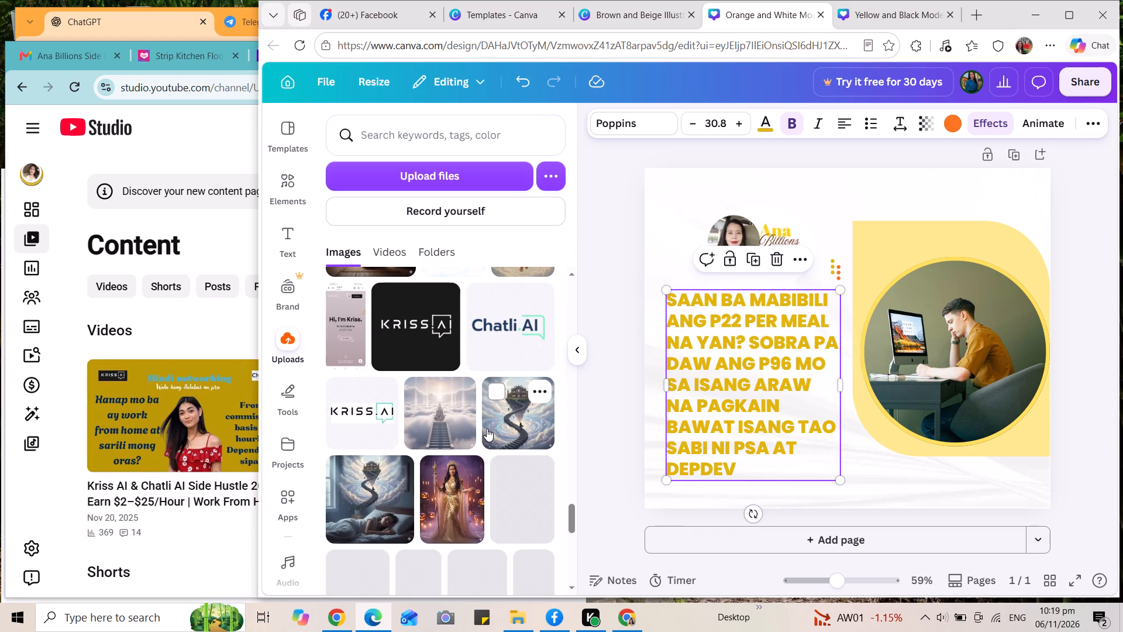
{"action": "scroll", "coordinate": [456, 418], "scroll_direction": "down", "scroll_amount": 4}
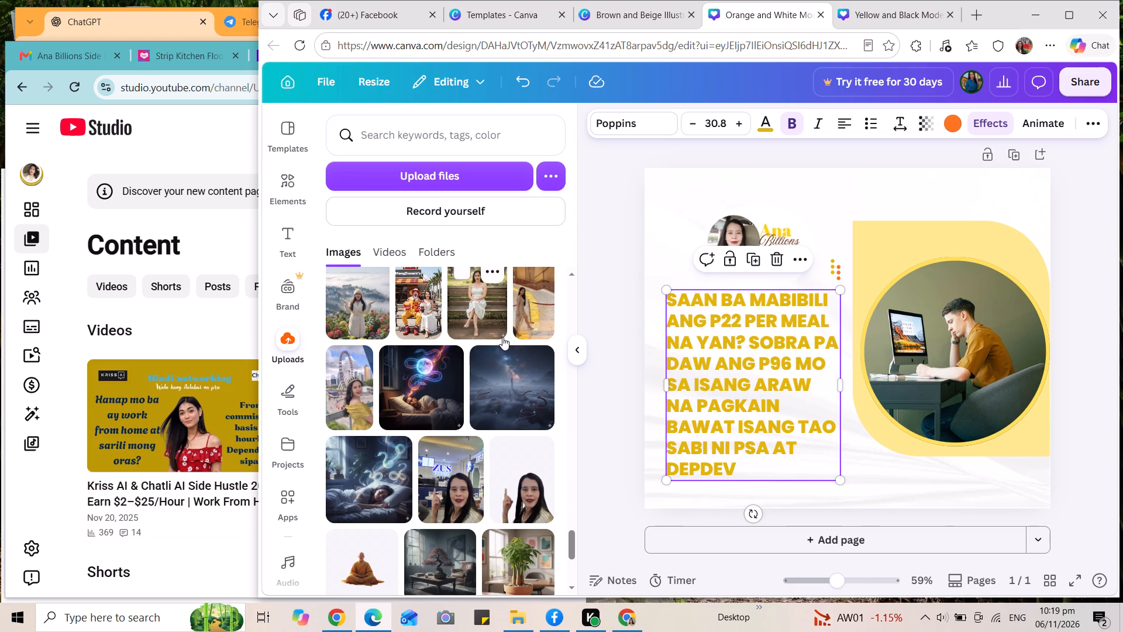
{"action": "scroll", "coordinate": [502, 337], "scroll_direction": "down", "scroll_amount": 3}
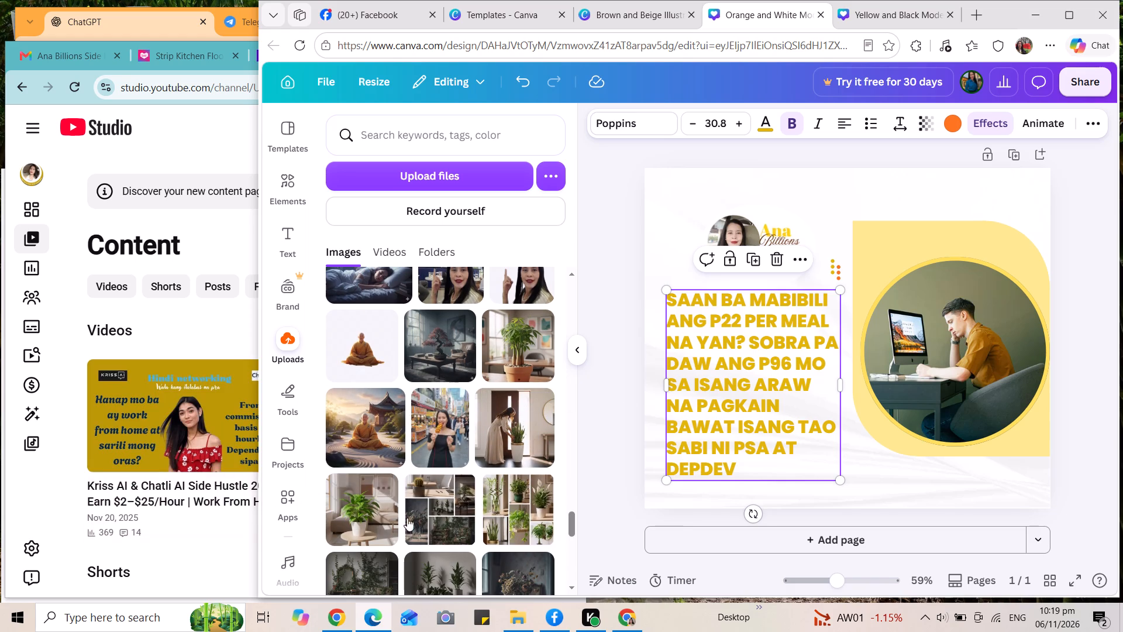
{"action": "left_click", "coordinate": [446, 448]}
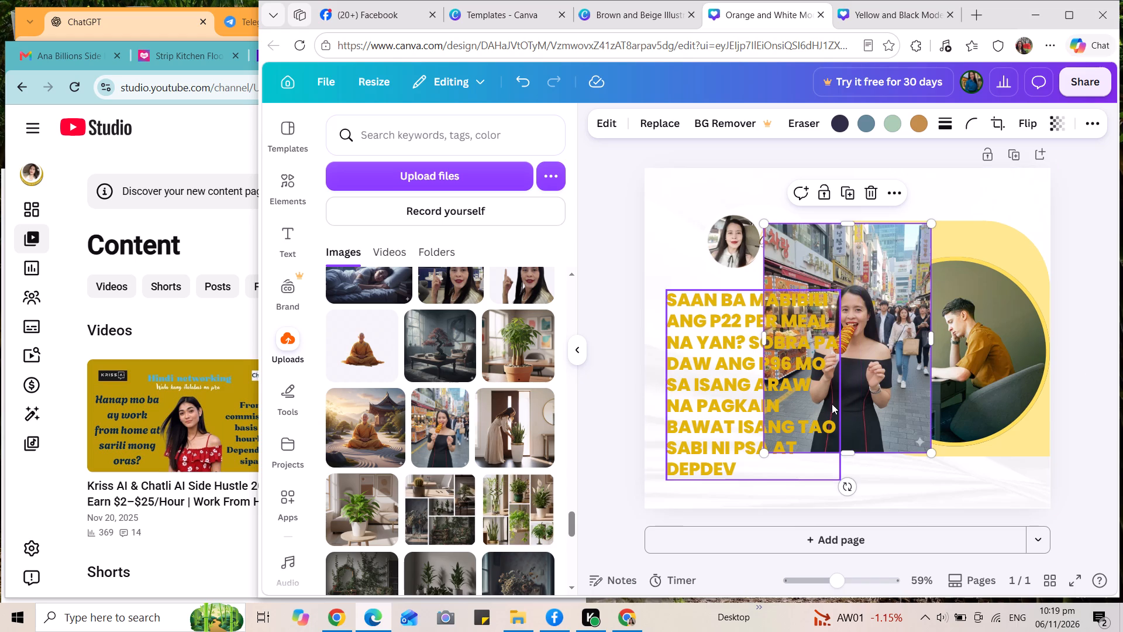
{"action": "left_click_drag", "start_coordinate": [853, 415], "coordinate": [941, 431]}
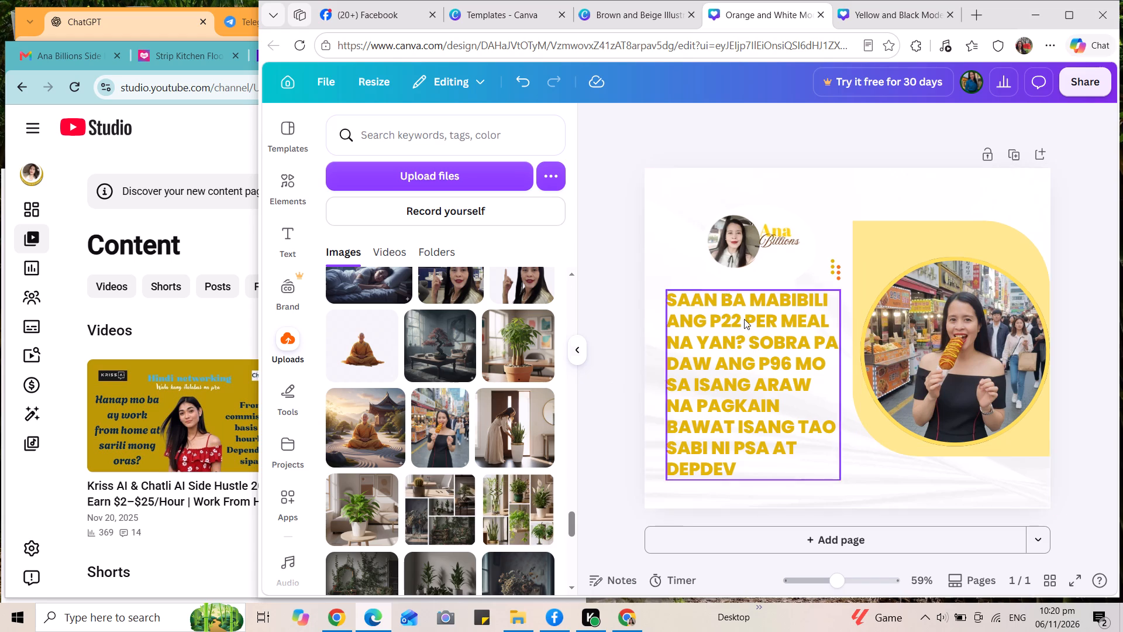
Move the Ana Billions logo to the page's upper left corner, with its circle near the heading's left edge.
{"action": "left_click_drag", "start_coordinate": [742, 239], "coordinate": [701, 222]}
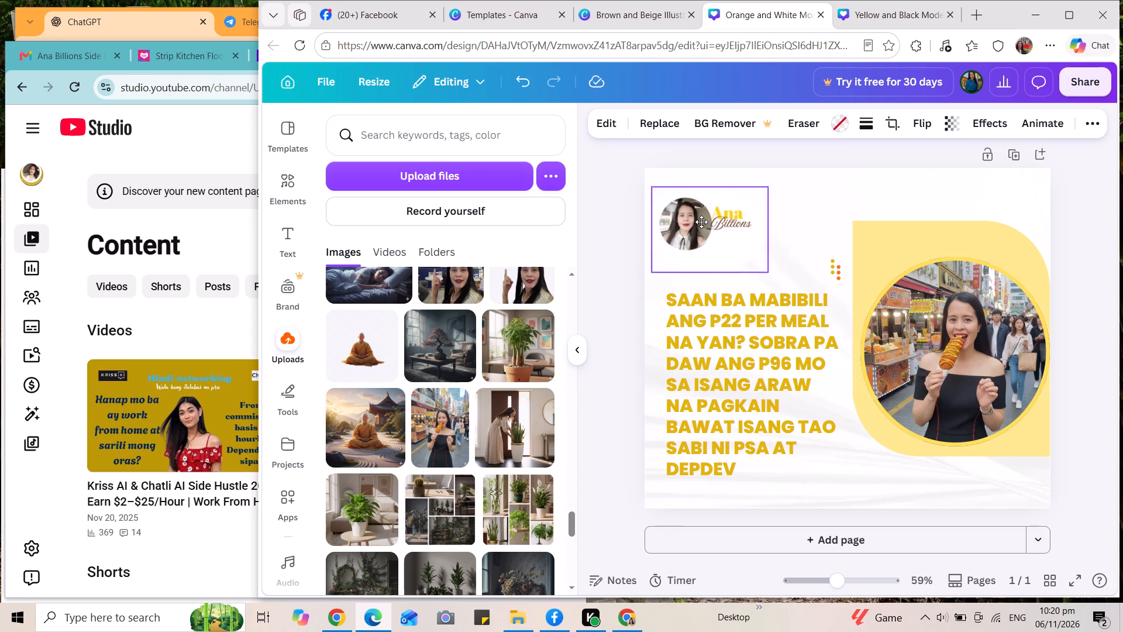
{"action": "left_click_drag", "start_coordinate": [701, 222], "coordinate": [709, 211]}
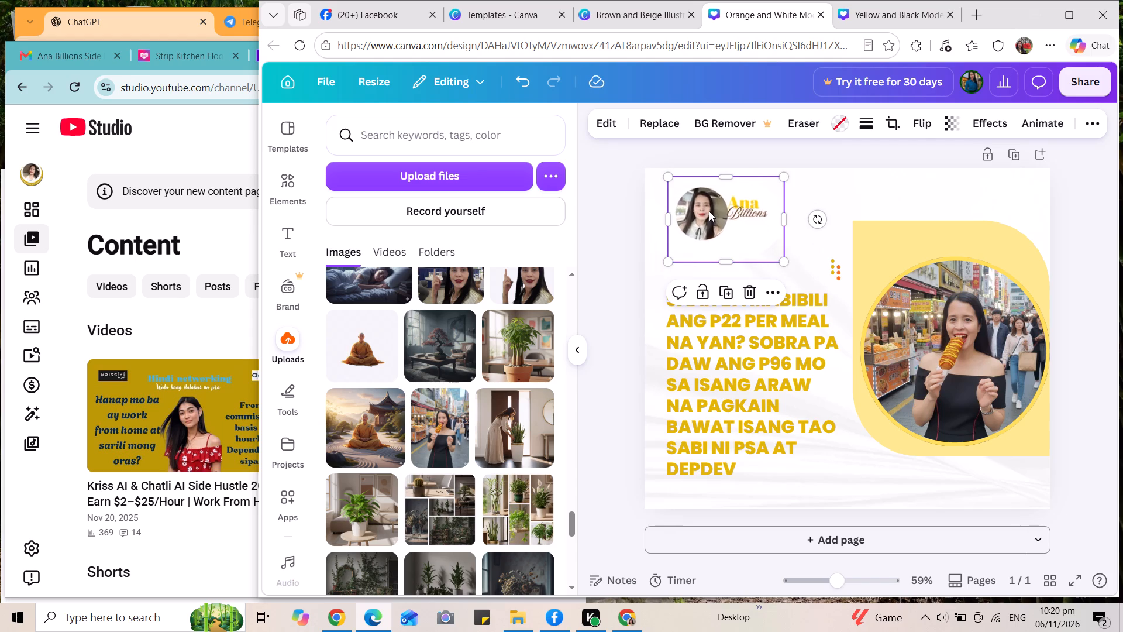
{"action": "left_click", "coordinate": [873, 175]}
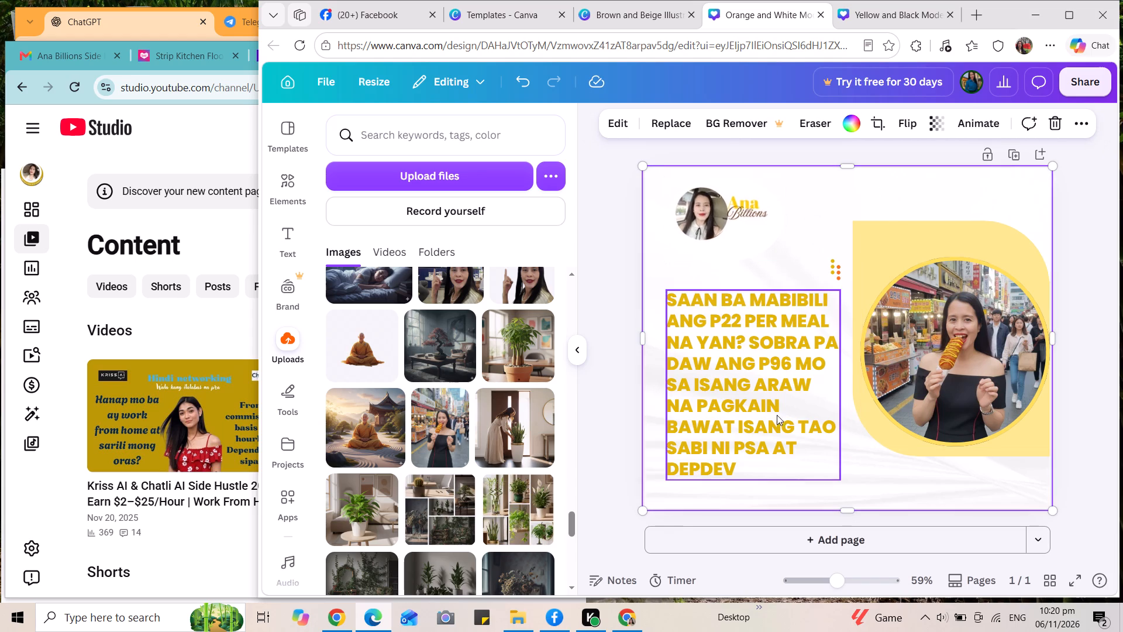
Move the heading slightly up the page, leaving a gap below the Ana Billions logo.
{"action": "left_click_drag", "start_coordinate": [743, 398], "coordinate": [742, 370]}
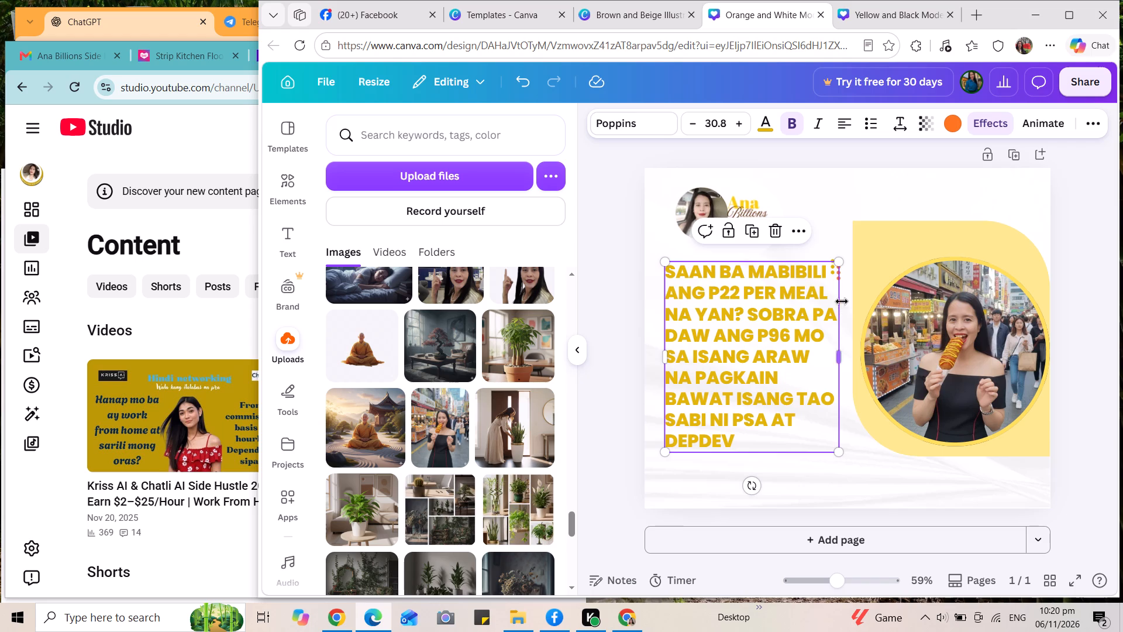
{"action": "left_click_drag", "start_coordinate": [767, 298], "coordinate": [770, 316]}
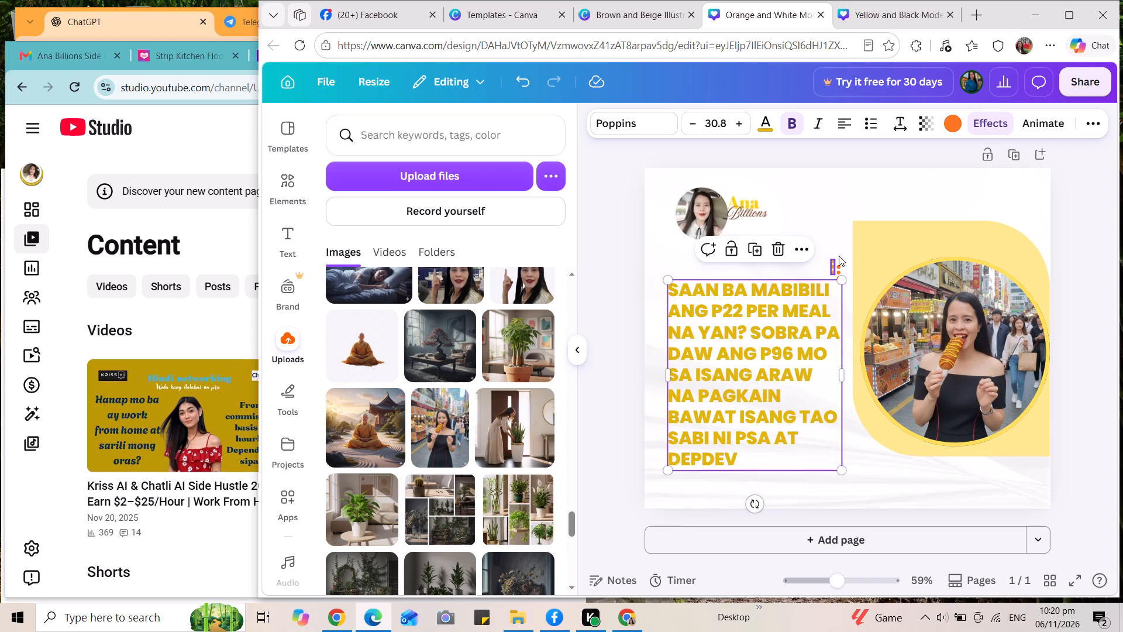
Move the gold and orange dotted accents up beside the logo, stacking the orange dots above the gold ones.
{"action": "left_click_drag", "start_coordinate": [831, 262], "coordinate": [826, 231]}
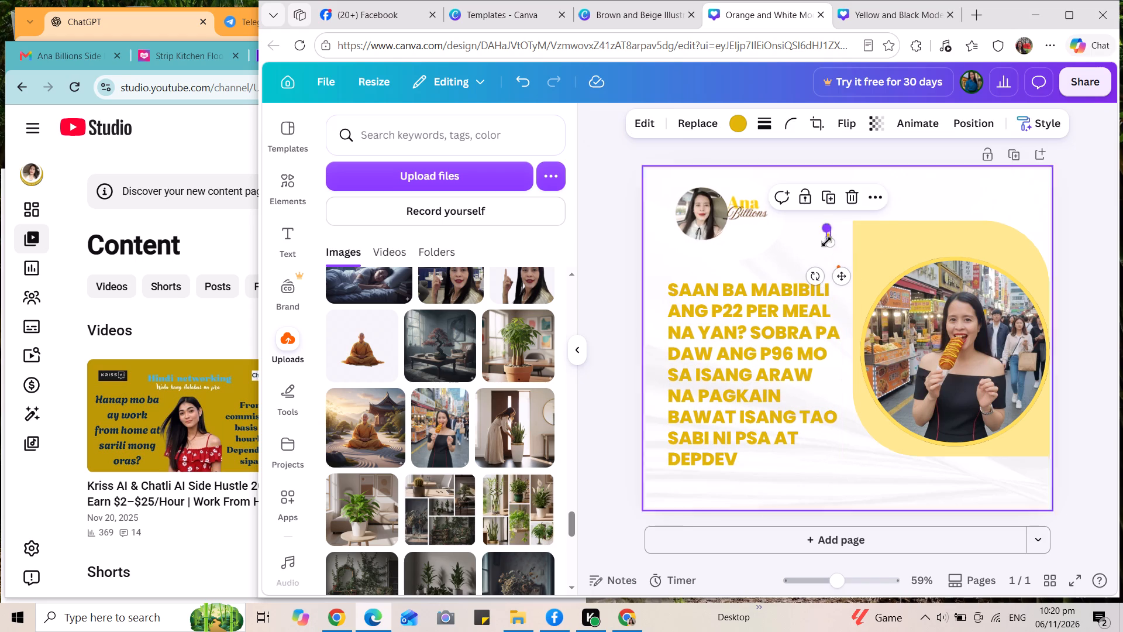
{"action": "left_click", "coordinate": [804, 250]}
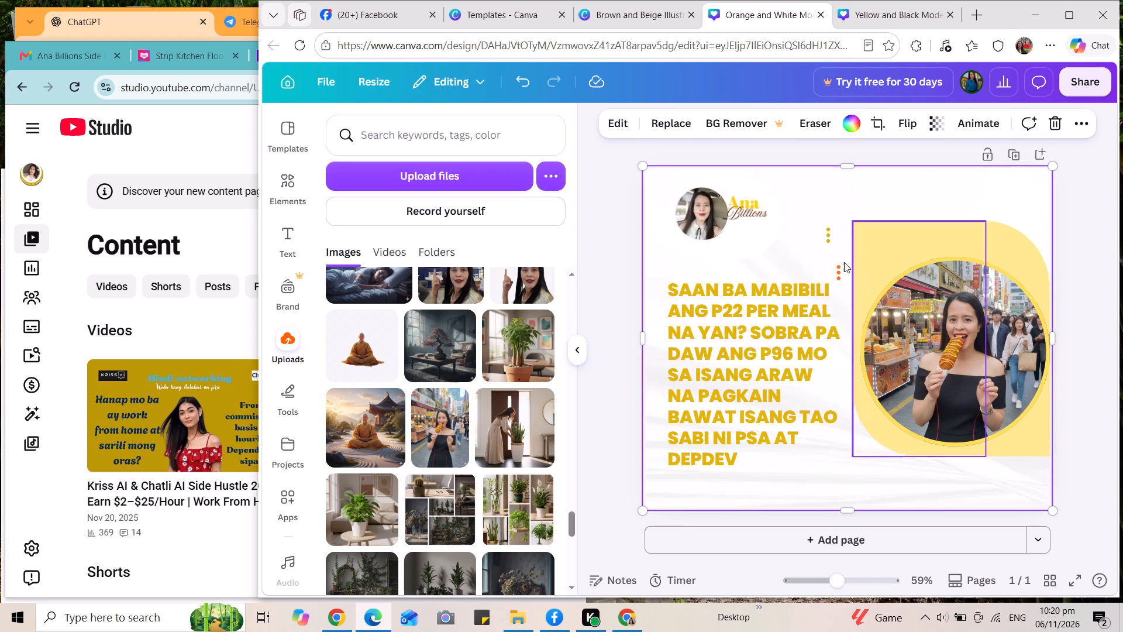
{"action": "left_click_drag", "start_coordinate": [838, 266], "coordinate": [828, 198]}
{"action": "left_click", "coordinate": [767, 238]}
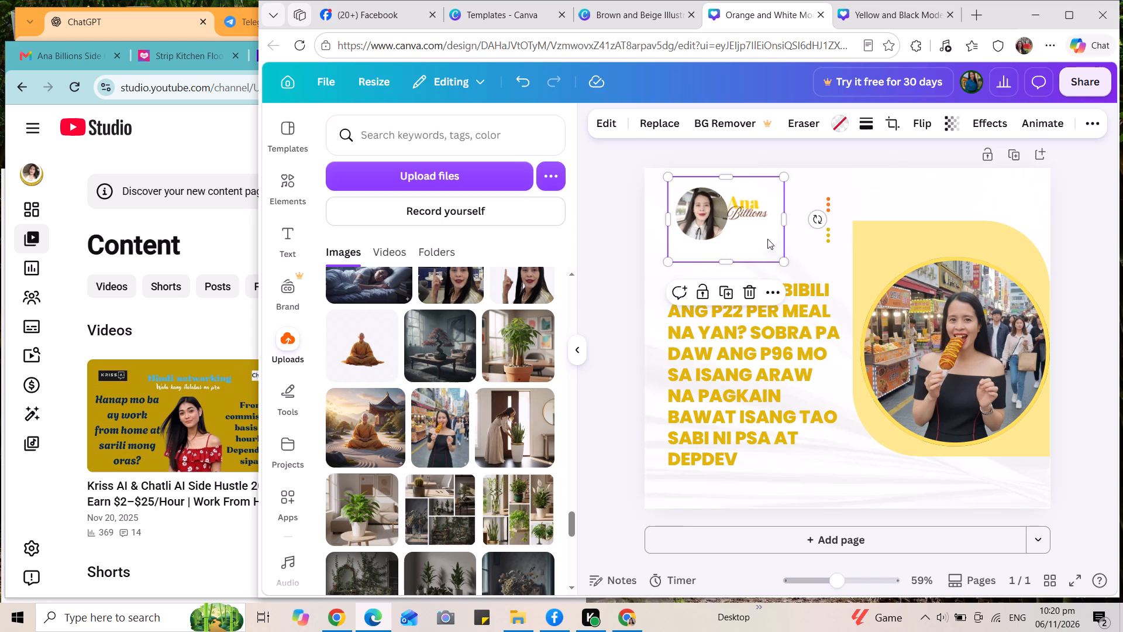
Place the gold dots above the pale yellow shape's upper right corner and the orange dots above its upper left corner.
{"action": "left_click", "coordinate": [831, 236]}
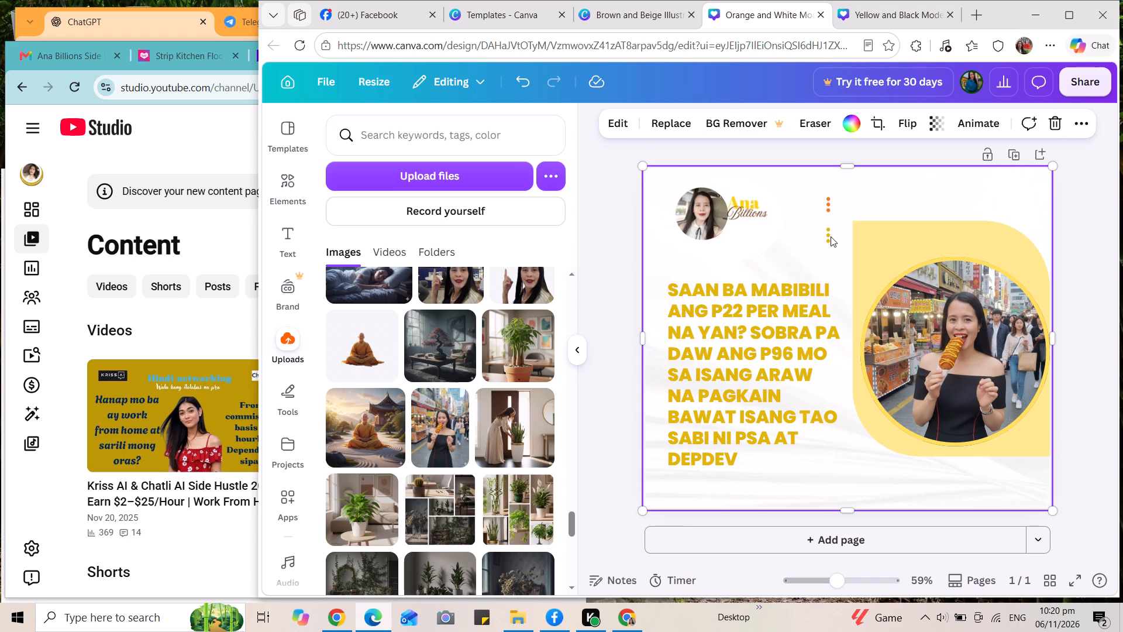
{"action": "left_click", "coordinate": [831, 236]}
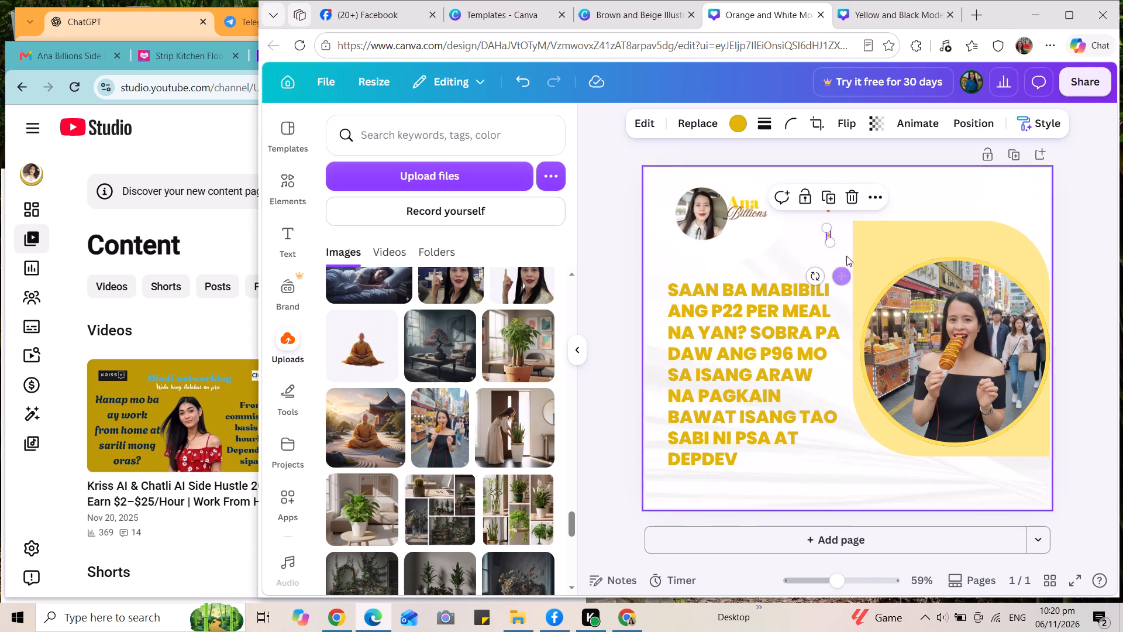
{"action": "left_click", "coordinate": [802, 238]}
{"action": "left_click_drag", "start_coordinate": [828, 236], "coordinate": [848, 226]}
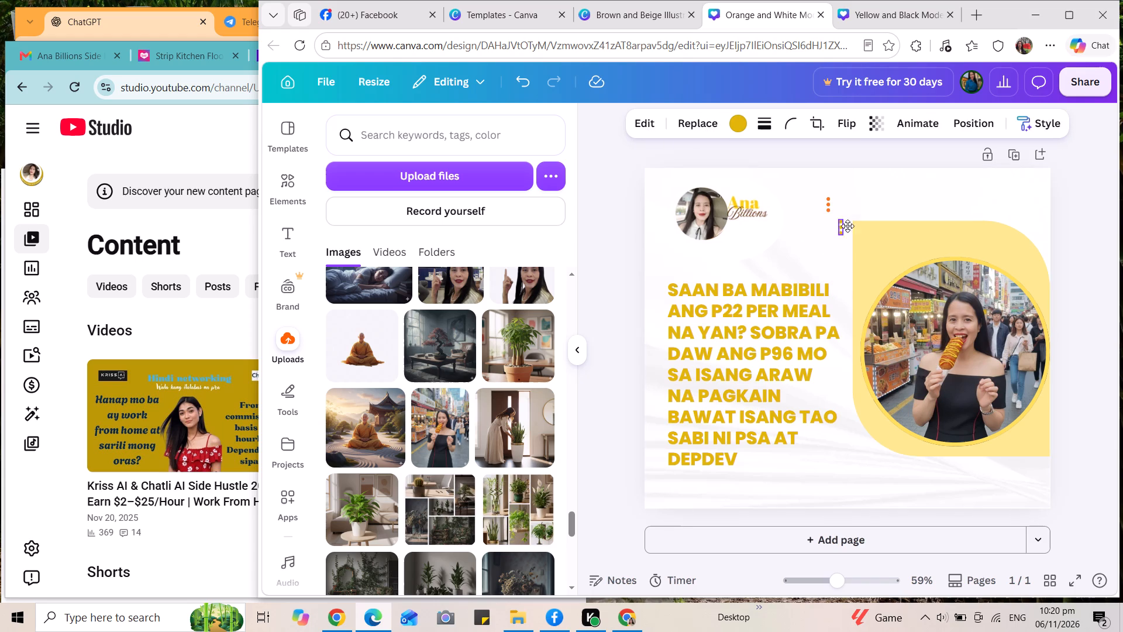
{"action": "left_click_drag", "start_coordinate": [848, 226], "coordinate": [1036, 215]}
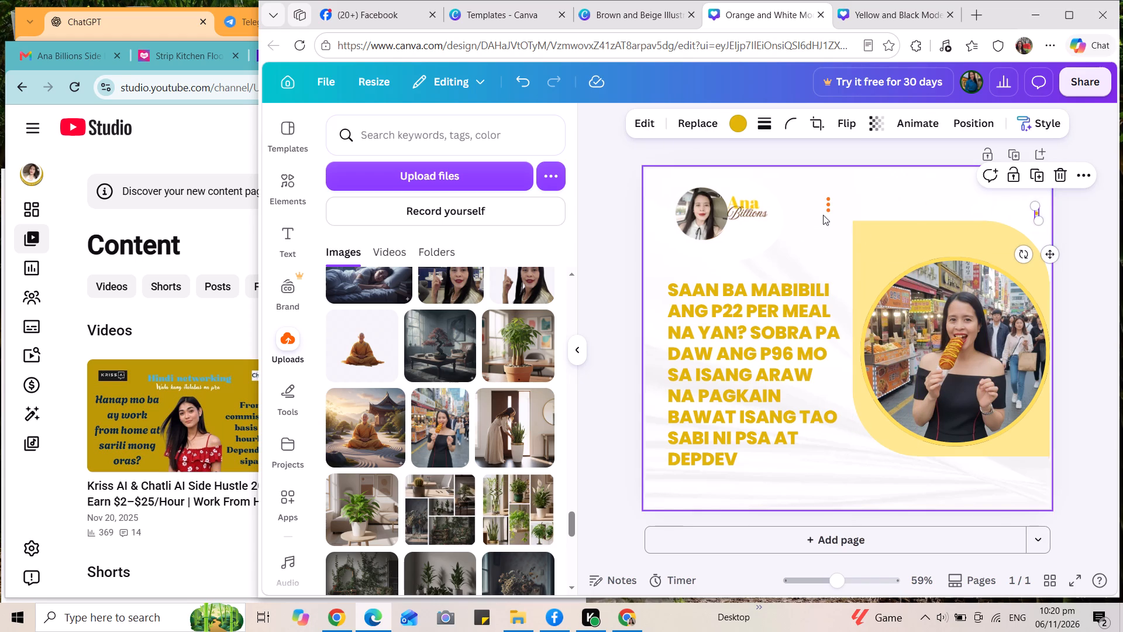
{"action": "left_click_drag", "start_coordinate": [829, 208], "coordinate": [850, 209]}
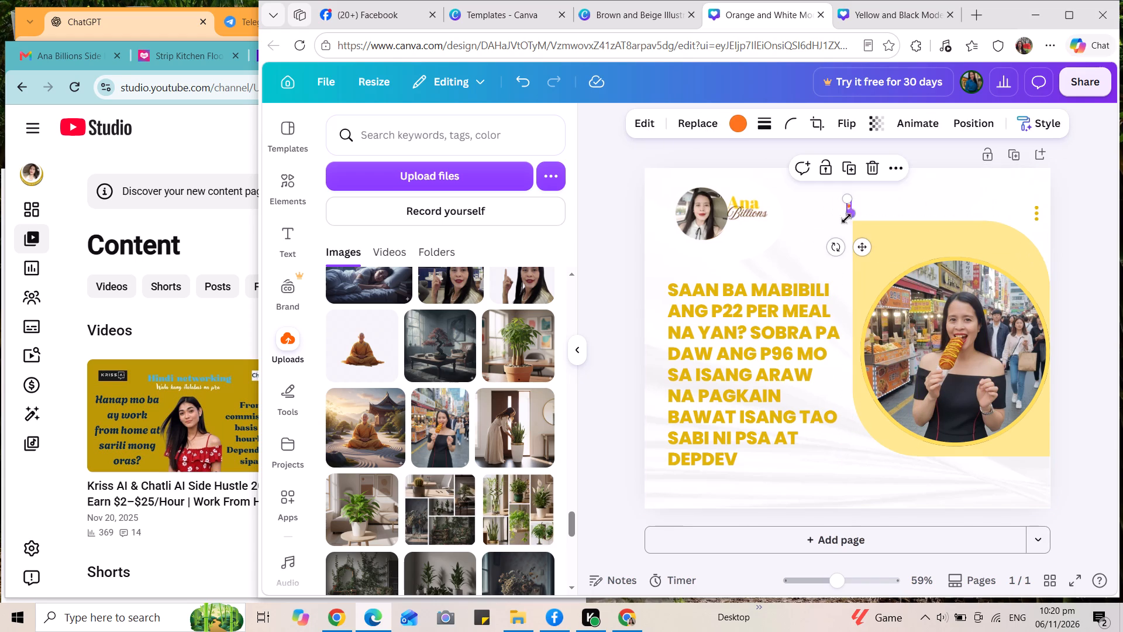
Enlarge the gold dots slightly and lower them onto the pale yellow shape's upper right corner.
{"action": "left_click", "coordinate": [829, 232]}
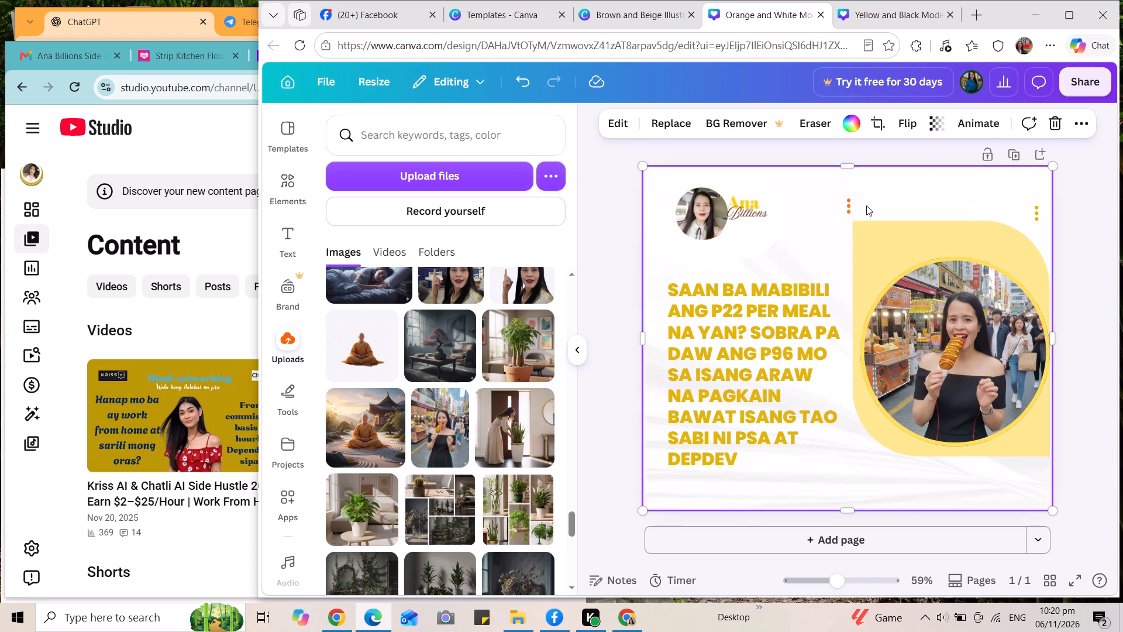
{"action": "left_click", "coordinate": [1035, 215]}
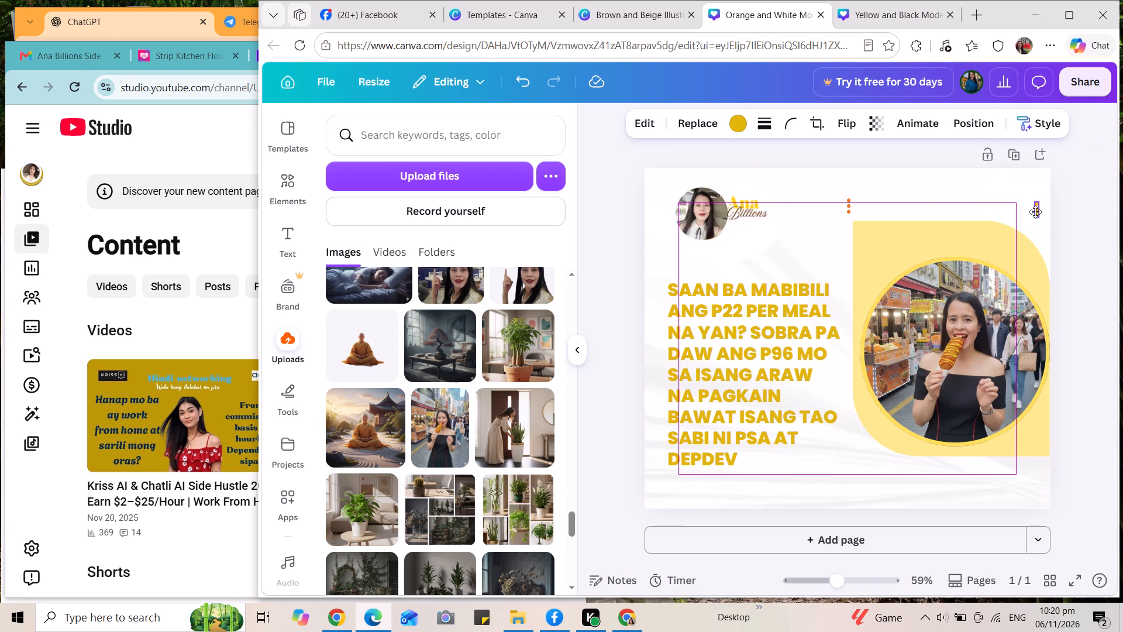
{"action": "left_click", "coordinate": [994, 211]}
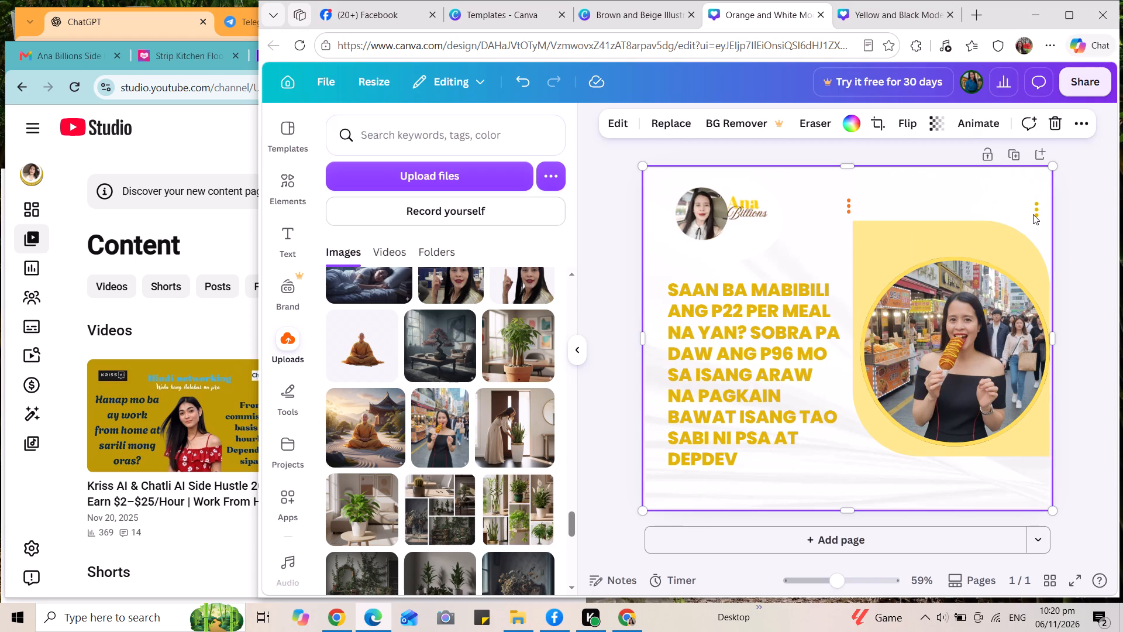
{"action": "left_click", "coordinate": [1038, 210]}
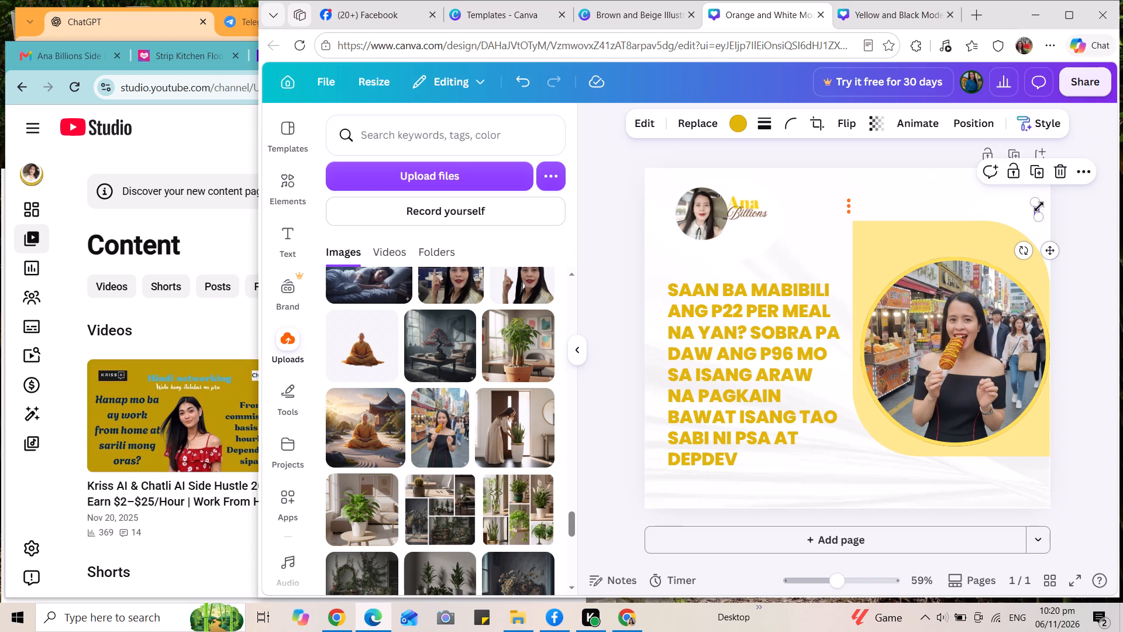
{"action": "left_click_drag", "start_coordinate": [1037, 201], "coordinate": [1037, 190]}
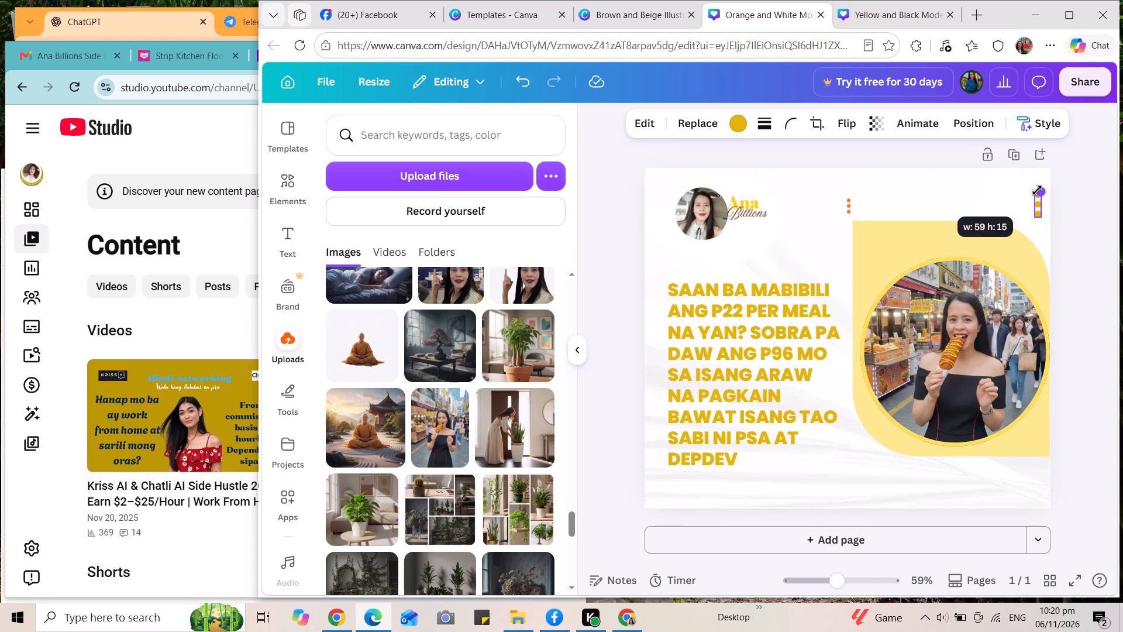
{"action": "left_click_drag", "start_coordinate": [1037, 190], "coordinate": [1037, 193]}
{"action": "left_click", "coordinate": [926, 208]}
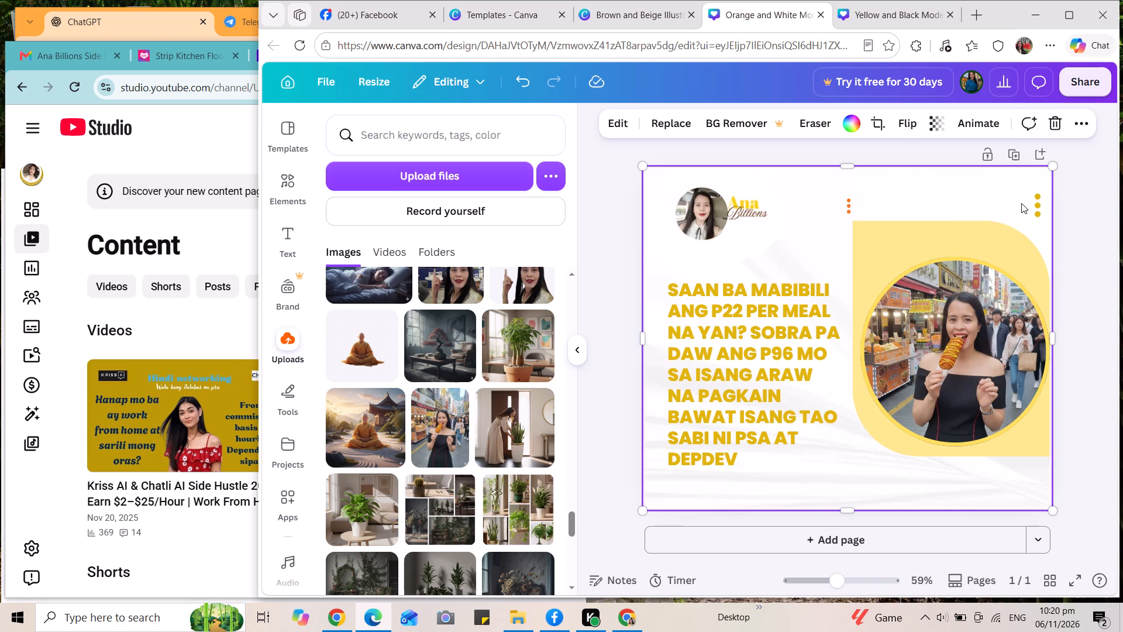
{"action": "left_click_drag", "start_coordinate": [1040, 206], "coordinate": [1042, 217]}
Enlarge the orange dots slightly and lower them to just outside the pale yellow shape's upper left corner.
{"action": "left_click", "coordinate": [853, 209]}
{"action": "left_click", "coordinate": [843, 211]}
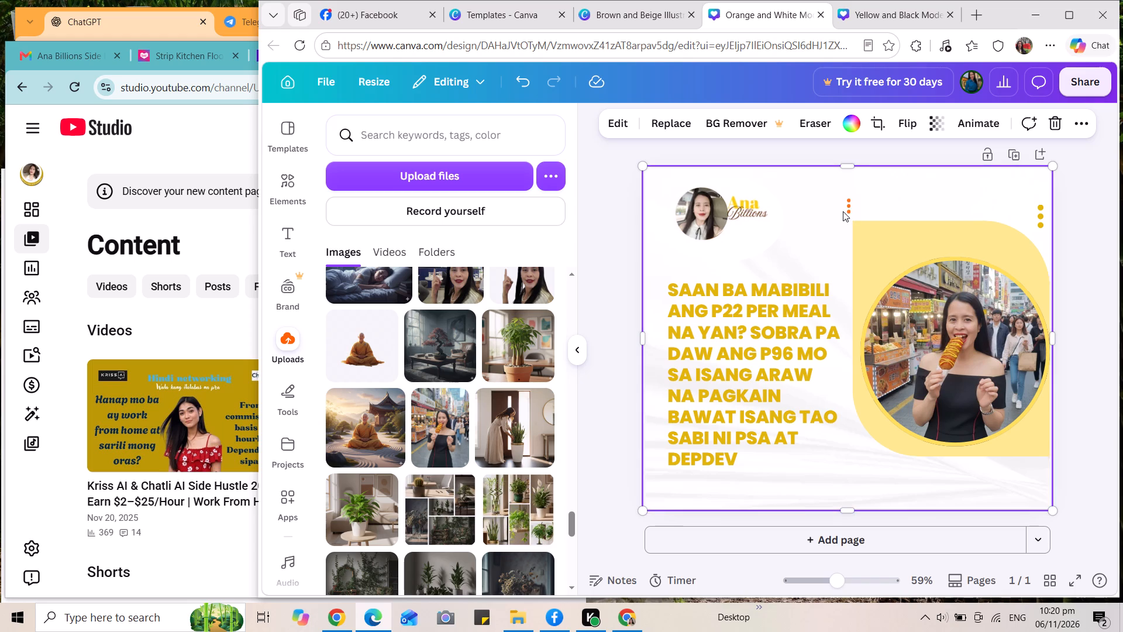
{"action": "left_click", "coordinate": [847, 207]}
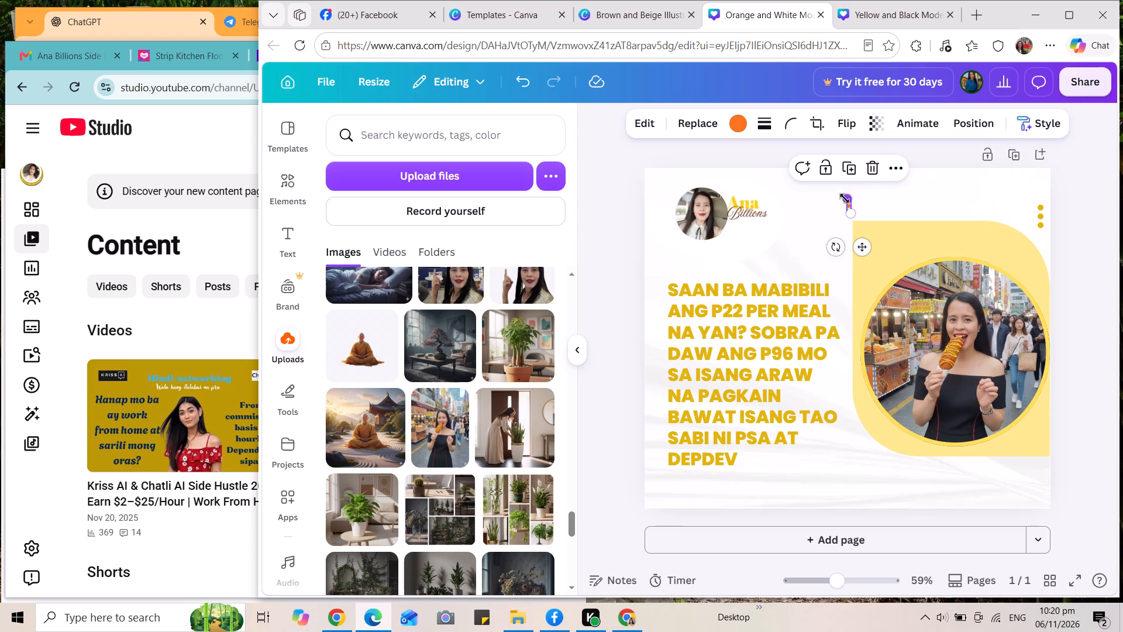
{"action": "left_click_drag", "start_coordinate": [845, 198], "coordinate": [842, 193]}
{"action": "left_click", "coordinate": [842, 193]}
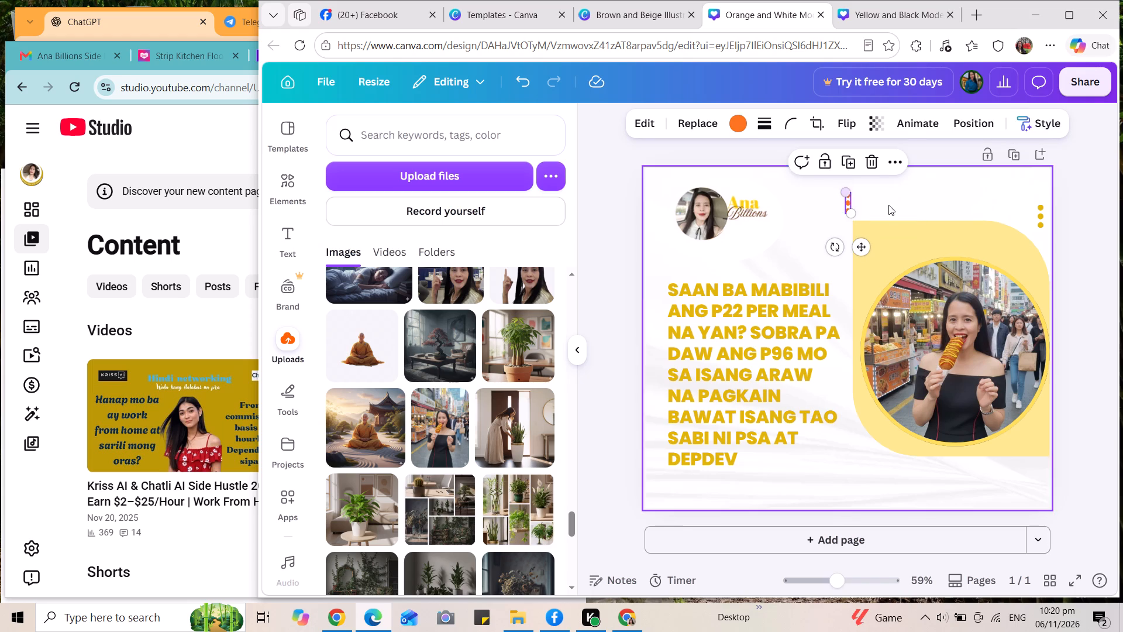
{"action": "left_click", "coordinate": [888, 205]}
{"action": "left_click_drag", "start_coordinate": [850, 205], "coordinate": [849, 218]}
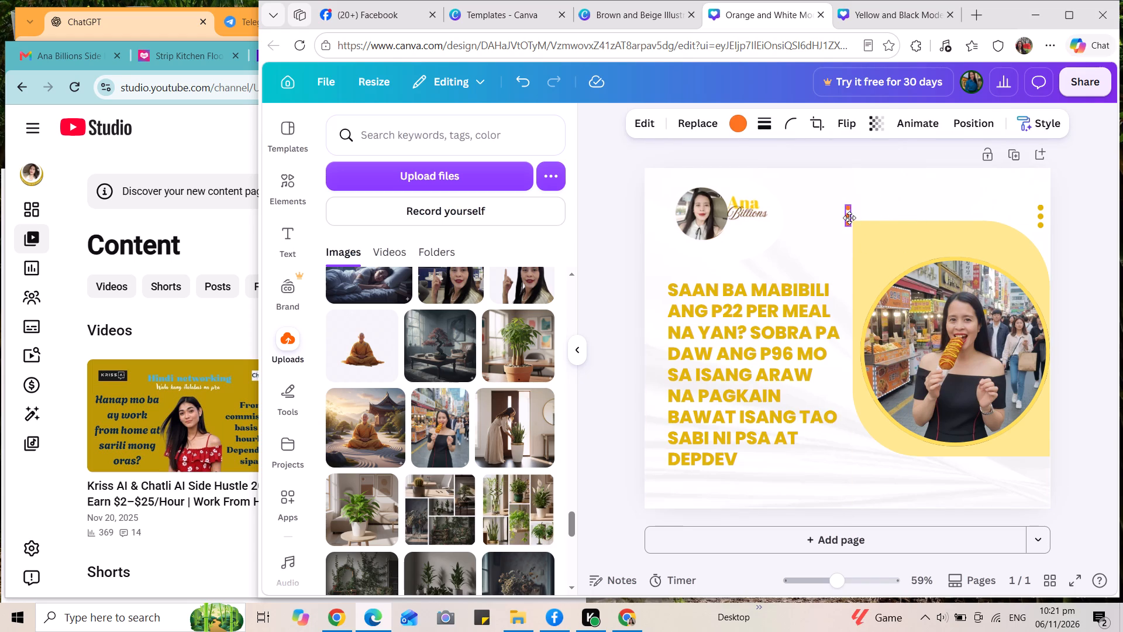
{"action": "left_click_drag", "start_coordinate": [849, 218], "coordinate": [848, 221]}
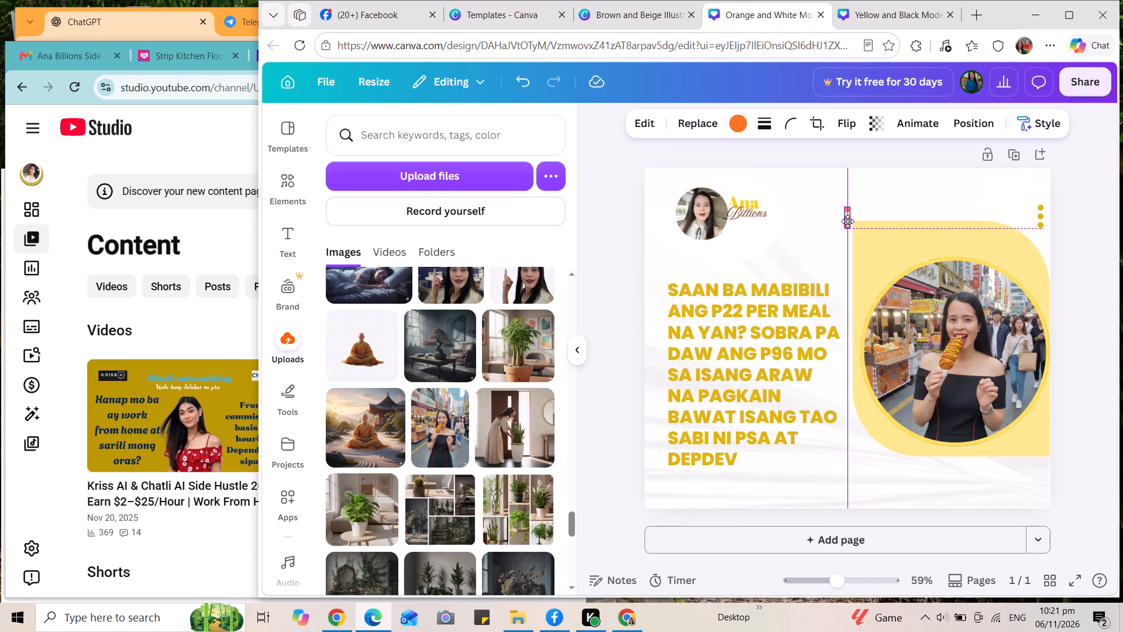
{"action": "left_click_drag", "start_coordinate": [848, 221], "coordinate": [847, 225]}
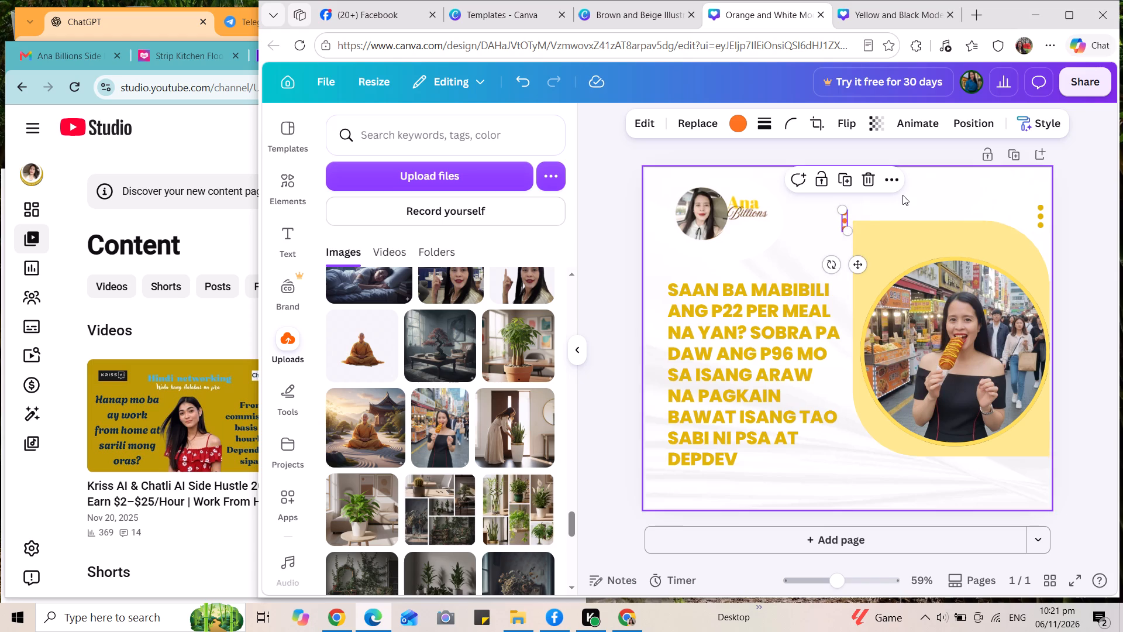
{"action": "left_click", "coordinate": [903, 195]}
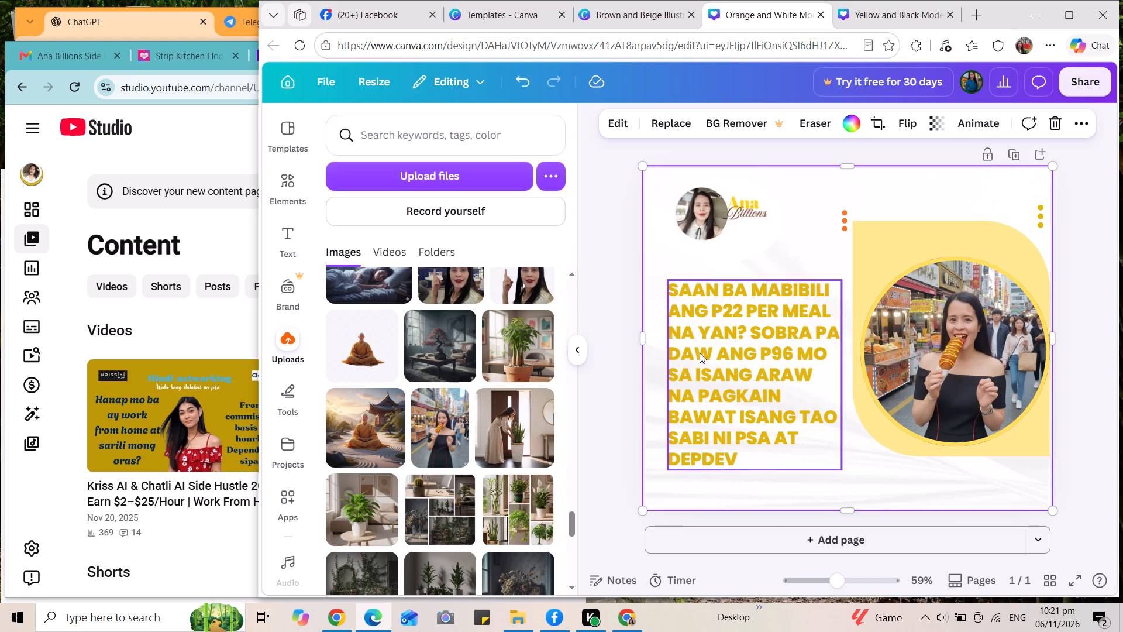
Change the entire heading's font to Rundeck Texture.
{"action": "triple_click", "coordinate": [753, 357]}
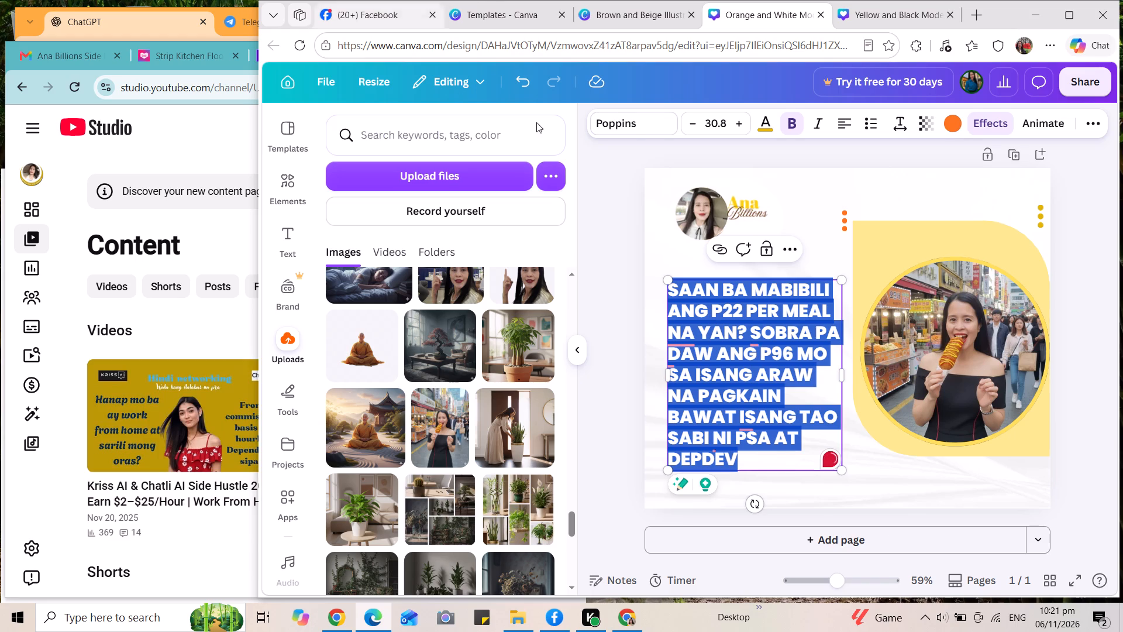
{"action": "left_click", "coordinate": [633, 121]}
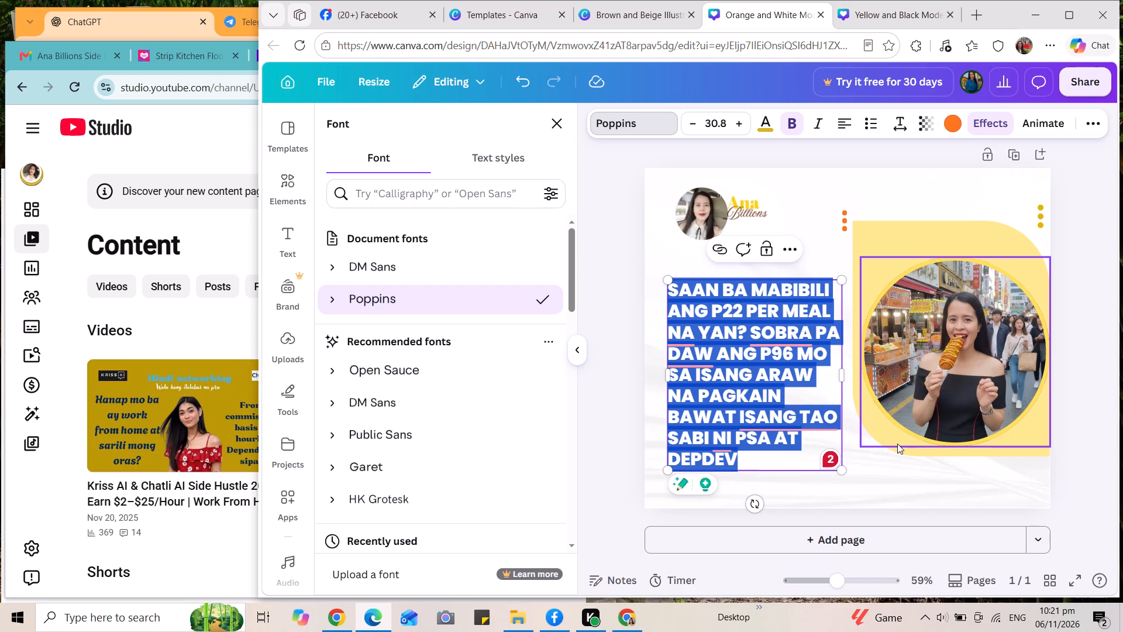
{"action": "key", "text": "ctrl+c"}
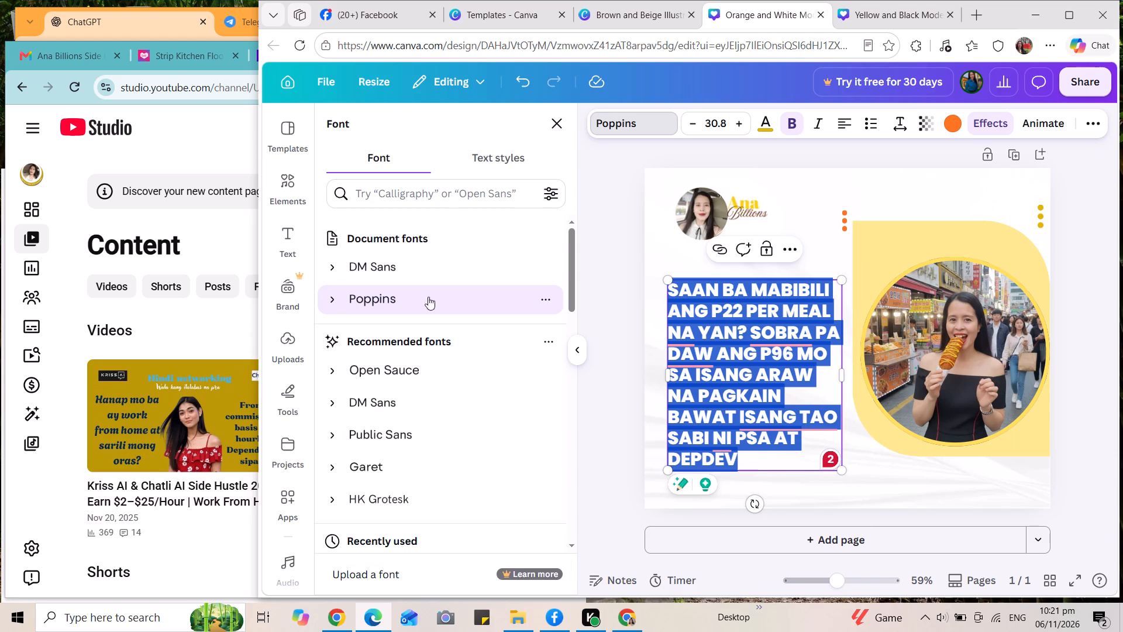
{"action": "scroll", "coordinate": [471, 390], "scroll_direction": "down", "scroll_amount": 2}
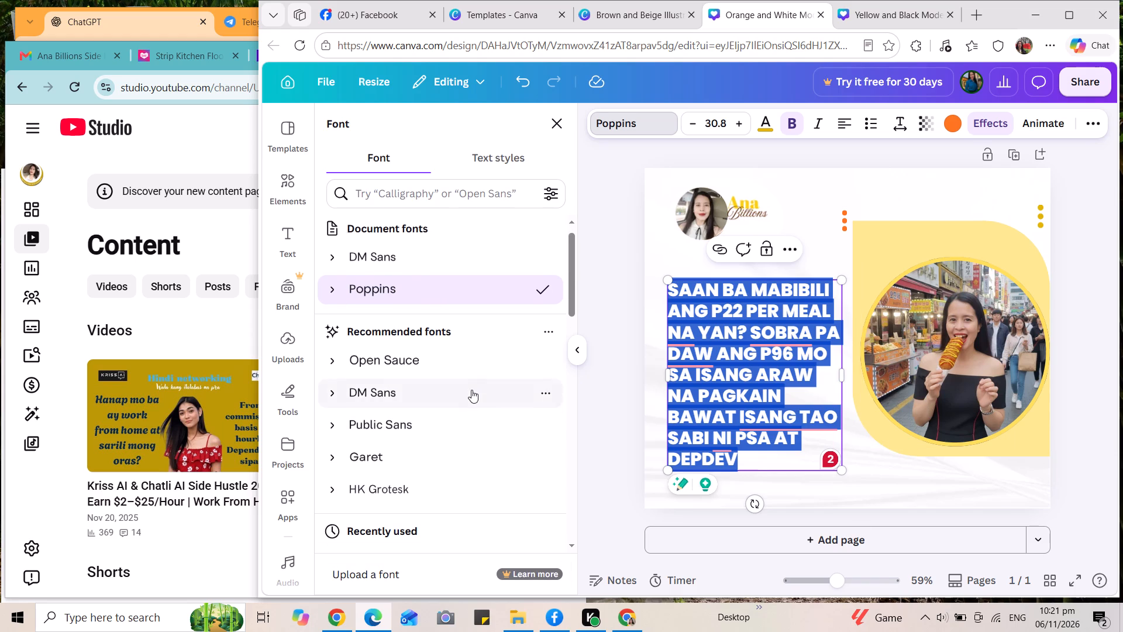
{"action": "scroll", "coordinate": [471, 390], "scroll_direction": "down", "scroll_amount": 1}
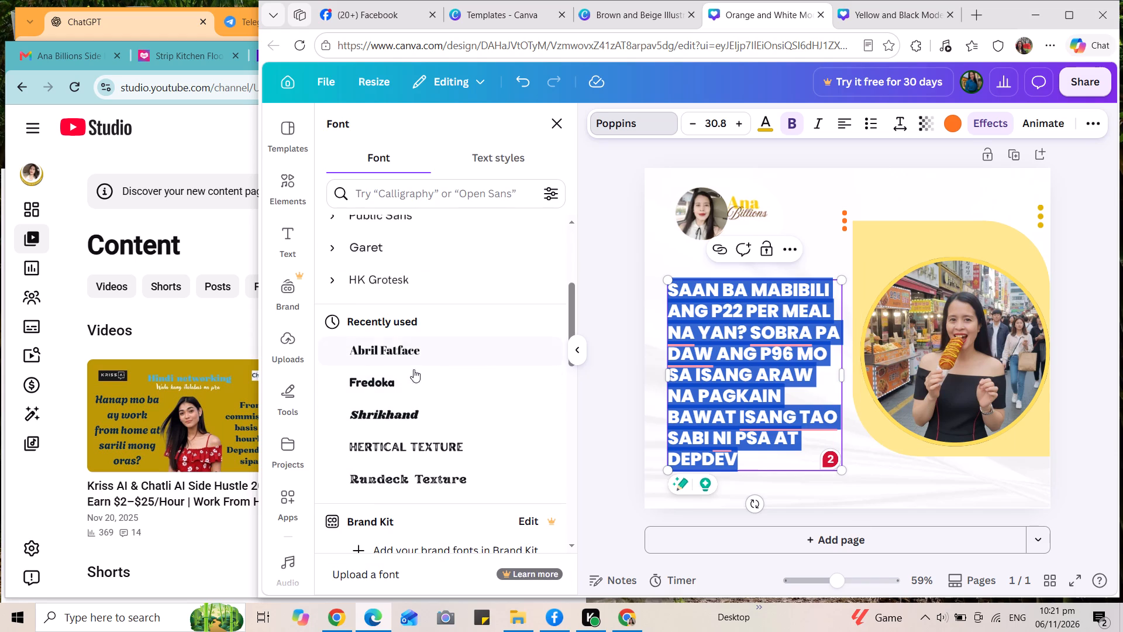
{"action": "scroll", "coordinate": [484, 395], "scroll_direction": "down", "scroll_amount": 3}
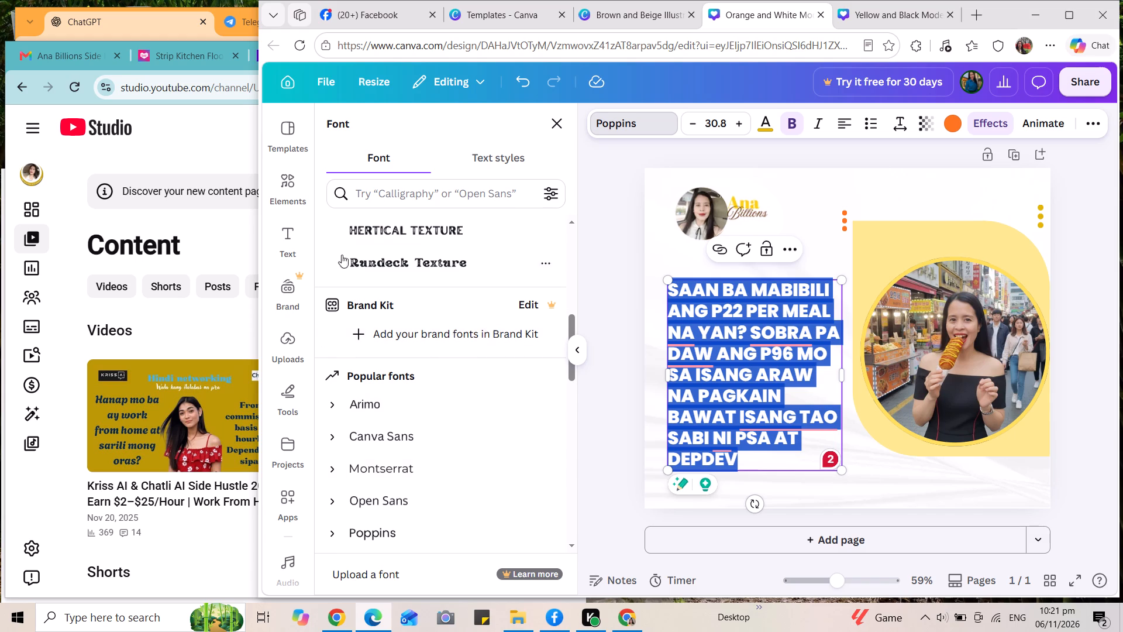
{"action": "left_click", "coordinate": [425, 263]}
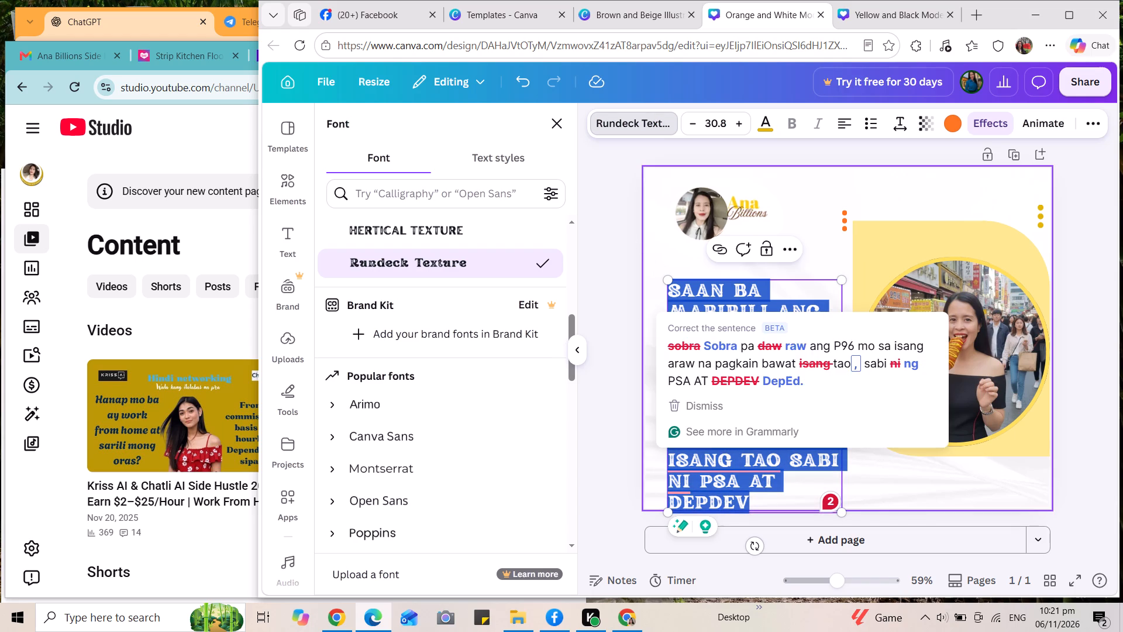
{"action": "left_click", "coordinate": [664, 250]}
Move the heading up to just below the Ana Billions logo, keeping all of its lines within the page.
{"action": "left_click_drag", "start_coordinate": [729, 384], "coordinate": [717, 352]}
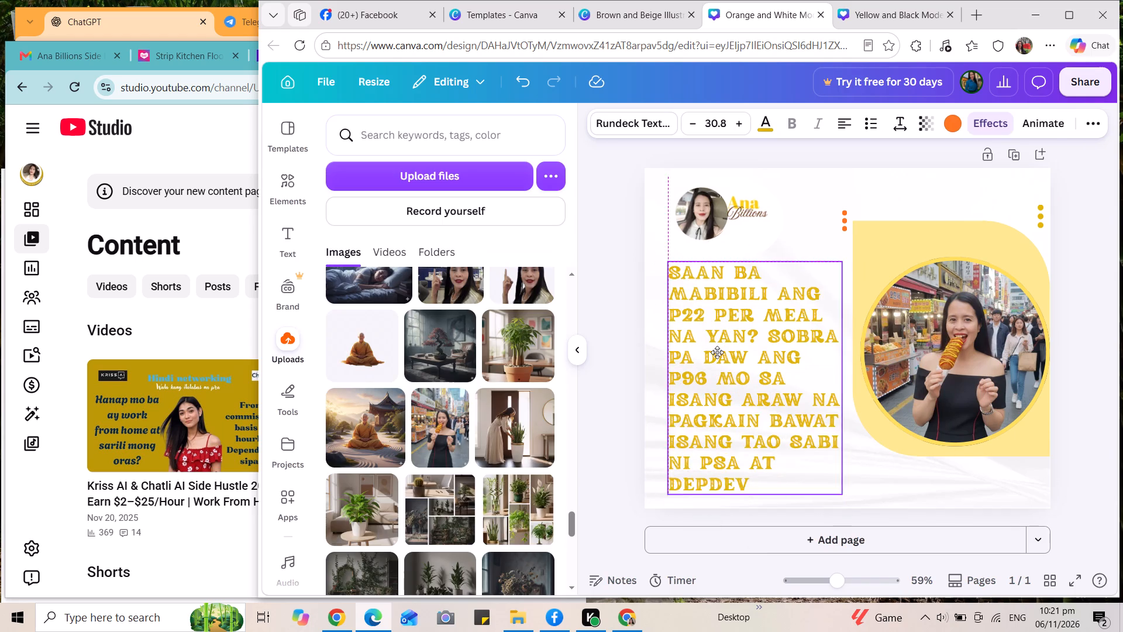
{"action": "left_click_drag", "start_coordinate": [717, 352], "coordinate": [726, 362]}
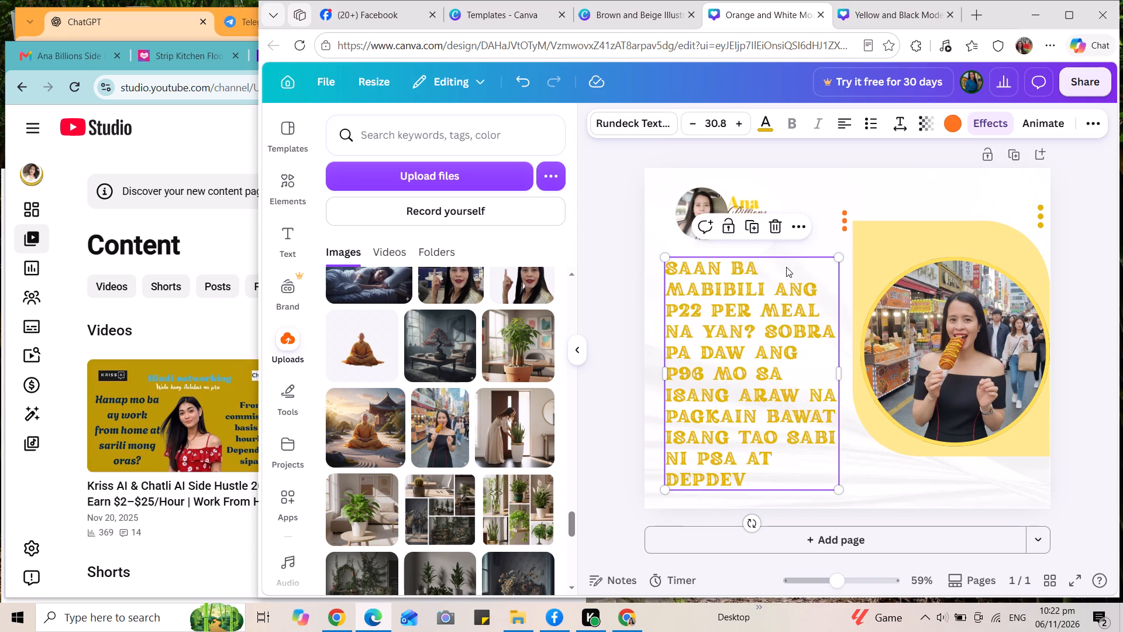
Edit the heading's opening words so that they read "SAAN BMABIBILI ANG".
{"action": "double_click", "coordinate": [766, 267]}
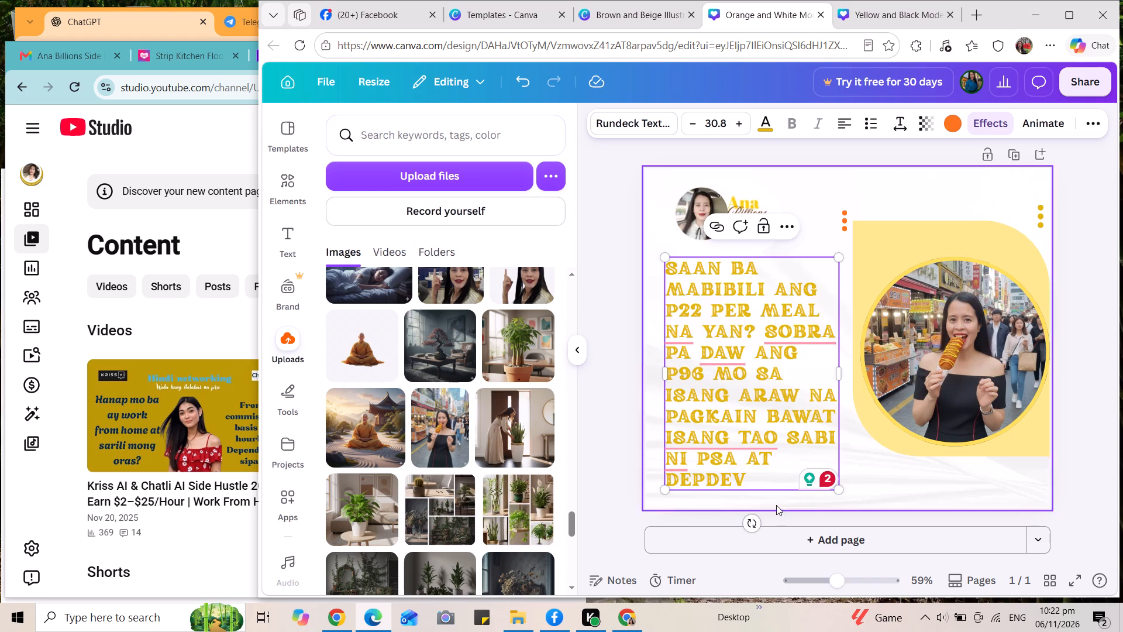
{"action": "double_click", "coordinate": [767, 267]}
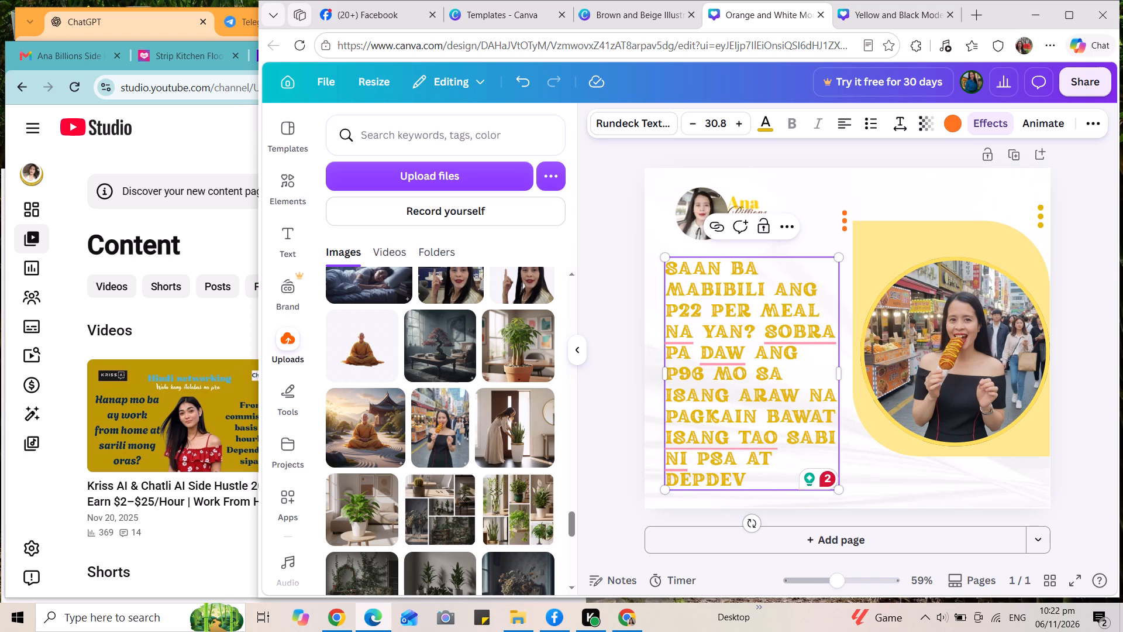
{"action": "key", "text": "BackSpace"}
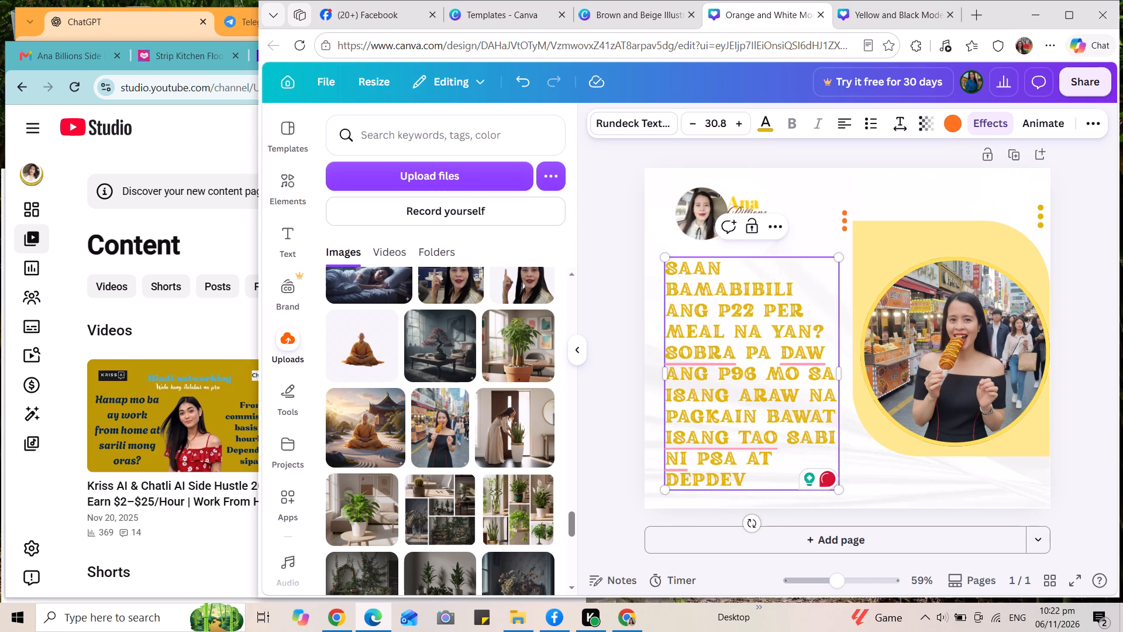
{"action": "type", "text": "ba"}
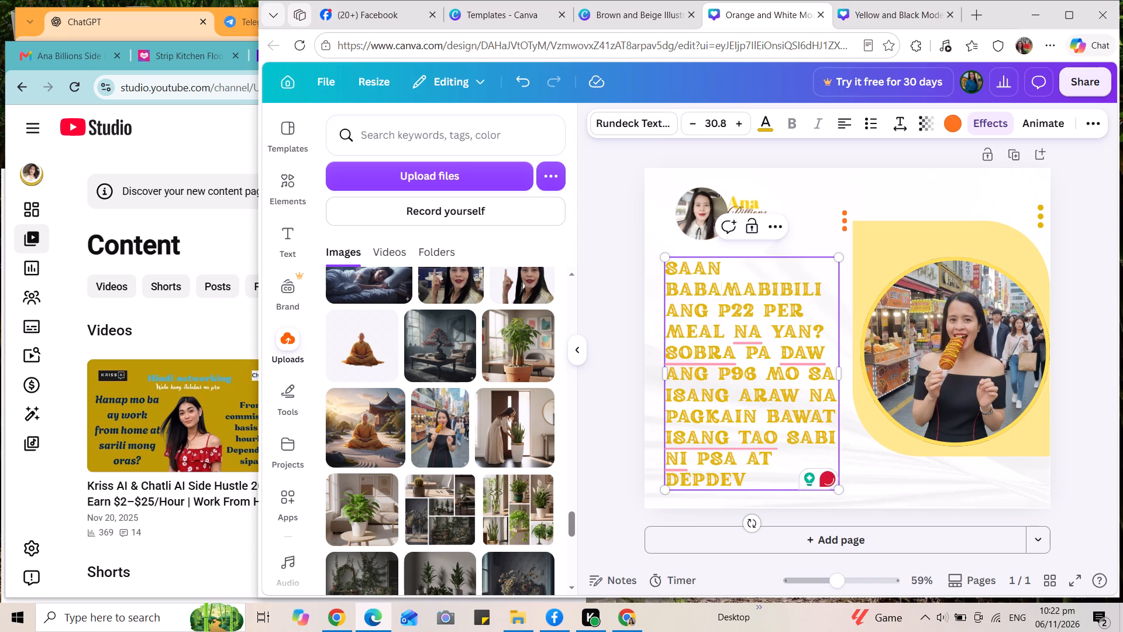
{"action": "key", "text": "equal"}
{"action": "key", "text": "BackSpace"}
{"action": "key", "text": "BackSpace"}
{"action": "key", "text": "BackSpace"}
{"action": "key", "text": "BackSpace"}
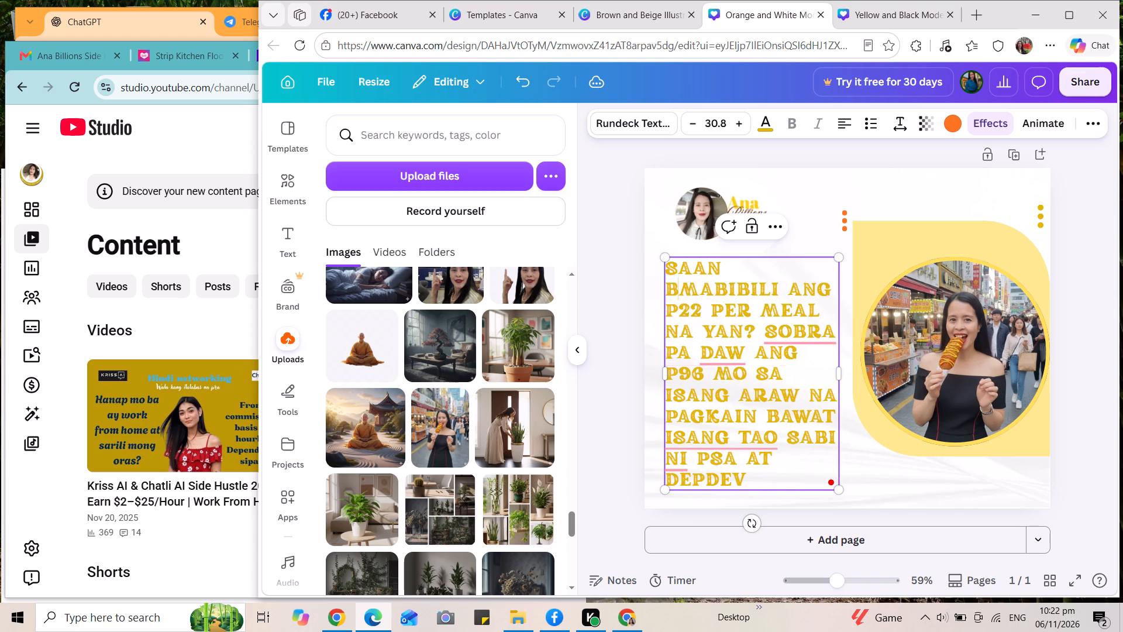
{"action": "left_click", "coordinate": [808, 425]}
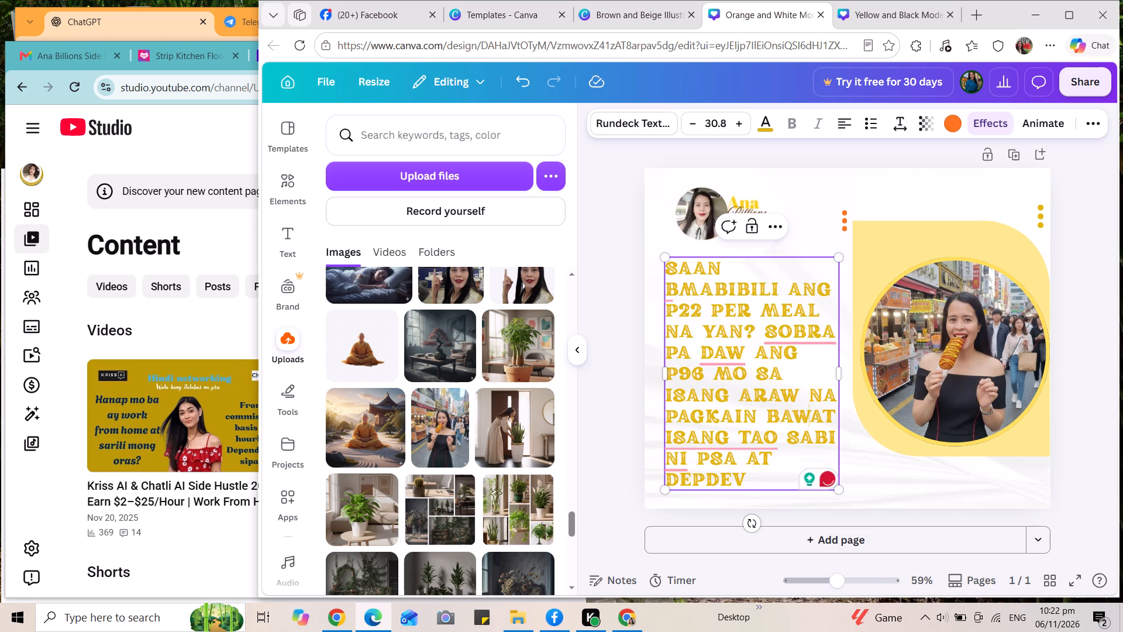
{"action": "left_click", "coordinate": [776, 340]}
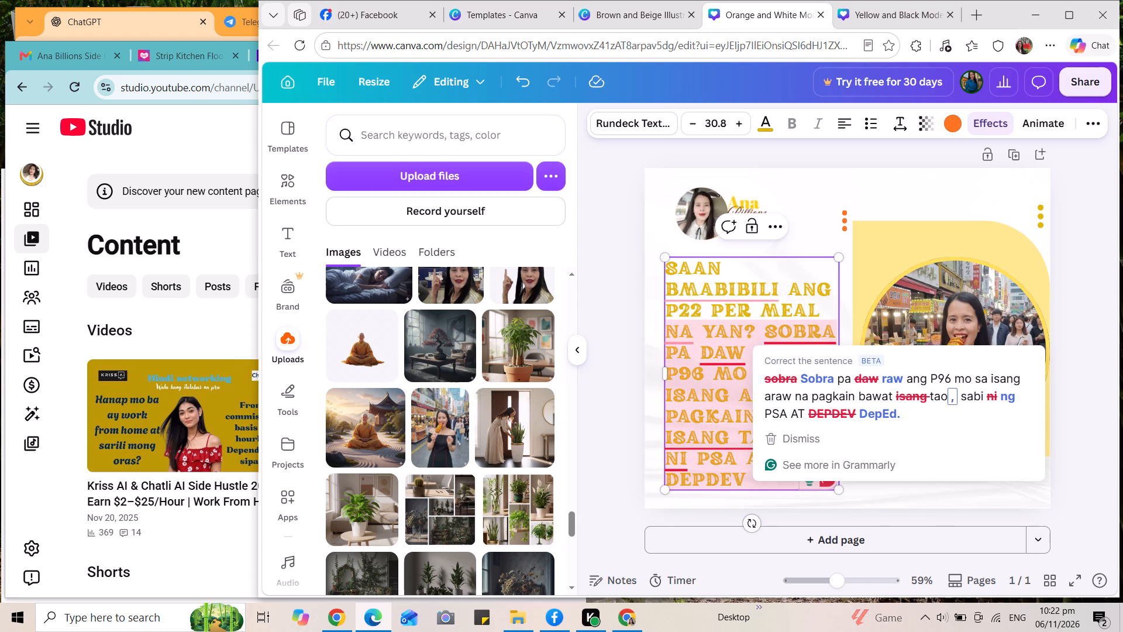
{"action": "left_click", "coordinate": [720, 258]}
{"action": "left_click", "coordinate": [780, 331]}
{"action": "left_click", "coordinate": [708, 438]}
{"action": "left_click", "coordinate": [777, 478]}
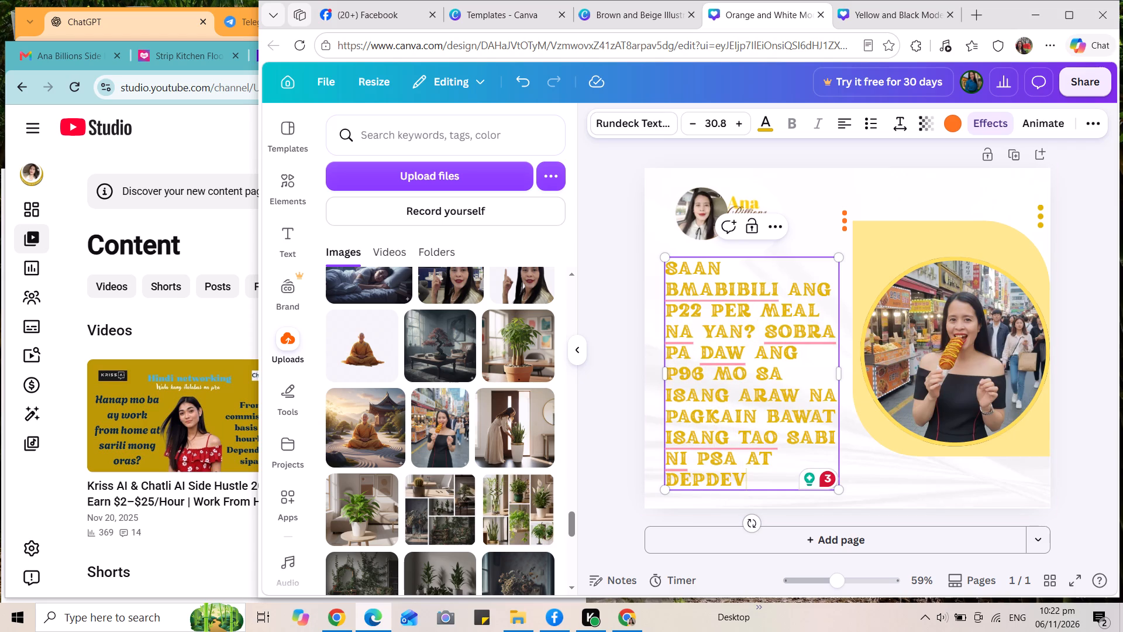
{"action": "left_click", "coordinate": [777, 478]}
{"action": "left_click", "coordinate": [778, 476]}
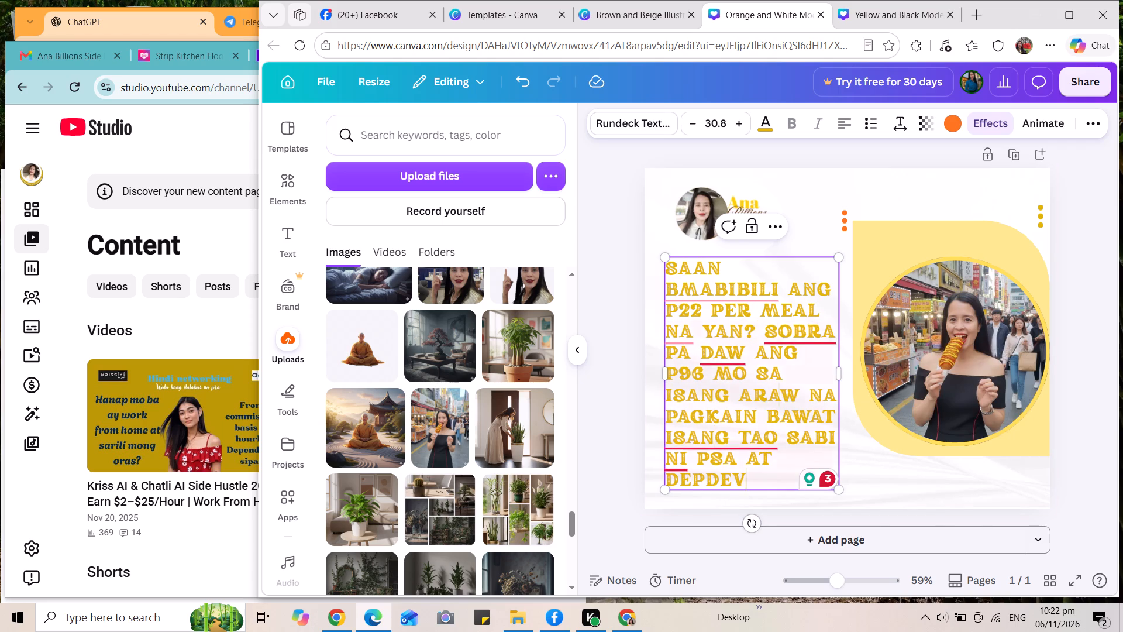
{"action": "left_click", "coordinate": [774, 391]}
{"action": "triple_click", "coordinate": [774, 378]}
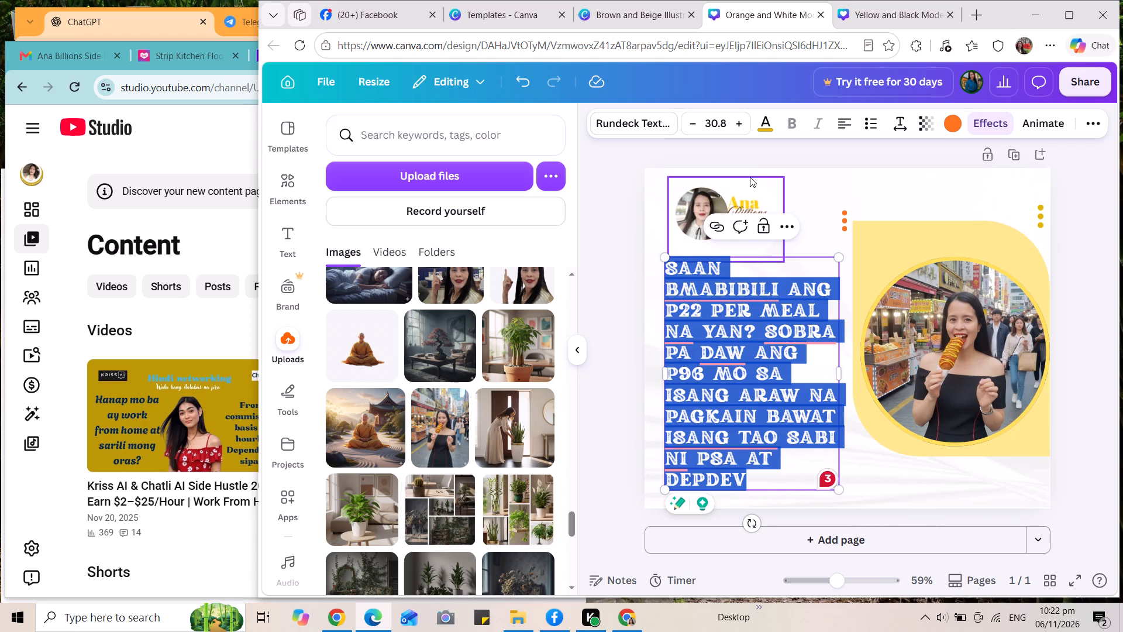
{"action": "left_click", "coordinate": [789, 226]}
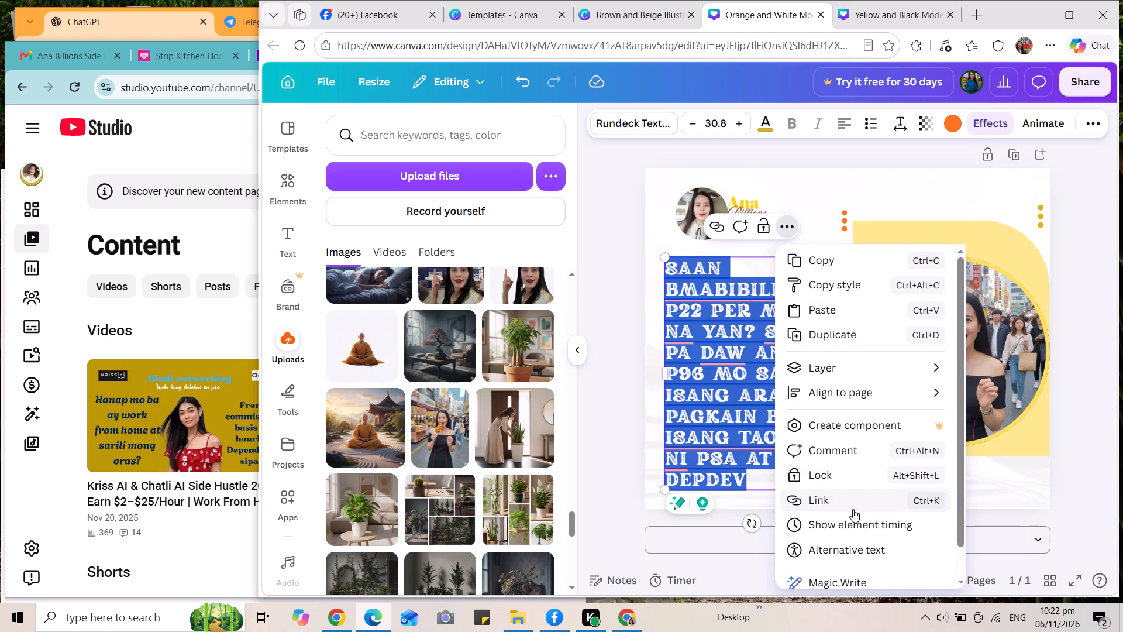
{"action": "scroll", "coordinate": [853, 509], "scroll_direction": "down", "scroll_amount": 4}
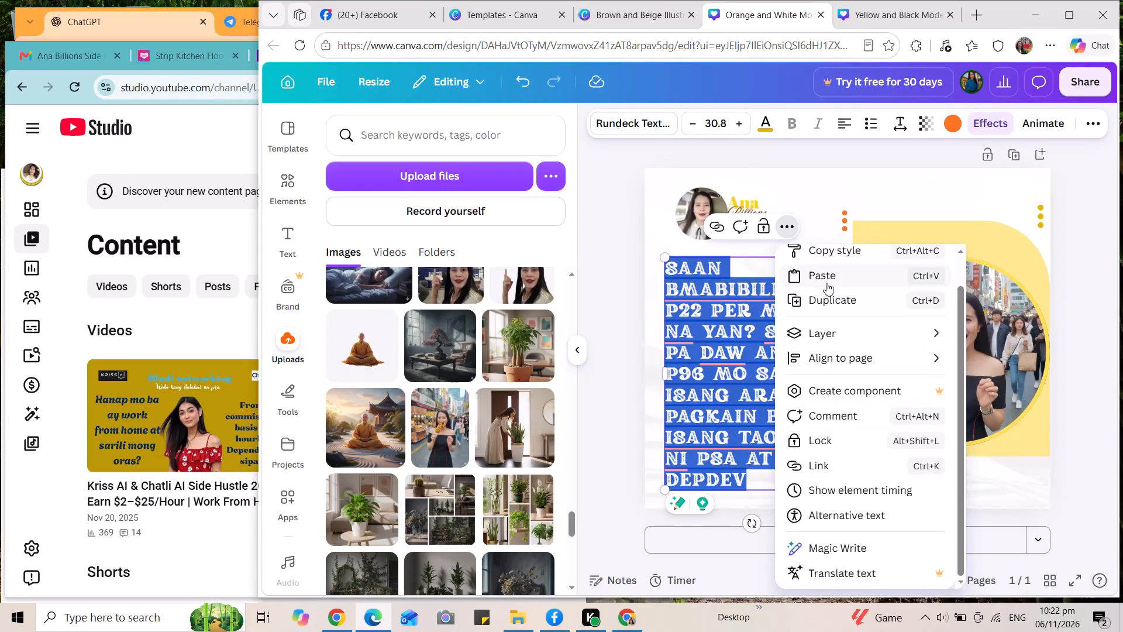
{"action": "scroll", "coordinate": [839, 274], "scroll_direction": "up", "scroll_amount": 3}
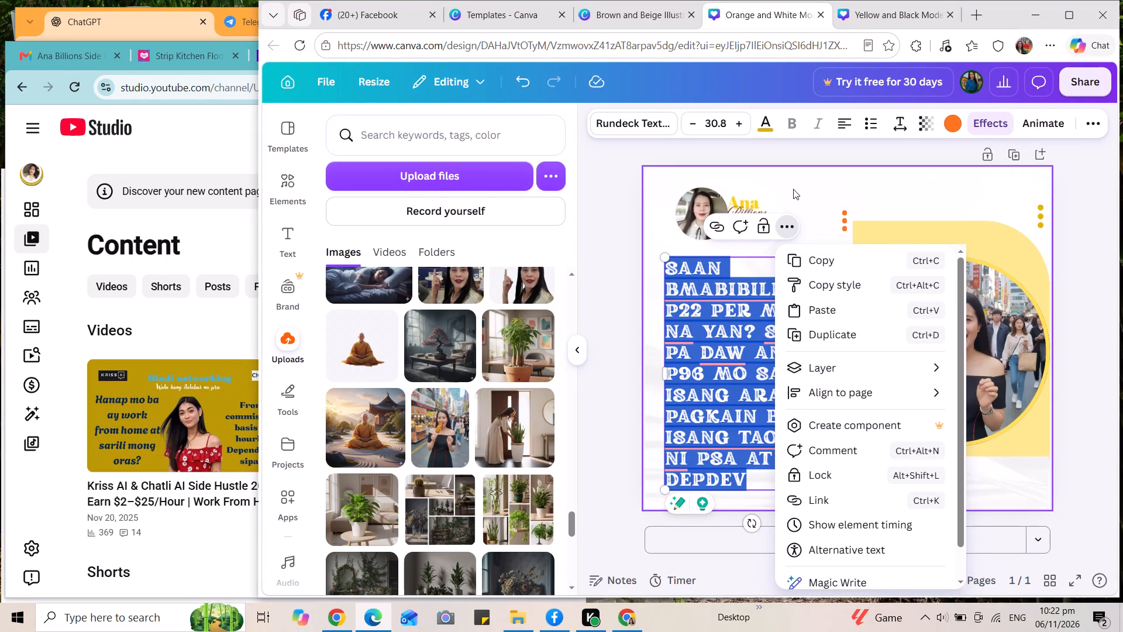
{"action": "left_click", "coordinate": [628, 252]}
Delete the gold P22-per-meal heading below the Ana Billions logo.
{"action": "left_click", "coordinate": [751, 362]}
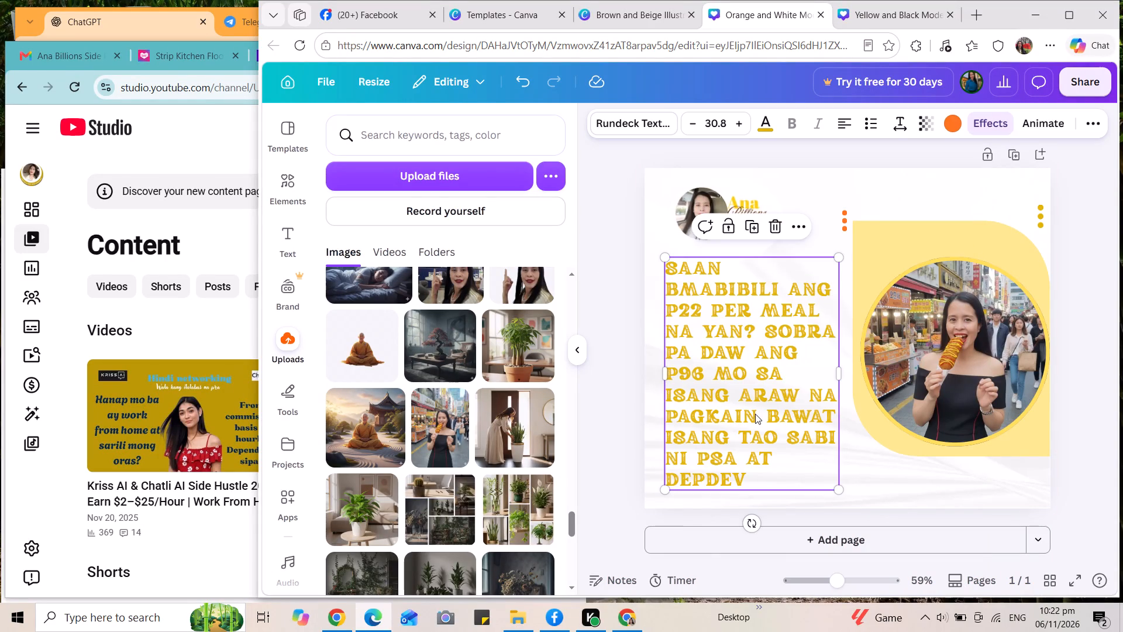
{"action": "left_click", "coordinate": [773, 212]}
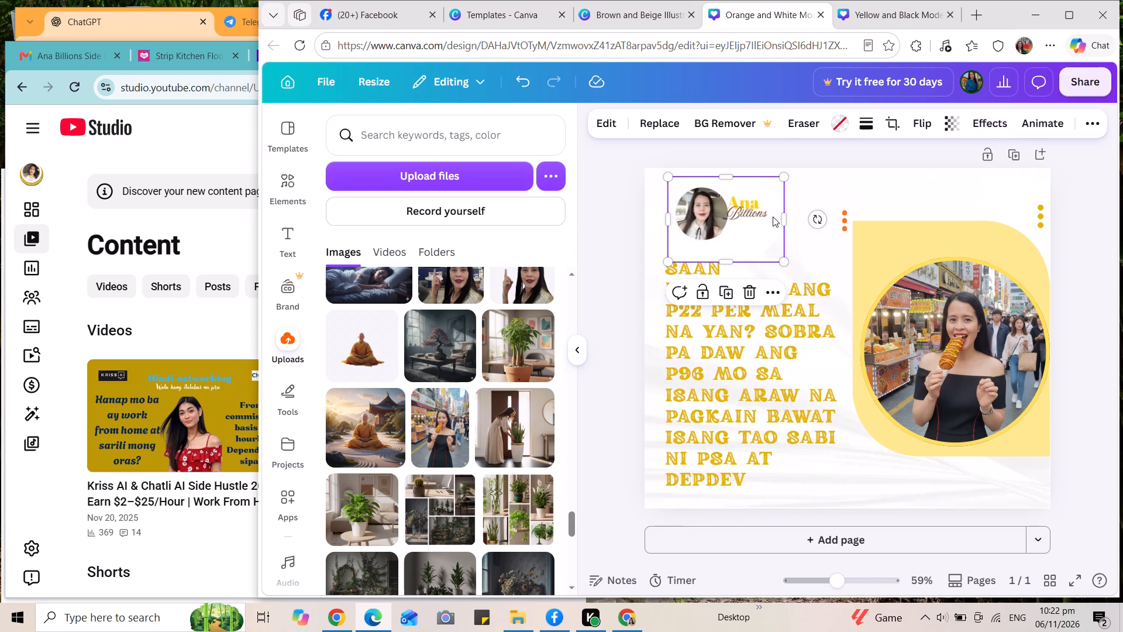
{"action": "left_click", "coordinate": [771, 356]}
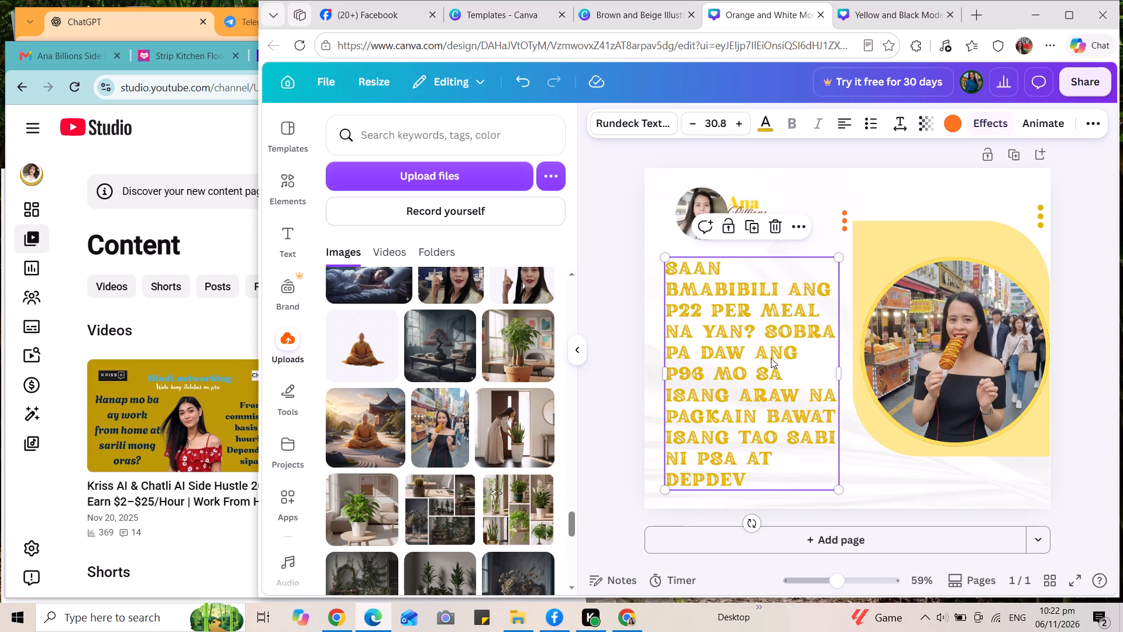
{"action": "left_click", "coordinate": [757, 300]}
{"action": "double_click", "coordinate": [761, 346]}
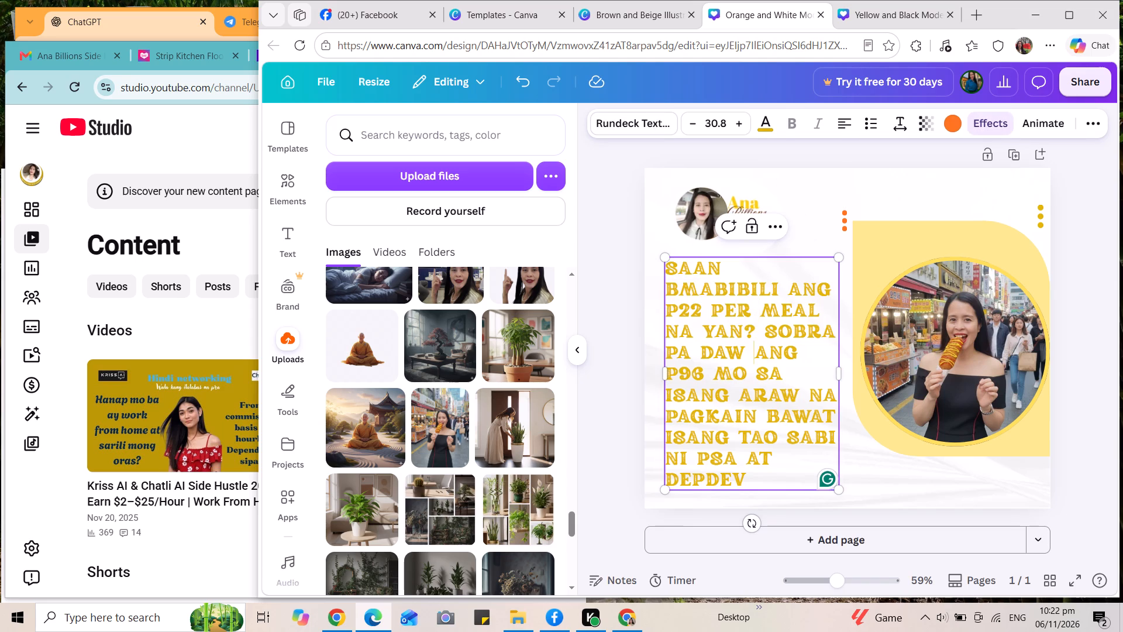
{"action": "left_click", "coordinate": [660, 291]}
{"action": "left_click", "coordinate": [658, 222]}
{"action": "left_click", "coordinate": [711, 356]}
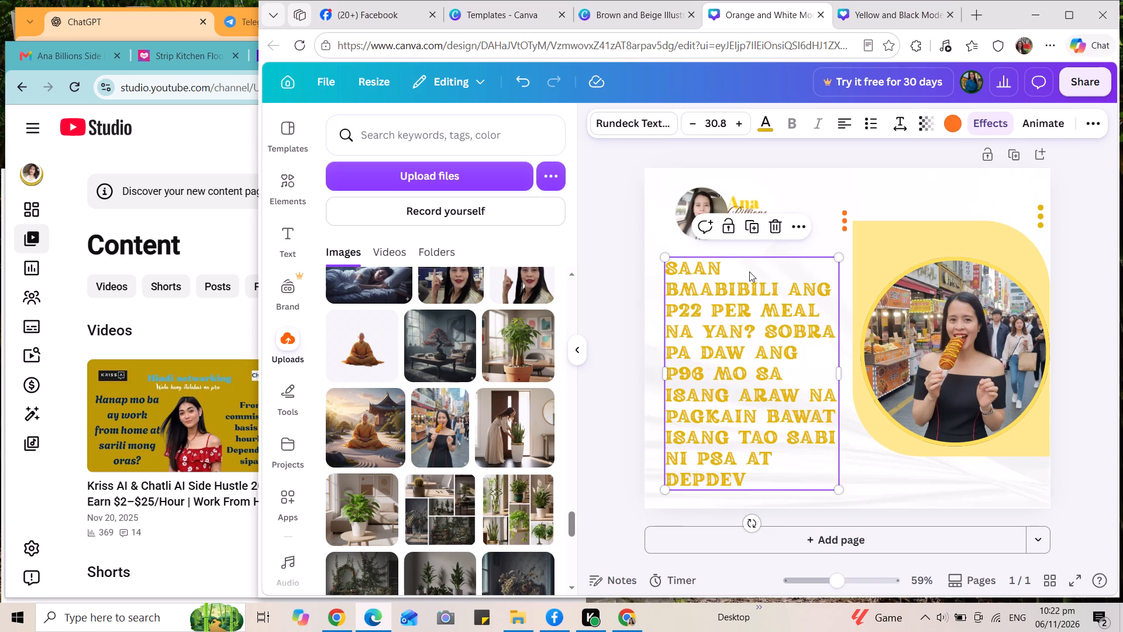
{"action": "left_click", "coordinate": [781, 225]}
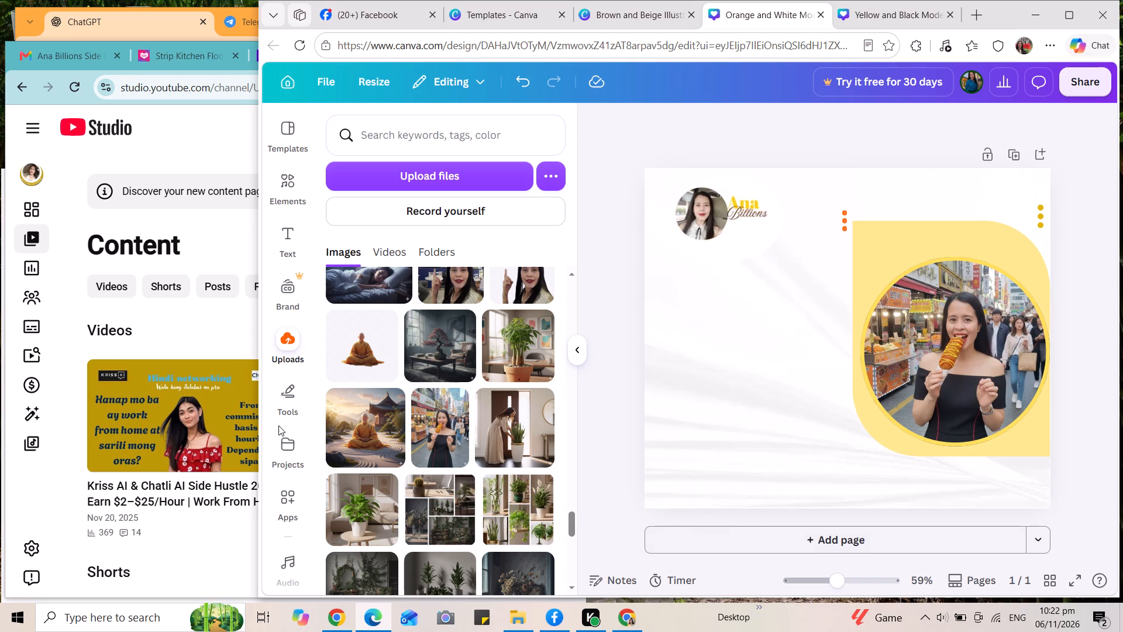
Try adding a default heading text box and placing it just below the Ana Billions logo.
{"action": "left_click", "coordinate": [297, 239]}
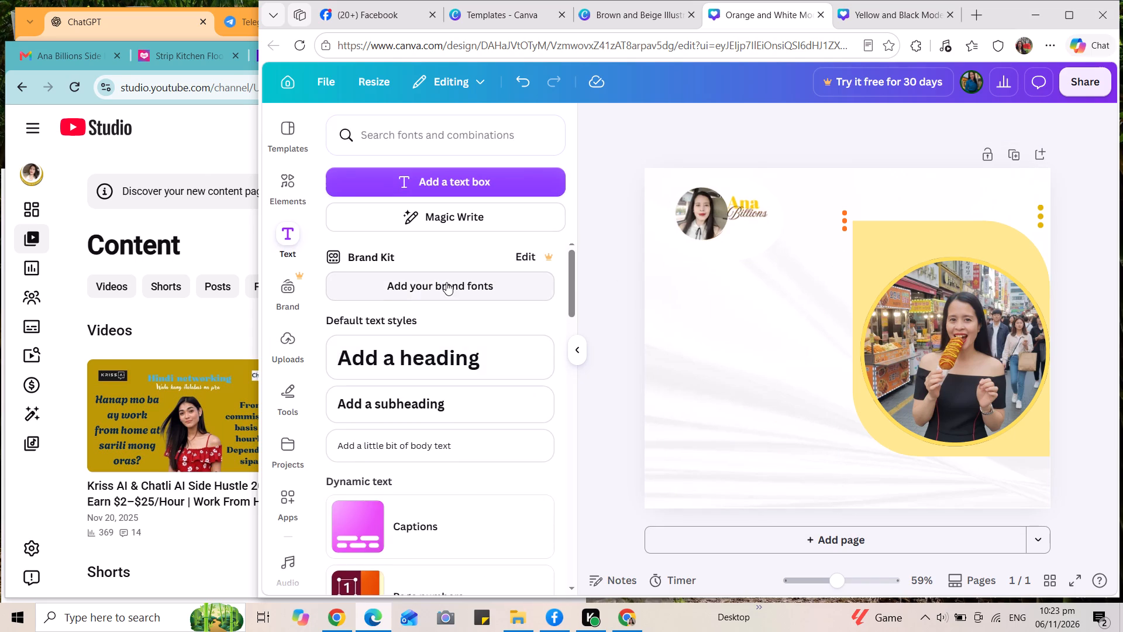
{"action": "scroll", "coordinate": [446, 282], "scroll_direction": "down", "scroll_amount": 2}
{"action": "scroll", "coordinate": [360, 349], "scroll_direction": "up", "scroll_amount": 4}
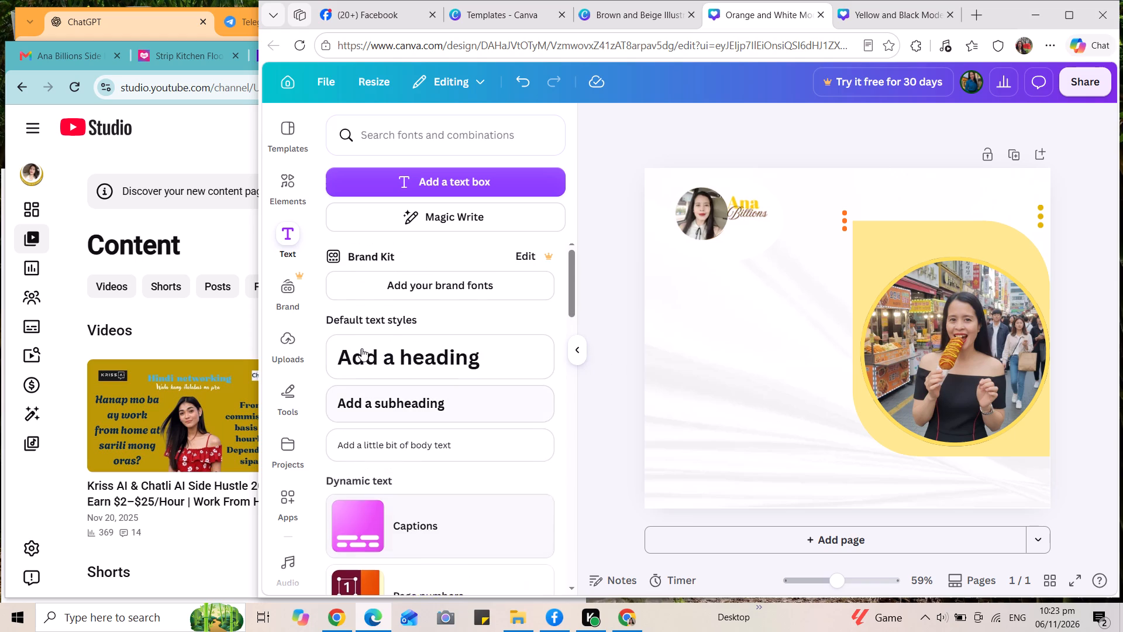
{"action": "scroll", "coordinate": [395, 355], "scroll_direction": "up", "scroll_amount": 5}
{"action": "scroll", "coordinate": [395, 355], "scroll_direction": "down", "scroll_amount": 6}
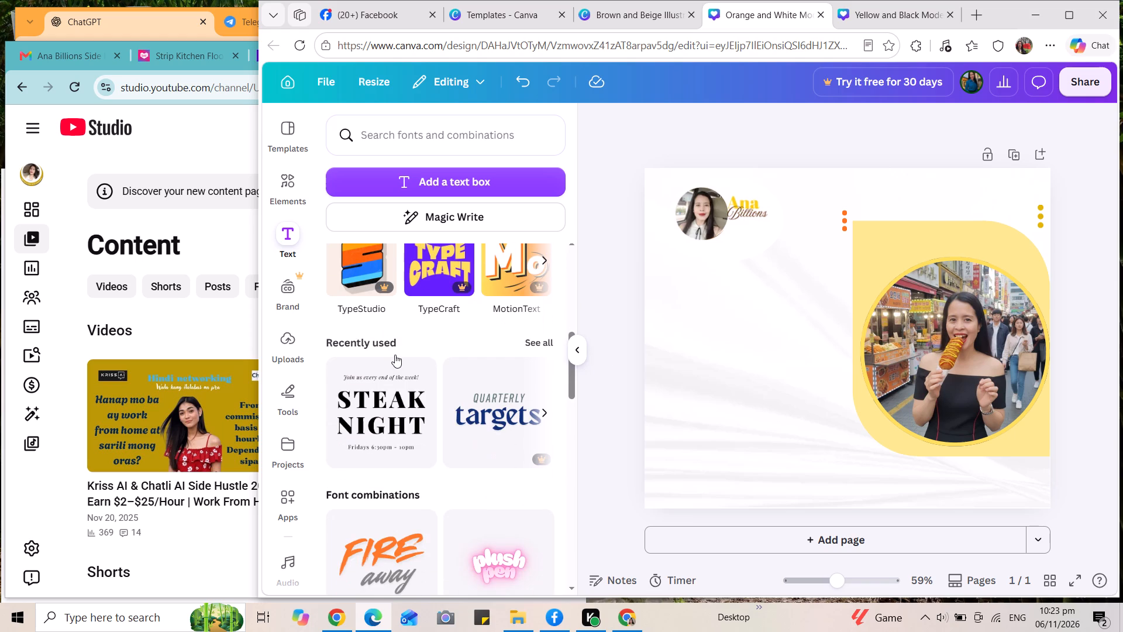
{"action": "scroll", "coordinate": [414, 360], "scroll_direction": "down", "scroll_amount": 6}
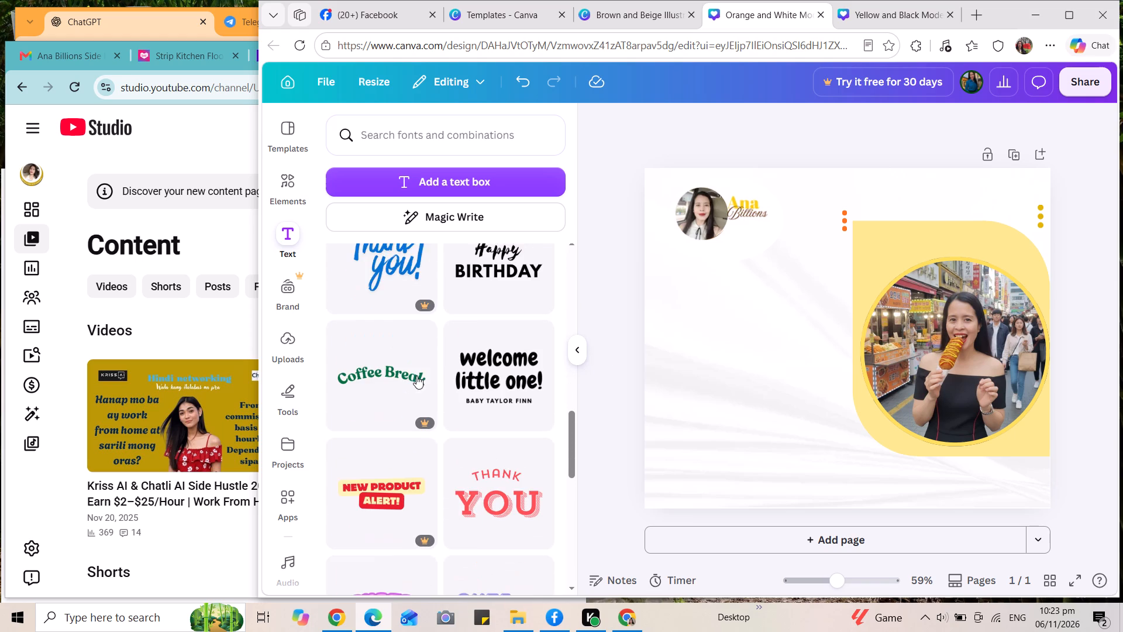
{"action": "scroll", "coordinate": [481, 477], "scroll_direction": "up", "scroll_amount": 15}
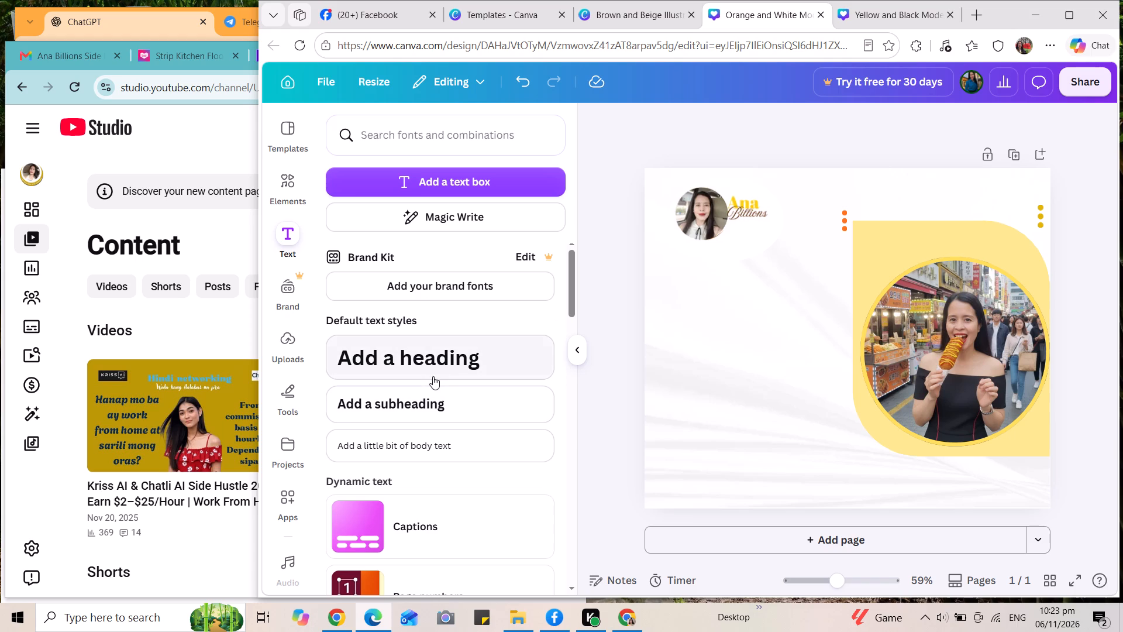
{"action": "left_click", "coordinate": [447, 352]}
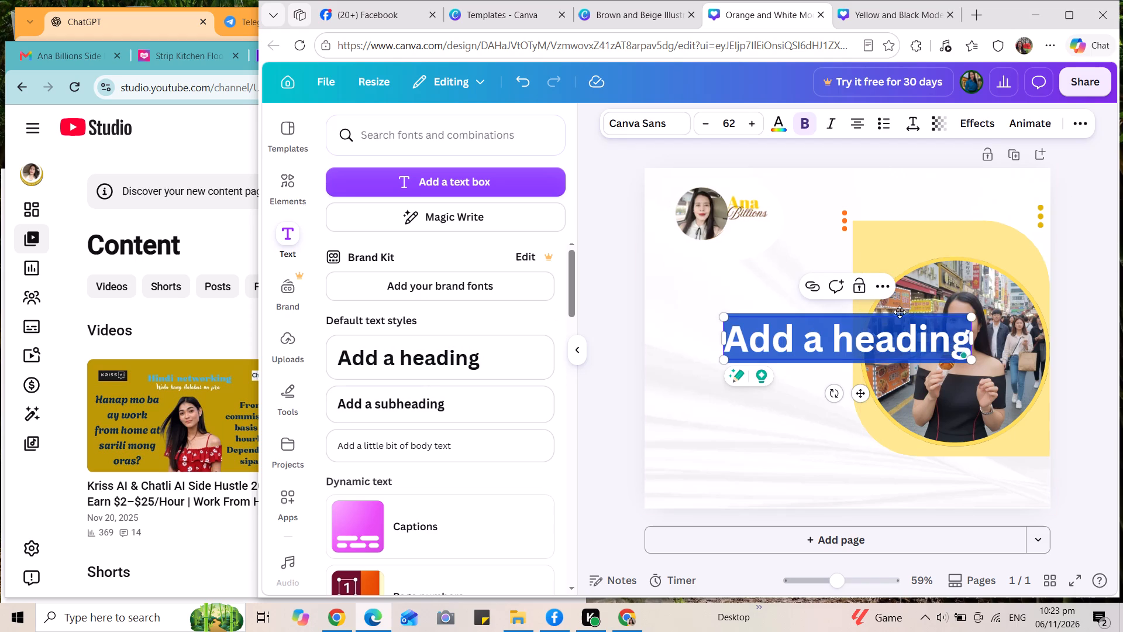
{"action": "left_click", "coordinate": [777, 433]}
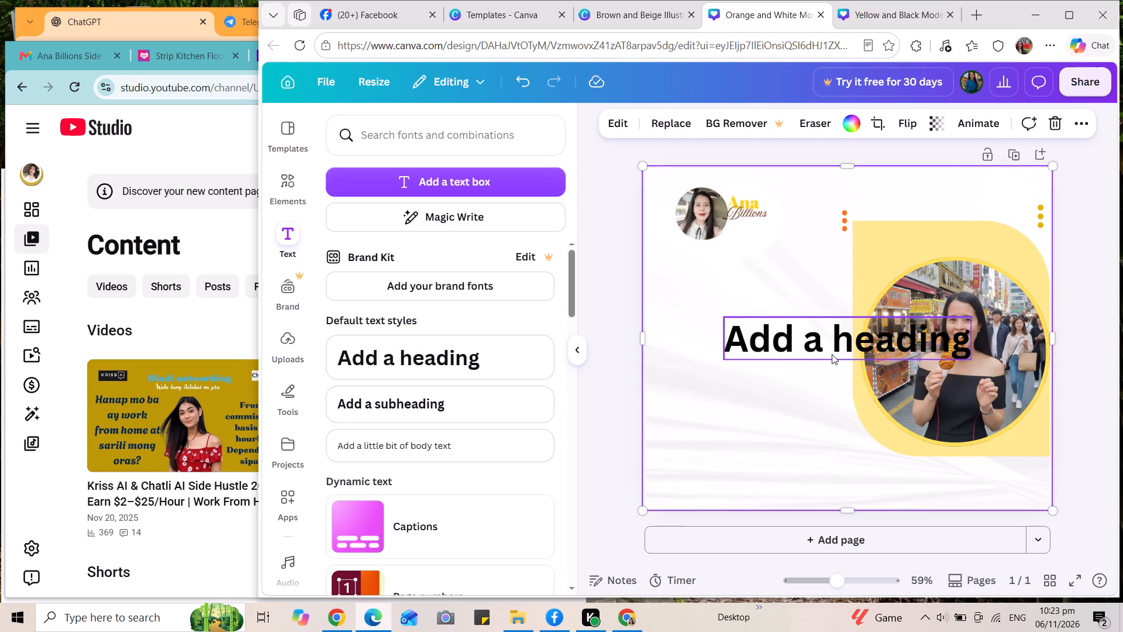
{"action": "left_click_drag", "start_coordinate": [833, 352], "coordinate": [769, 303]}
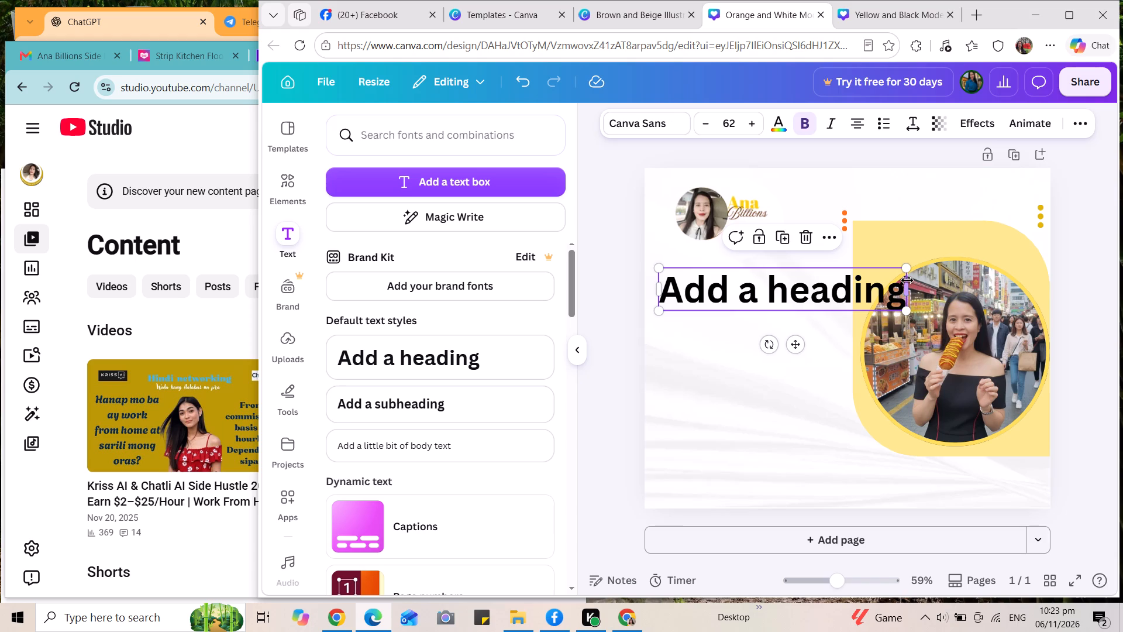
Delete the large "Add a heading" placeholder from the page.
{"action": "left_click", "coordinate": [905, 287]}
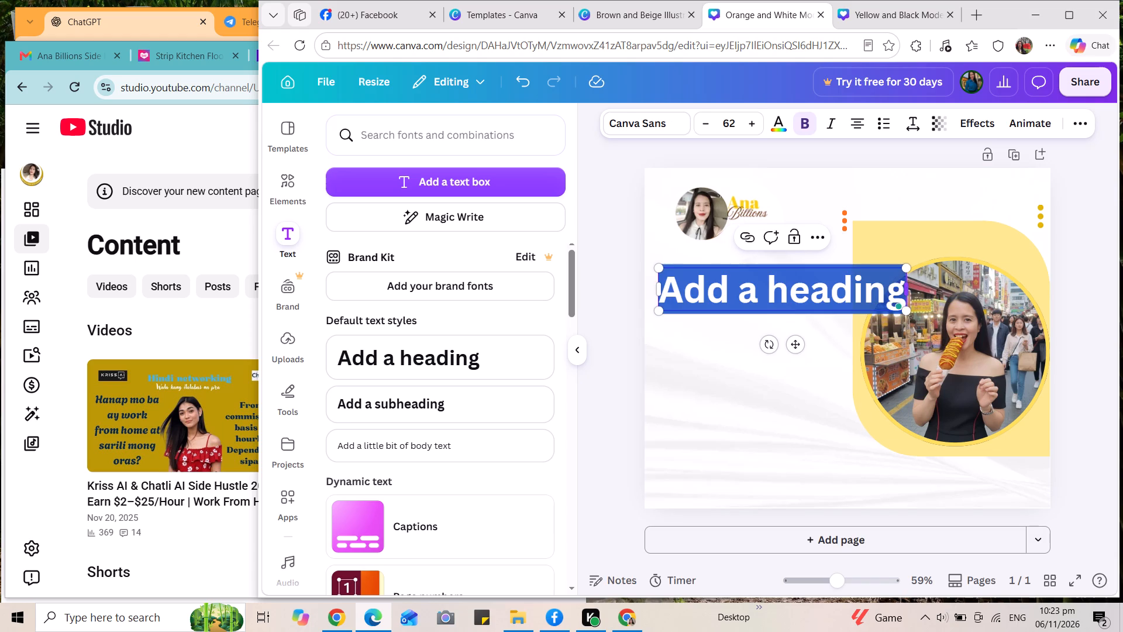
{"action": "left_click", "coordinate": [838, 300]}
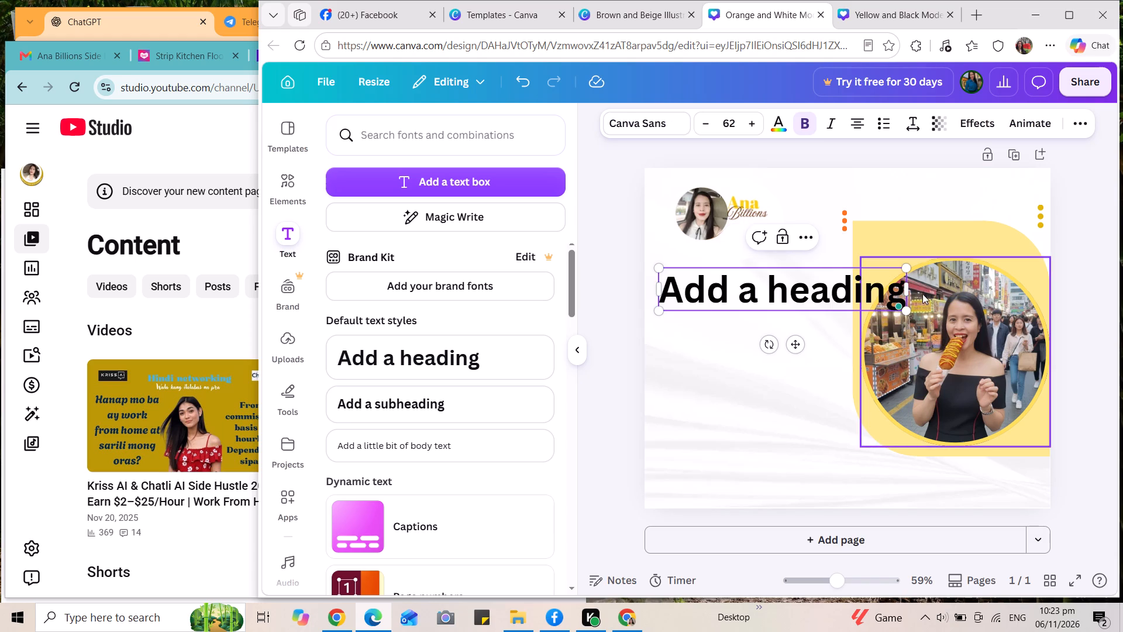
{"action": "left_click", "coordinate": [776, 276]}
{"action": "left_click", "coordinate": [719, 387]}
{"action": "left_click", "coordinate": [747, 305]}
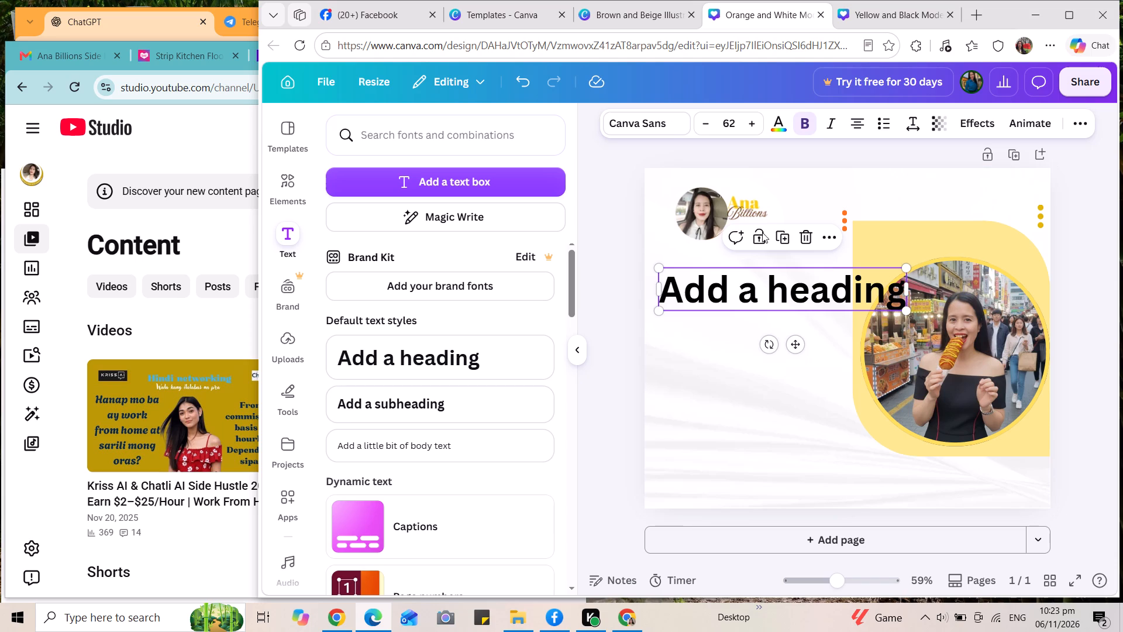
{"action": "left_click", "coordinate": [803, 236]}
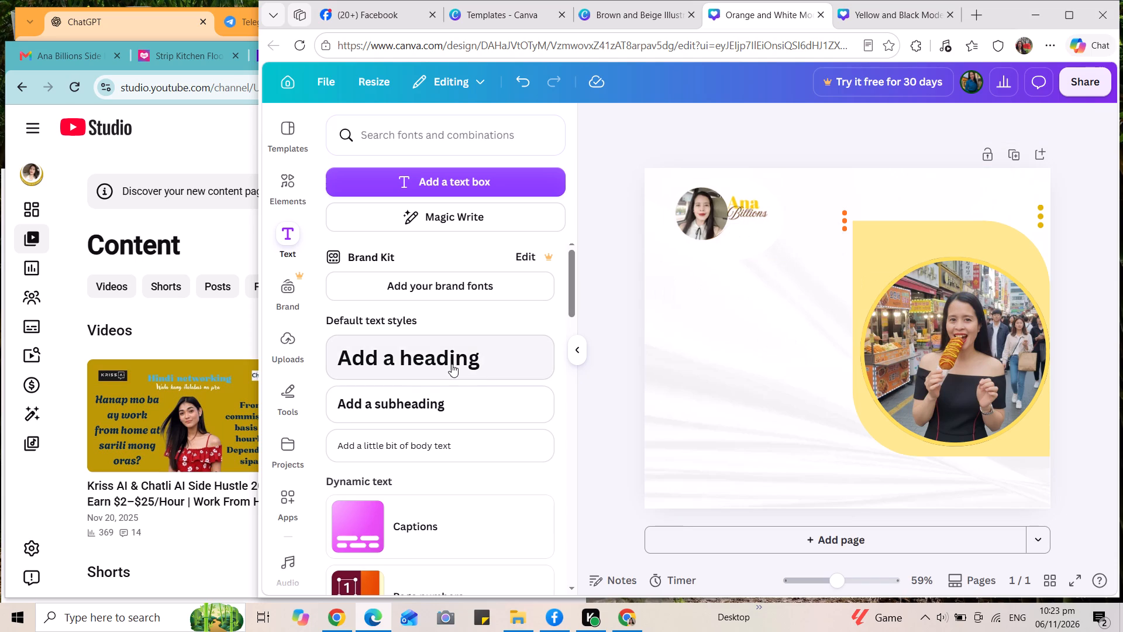
Add a default subheading text box and place it below the Ana Billions logo, clear of the photo.
{"action": "left_click", "coordinate": [416, 402]}
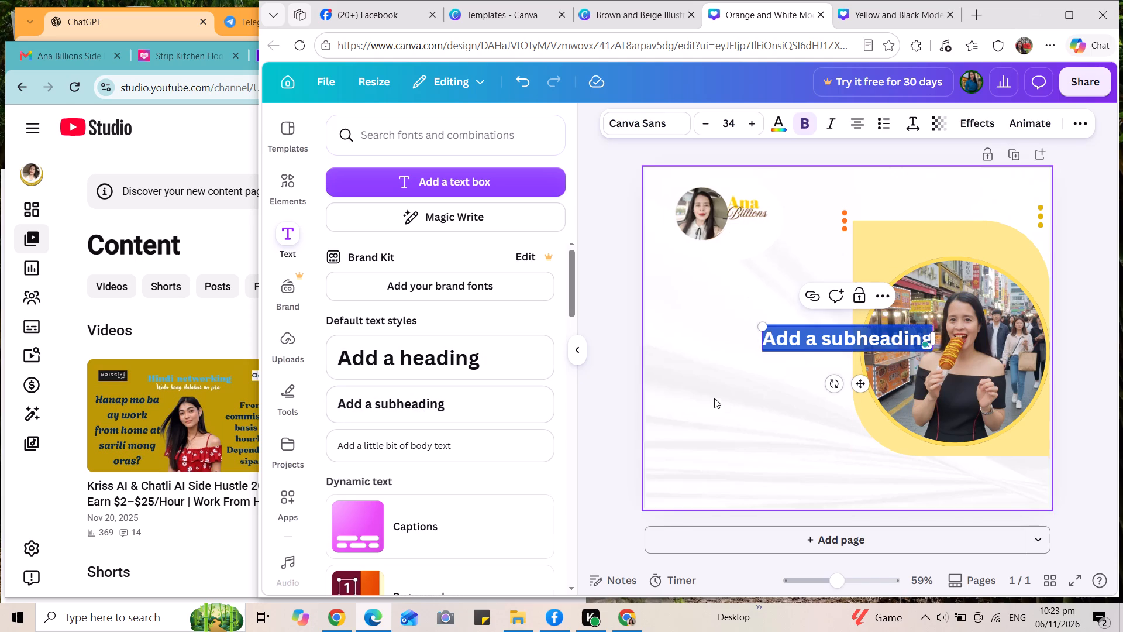
{"action": "left_click", "coordinate": [737, 308]}
{"action": "left_click_drag", "start_coordinate": [828, 344], "coordinate": [777, 322]}
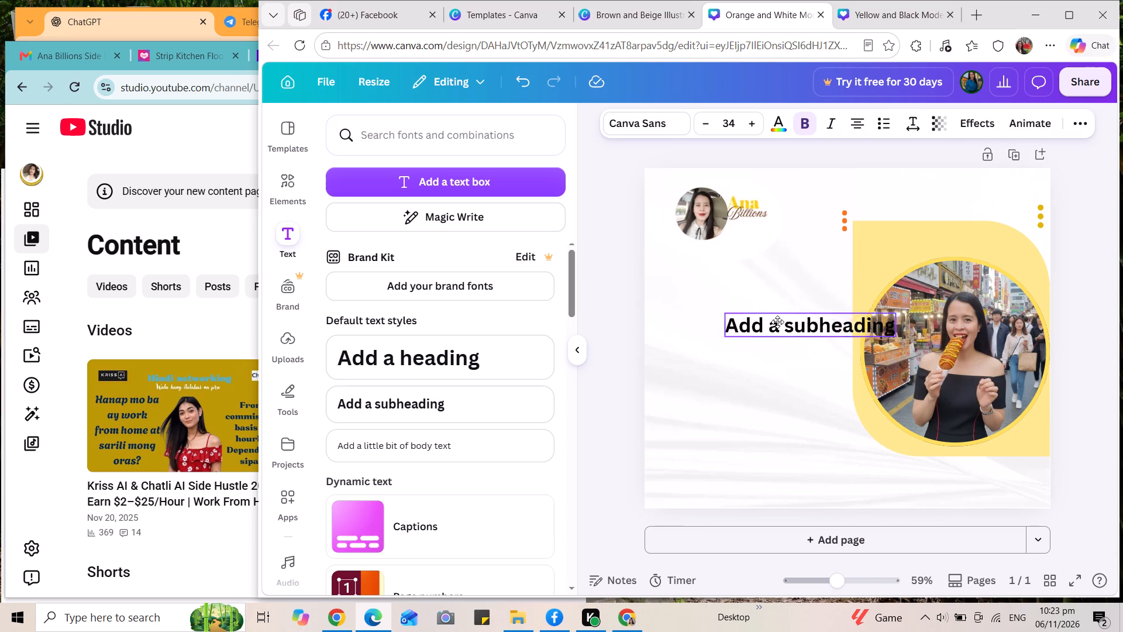
{"action": "left_click_drag", "start_coordinate": [777, 322], "coordinate": [724, 280]}
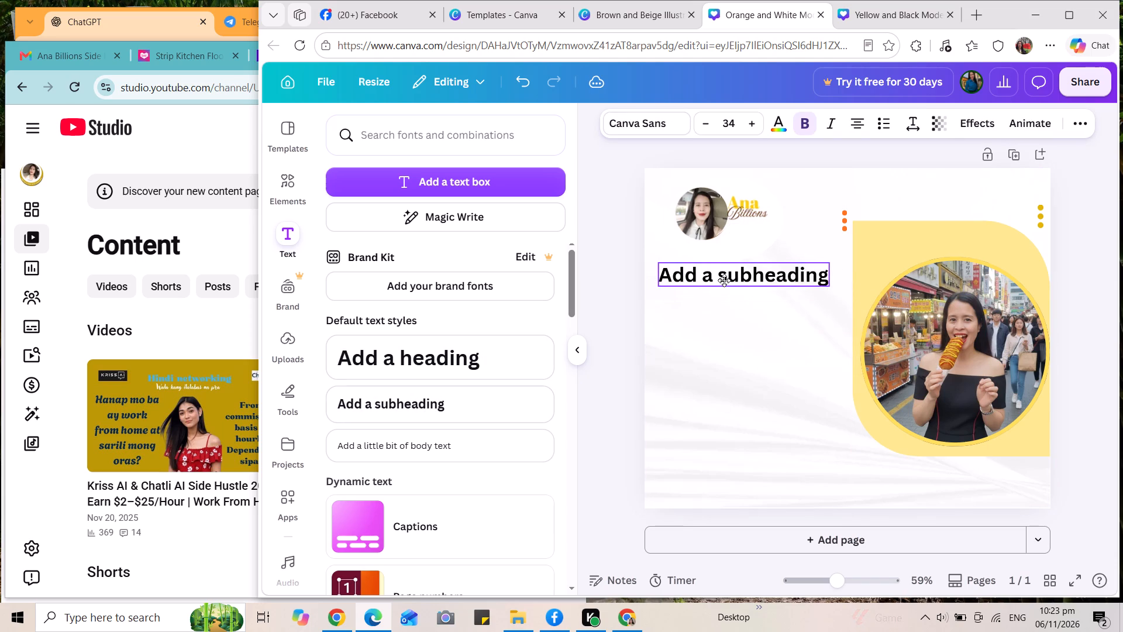
{"action": "left_click_drag", "start_coordinate": [724, 280], "coordinate": [725, 279]}
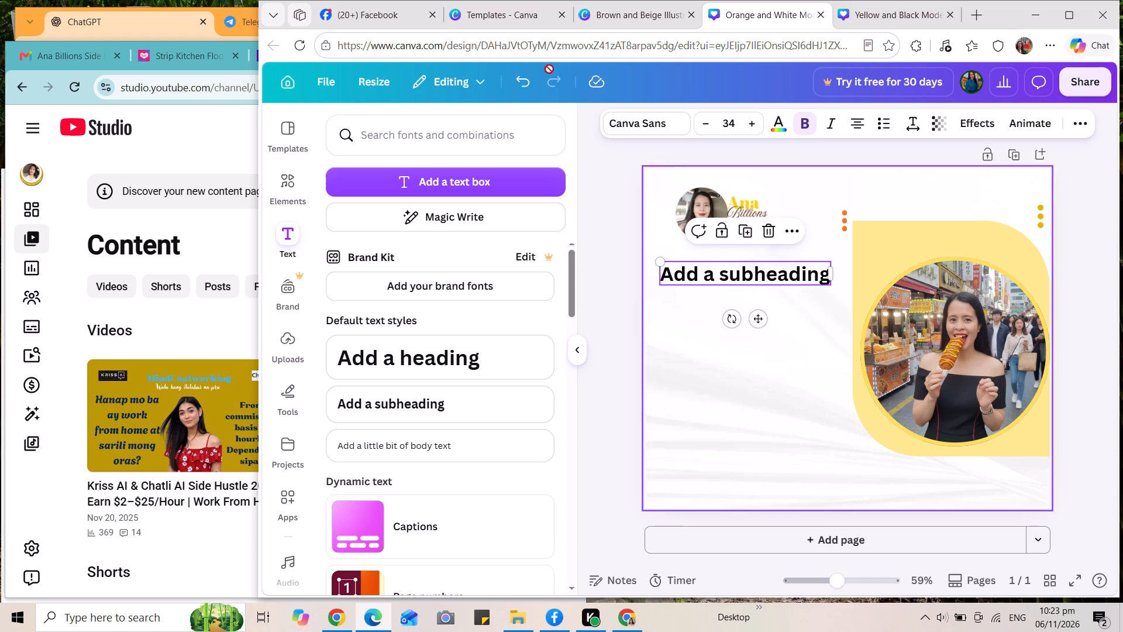
Set the subheading's font to Rundeck Texture.
{"action": "left_click", "coordinate": [621, 114]}
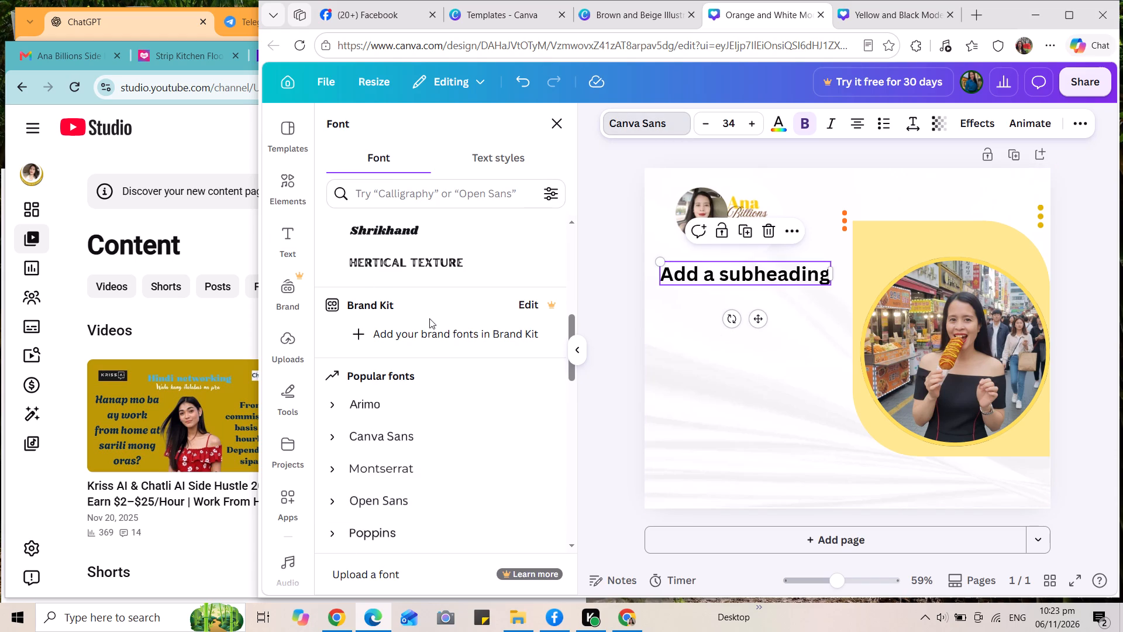
{"action": "scroll", "coordinate": [427, 331], "scroll_direction": "up", "scroll_amount": 5}
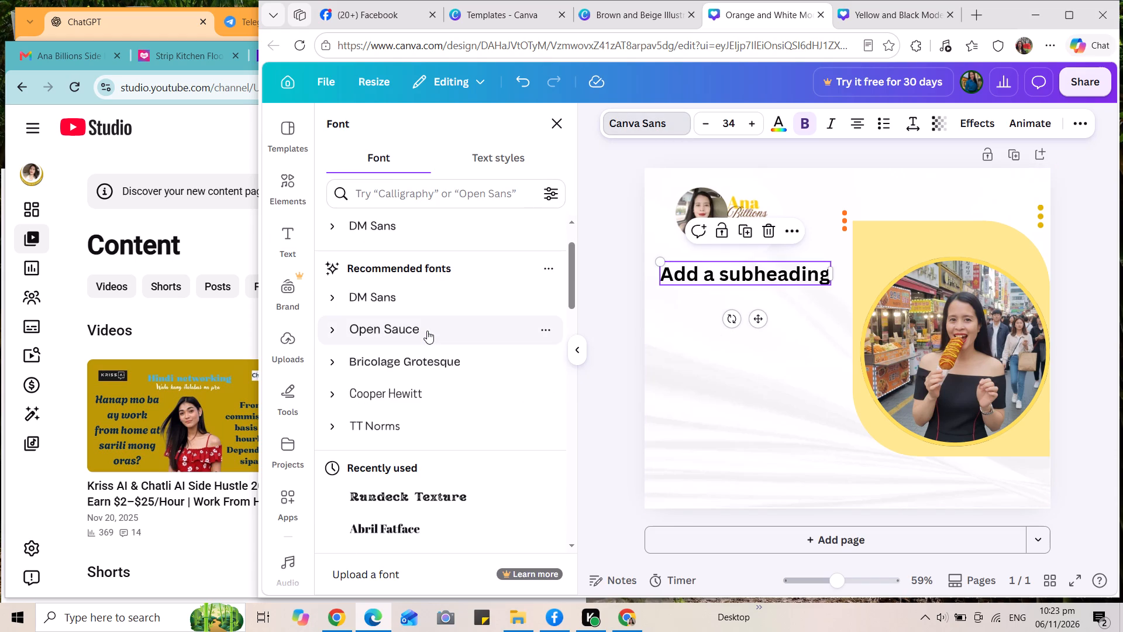
{"action": "left_click", "coordinate": [452, 497]}
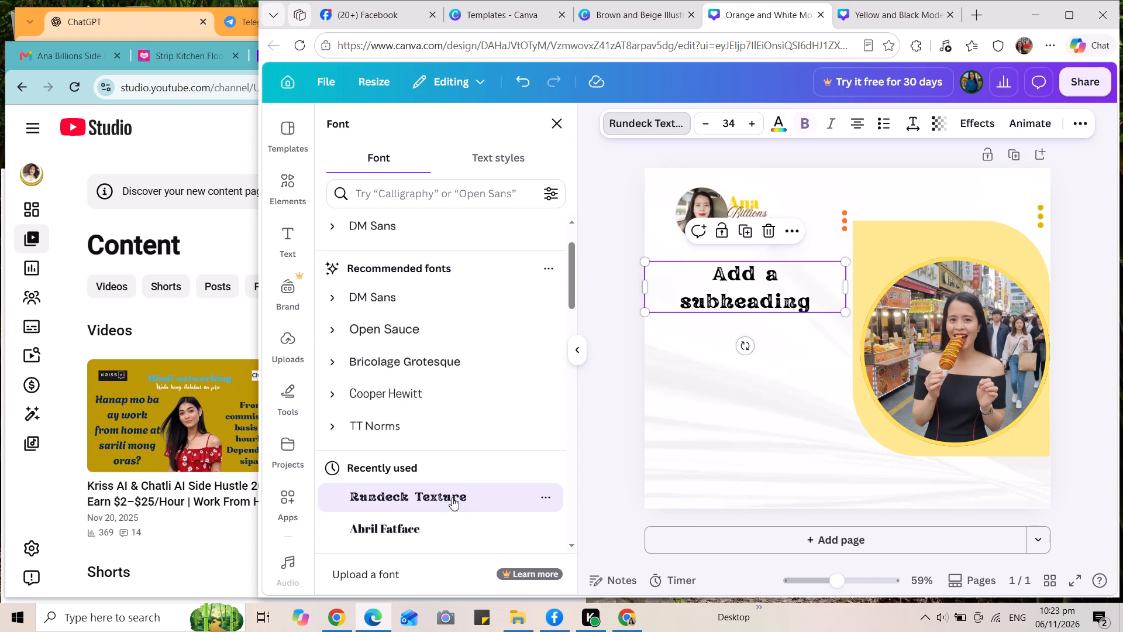
Replace the placeholder with the copied text running from "Saan ba mabibili ang P22 per meal na yan?" to "sabi ni PSA AT DEPDEV.".
{"action": "triple_click", "coordinate": [740, 270]}
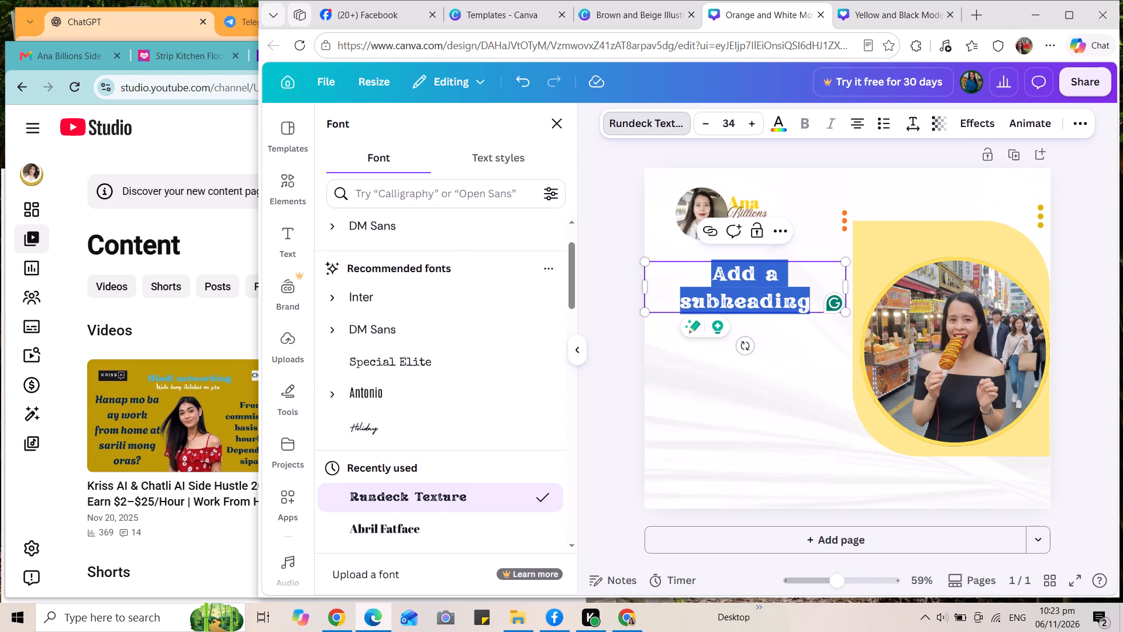
{"action": "key", "text": "ctrl+v"}
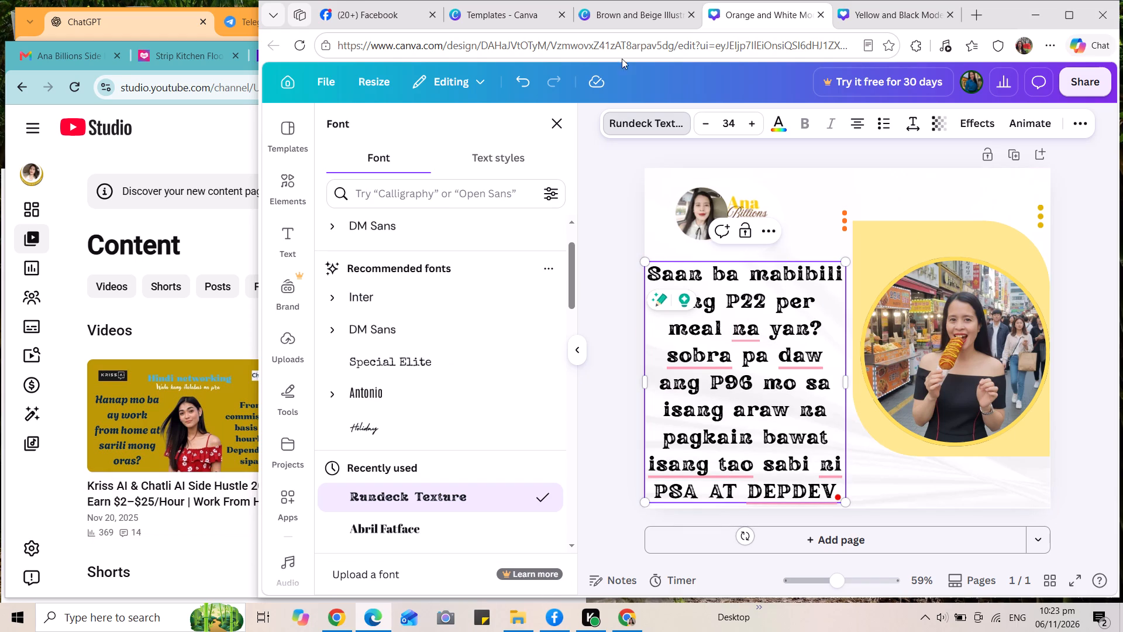
Change the font of the P22-per-meal text to Abril Fatface.
{"action": "left_click", "coordinate": [662, 102]}
{"action": "left_click", "coordinate": [651, 125]}
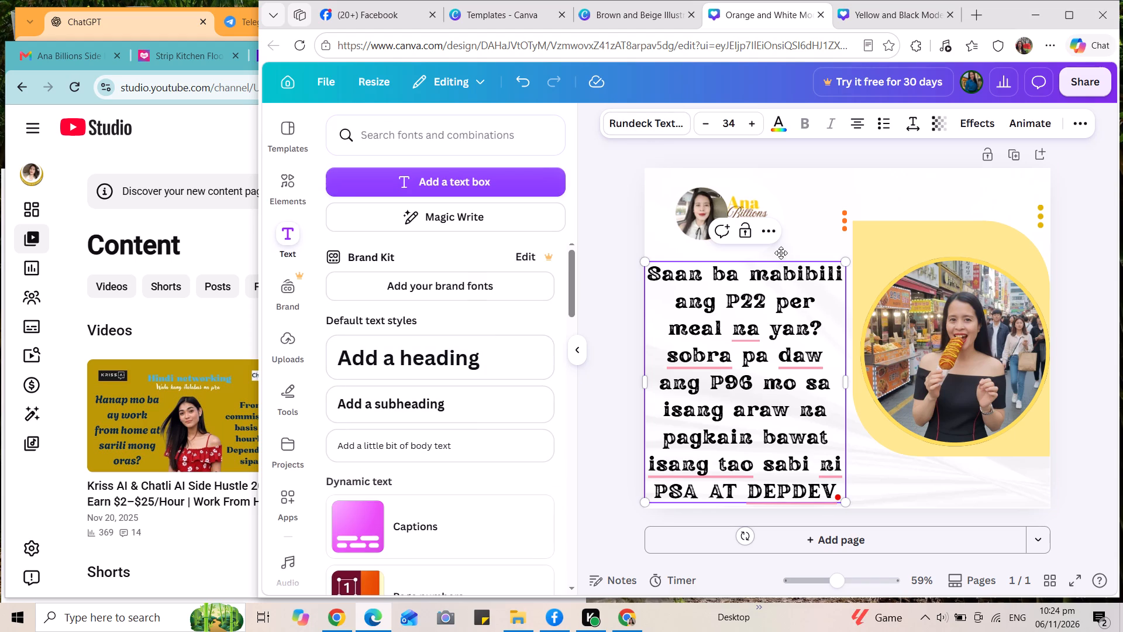
{"action": "scroll", "coordinate": [502, 270], "scroll_direction": "down", "scroll_amount": 3}
{"action": "scroll", "coordinate": [482, 359], "scroll_direction": "up", "scroll_amount": 7}
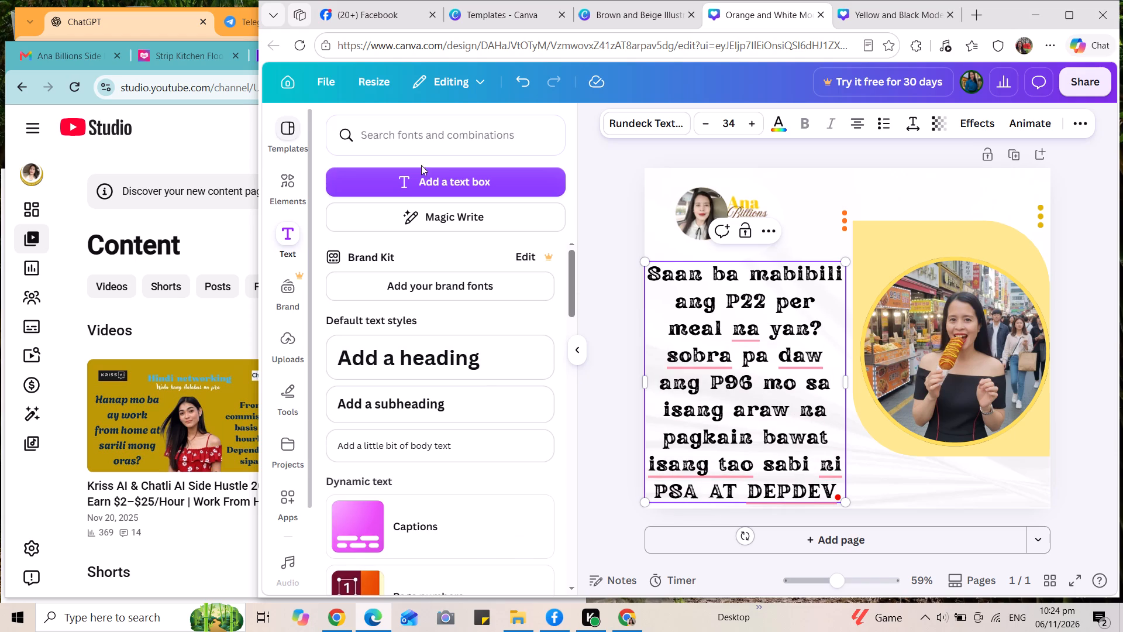
{"action": "left_click", "coordinate": [631, 113]}
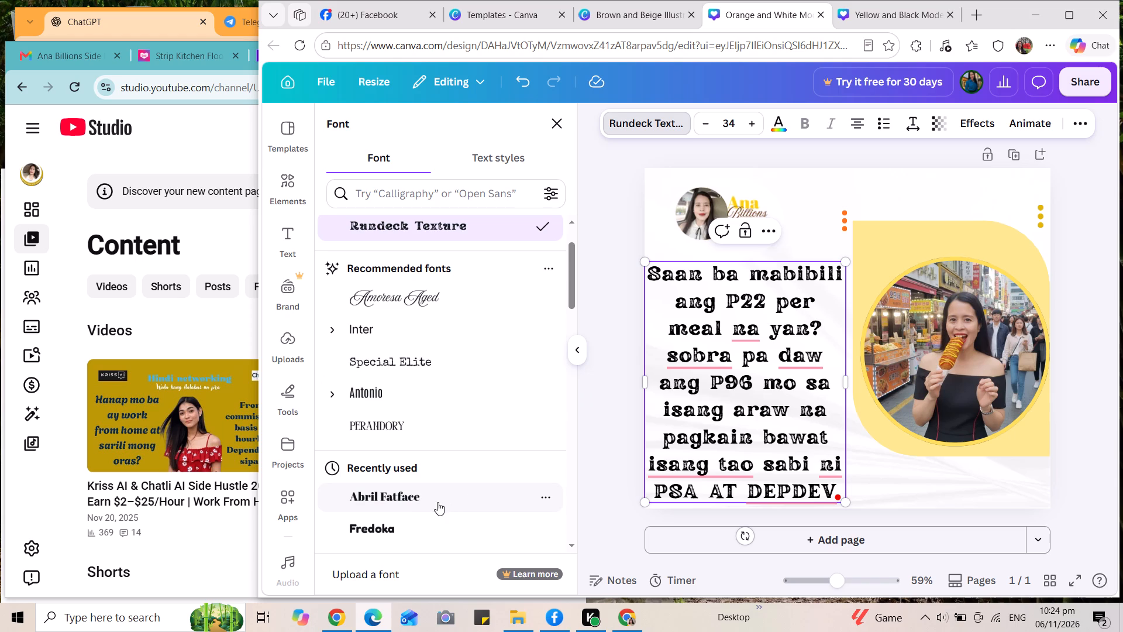
{"action": "left_click", "coordinate": [409, 507]}
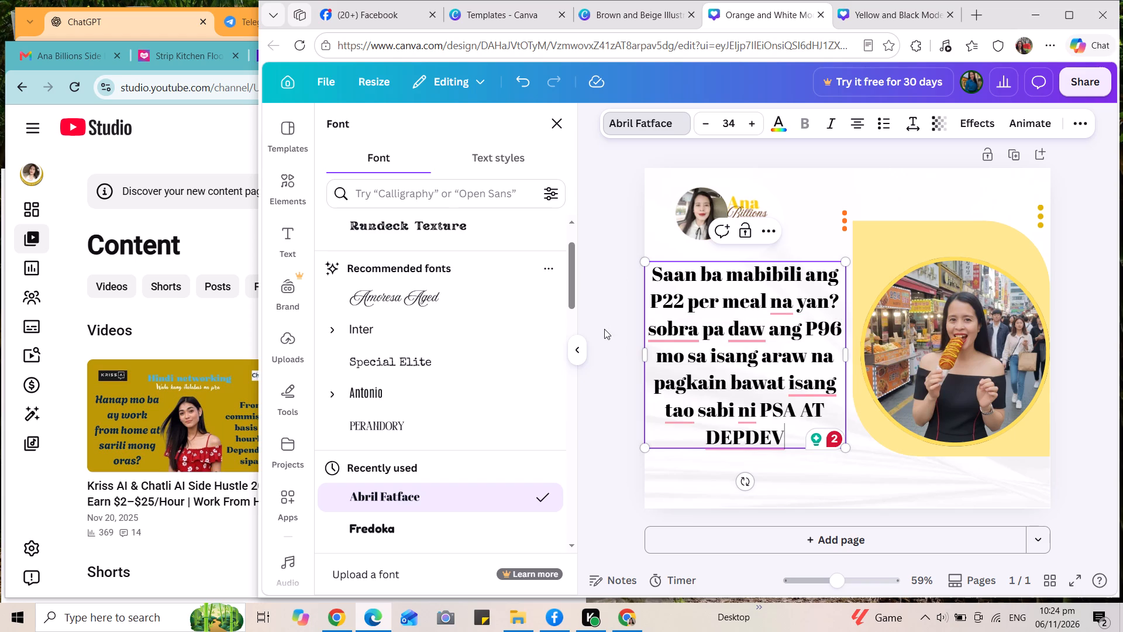
Narrow the P22-per-meal text box slightly from both sides so it sits clear of the page edge and the photo.
{"action": "left_click_drag", "start_coordinate": [643, 356], "coordinate": [647, 357]}
{"action": "left_click_drag", "start_coordinate": [647, 357], "coordinate": [655, 358]}
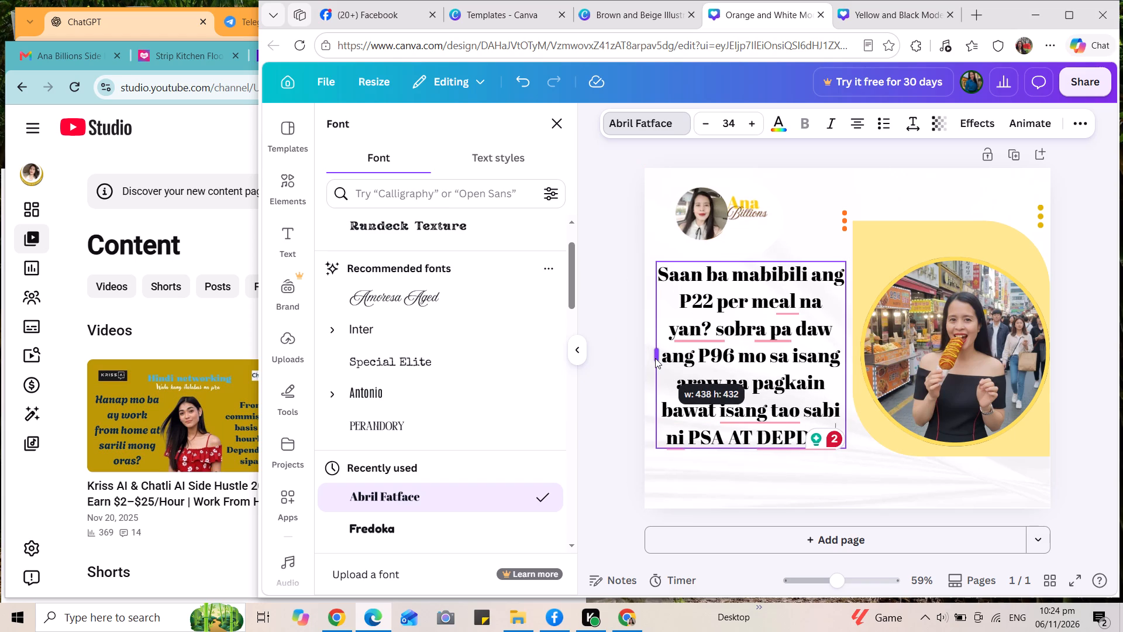
{"action": "left_click_drag", "start_coordinate": [655, 358], "coordinate": [656, 358]}
{"action": "left_click", "coordinate": [609, 328]}
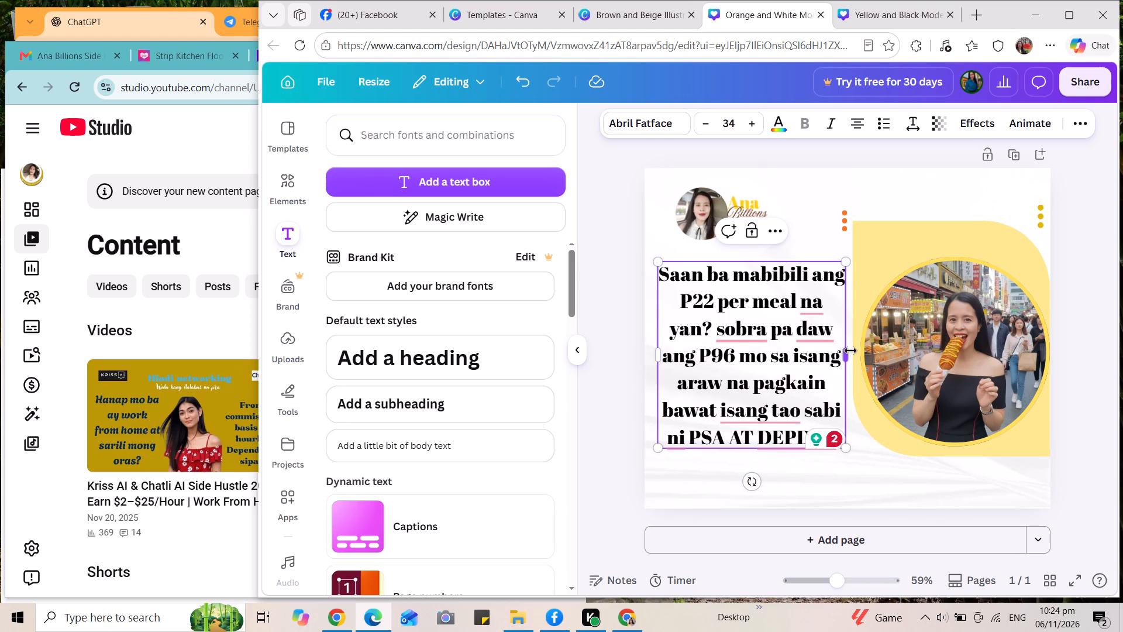
{"action": "left_click_drag", "start_coordinate": [850, 353], "coordinate": [842, 358]}
{"action": "left_click", "coordinate": [615, 268]}
Recolour all of the P22-per-meal text to the design's yellow #e0b508 and deselect it.
{"action": "left_click", "coordinate": [709, 332]}
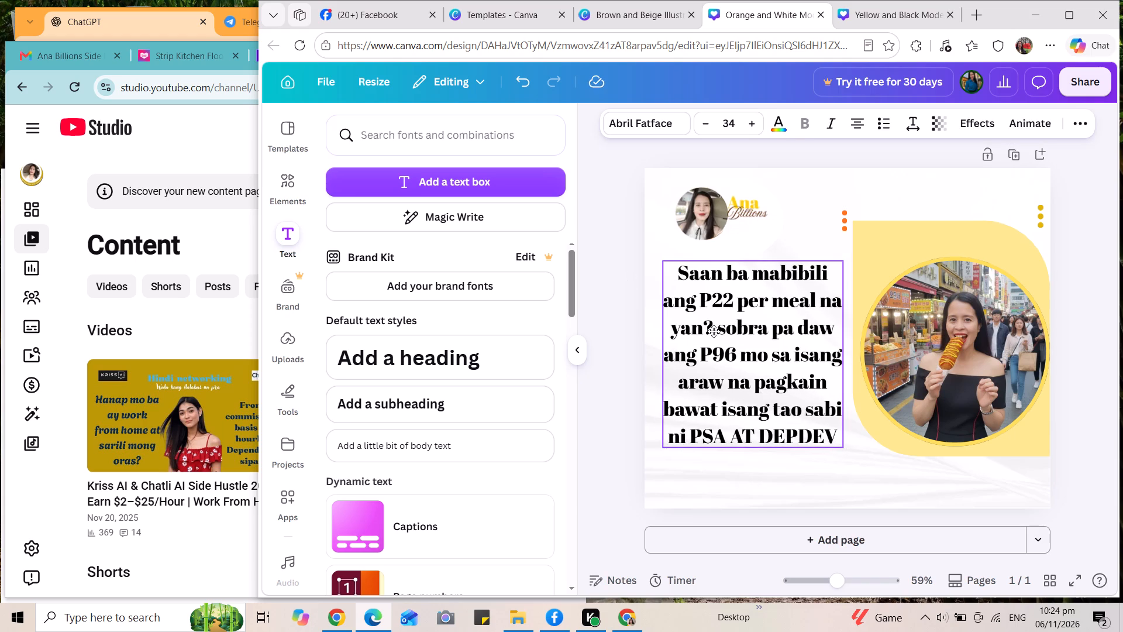
{"action": "triple_click", "coordinate": [714, 331]}
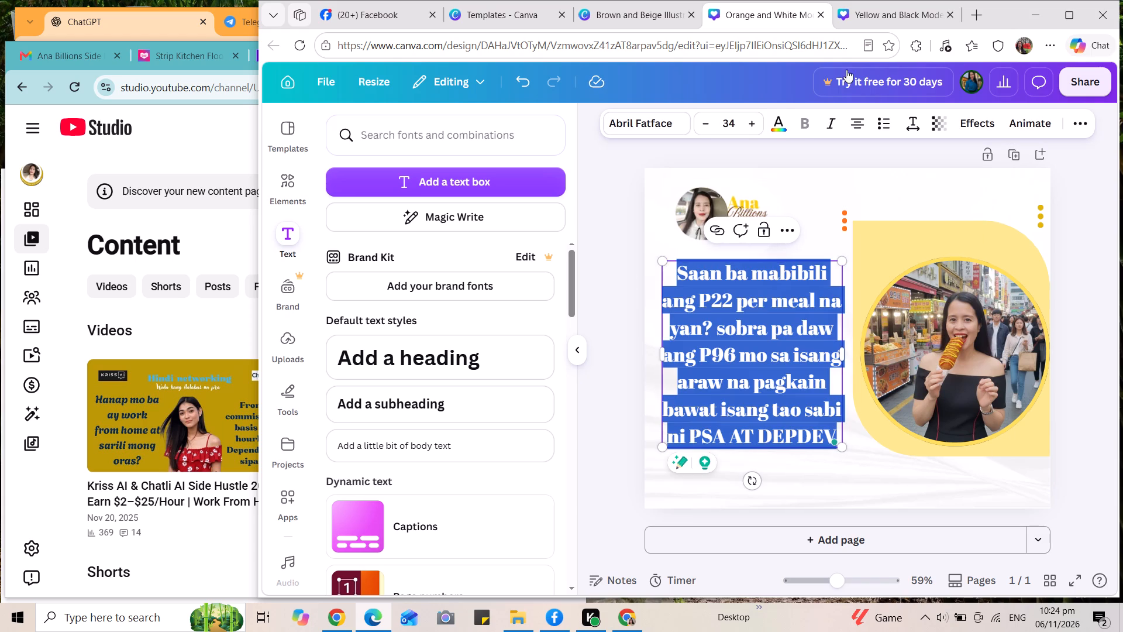
{"action": "left_click", "coordinate": [780, 125]}
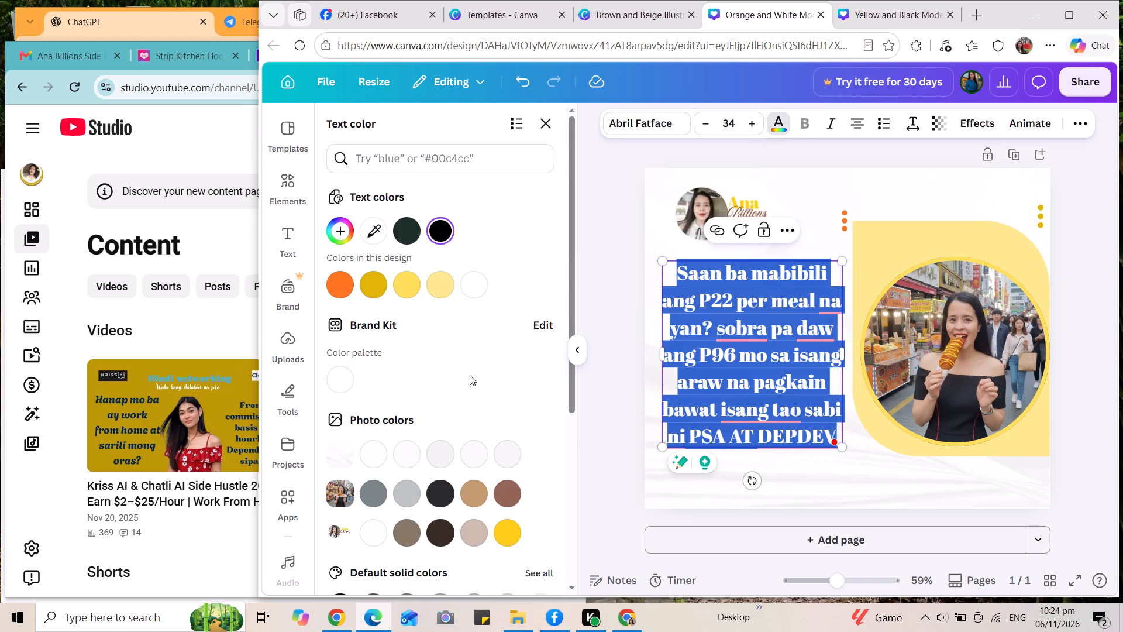
{"action": "left_click", "coordinate": [361, 279]}
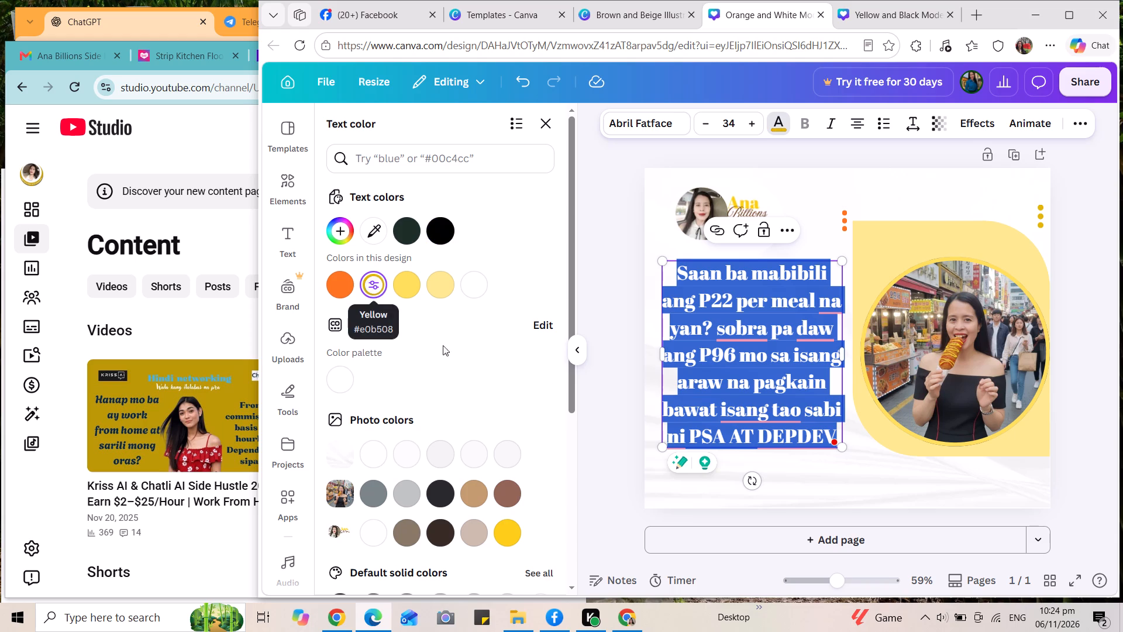
{"action": "left_click", "coordinate": [598, 208]}
{"action": "left_click", "coordinate": [600, 209]}
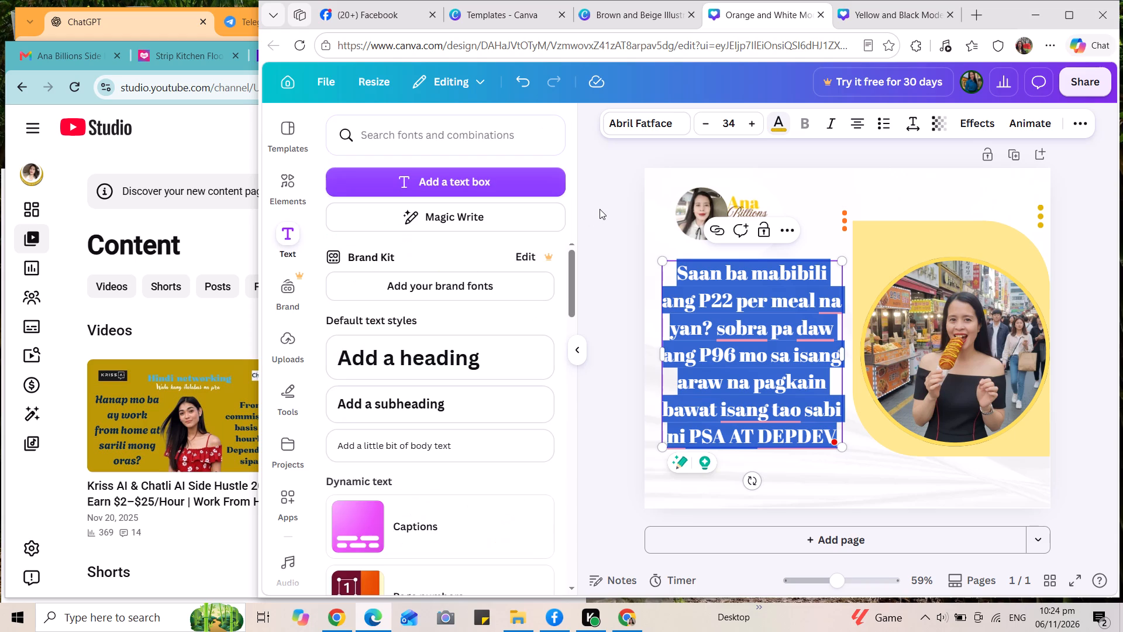
{"action": "left_click", "coordinate": [785, 159]}
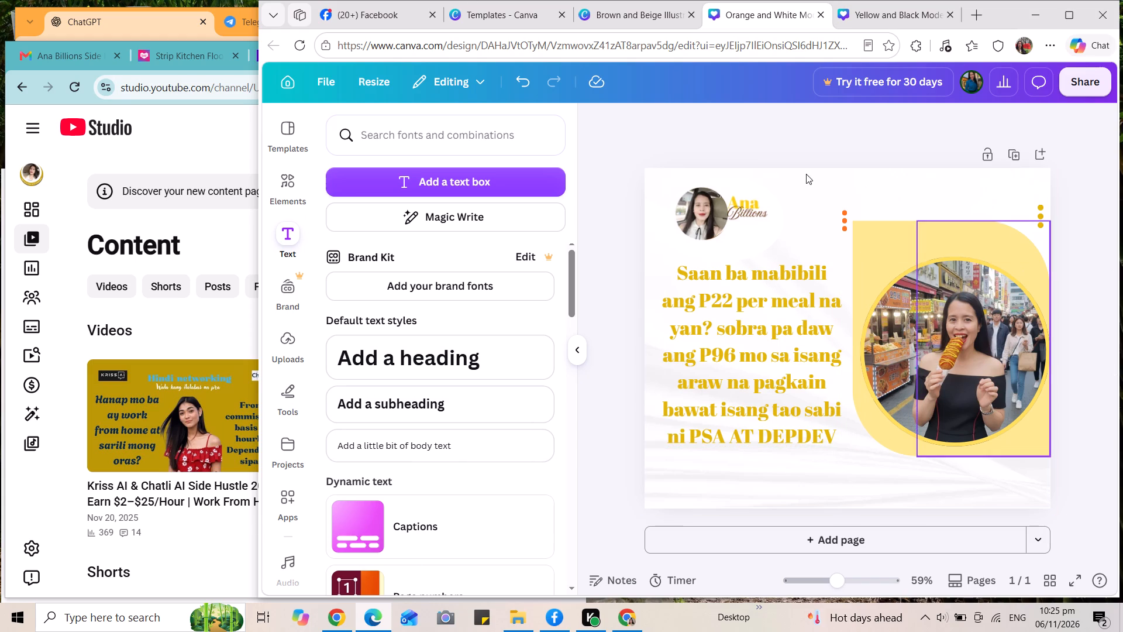
Download the finished P22-per-meal design as a PNG at 940 × 788 px with high quality.
{"action": "left_click", "coordinate": [1084, 83]}
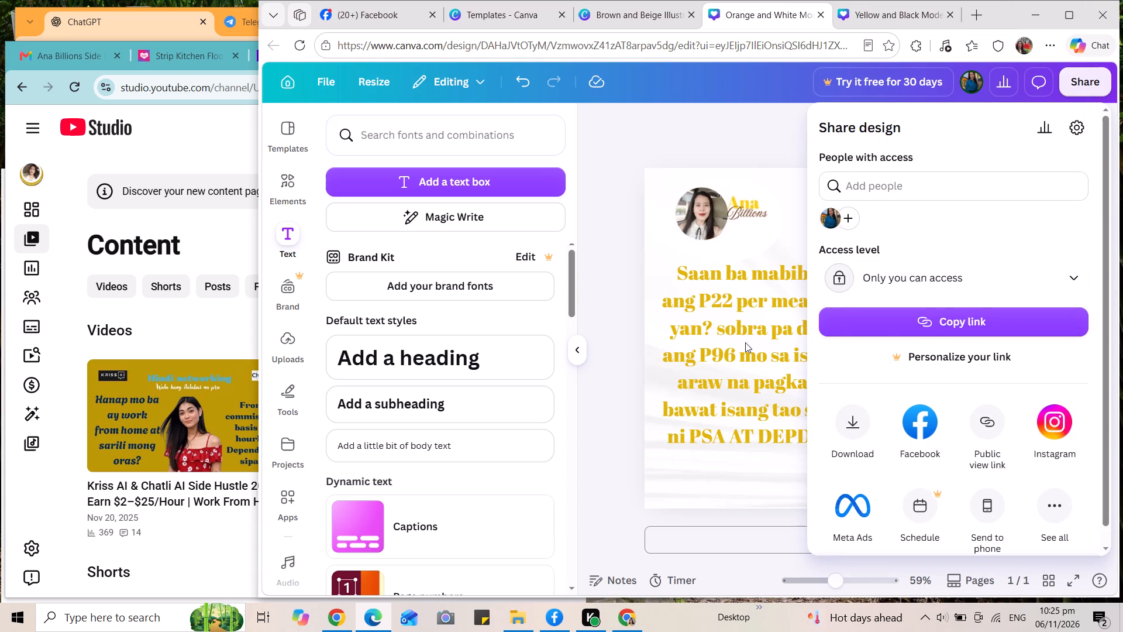
{"action": "left_click", "coordinate": [852, 448]}
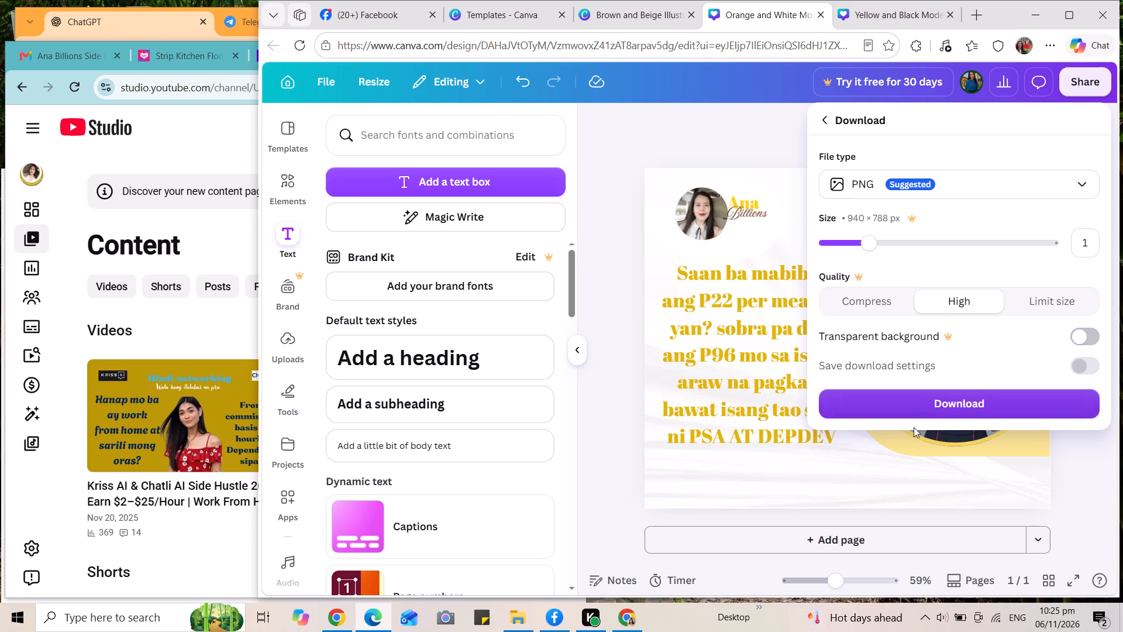
{"action": "left_click", "coordinate": [934, 397]}
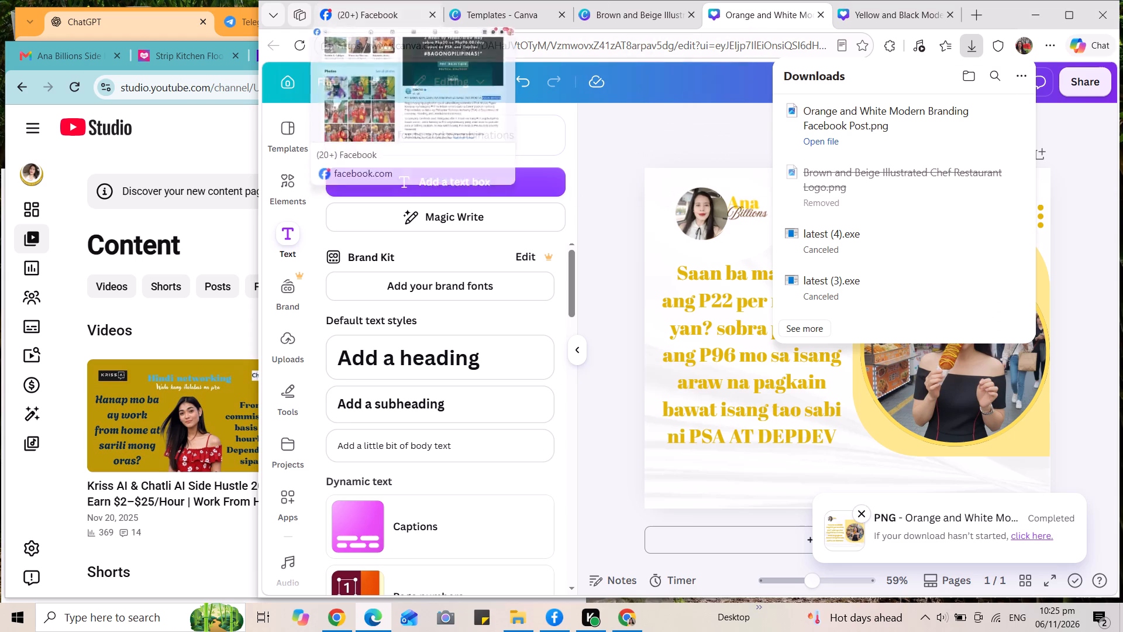
{"action": "left_click", "coordinate": [359, 15]}
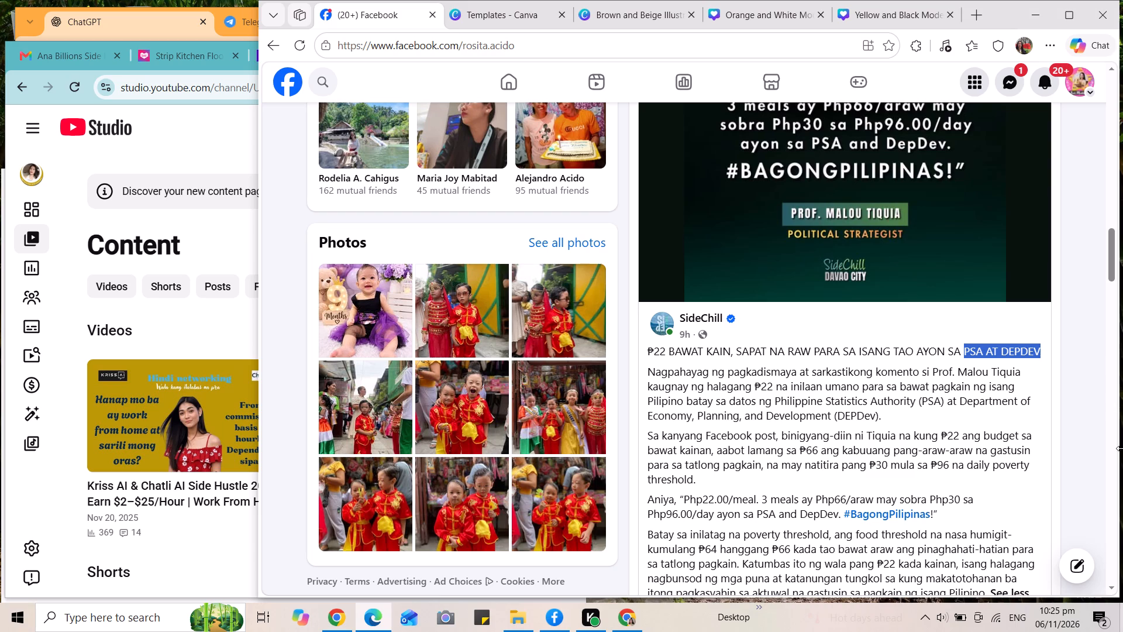
{"action": "left_click", "coordinate": [1000, 85]}
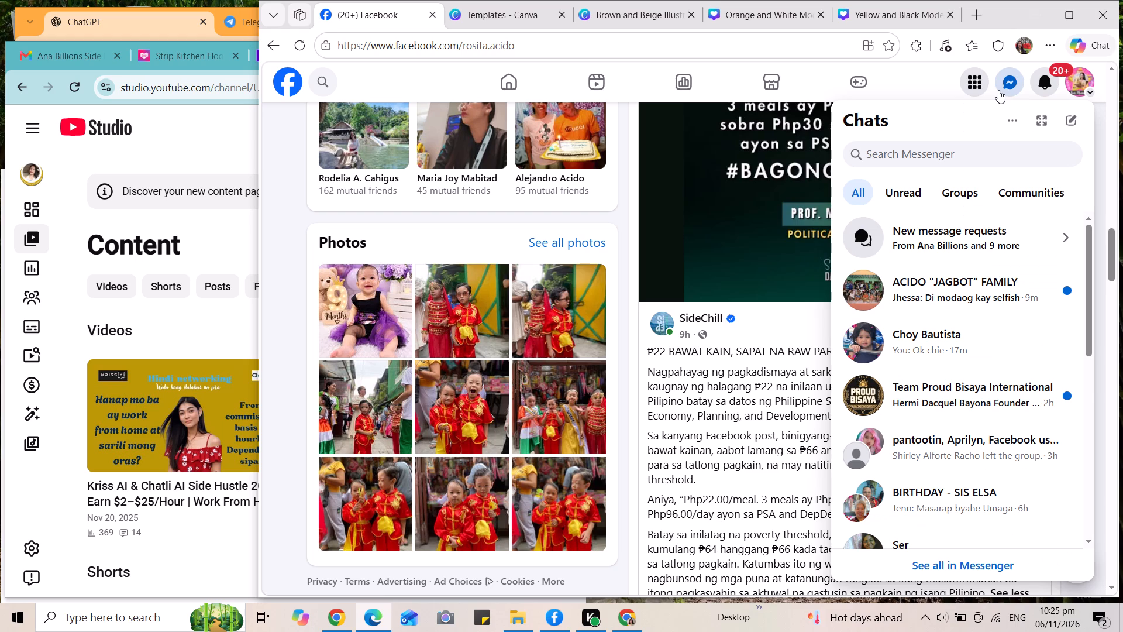